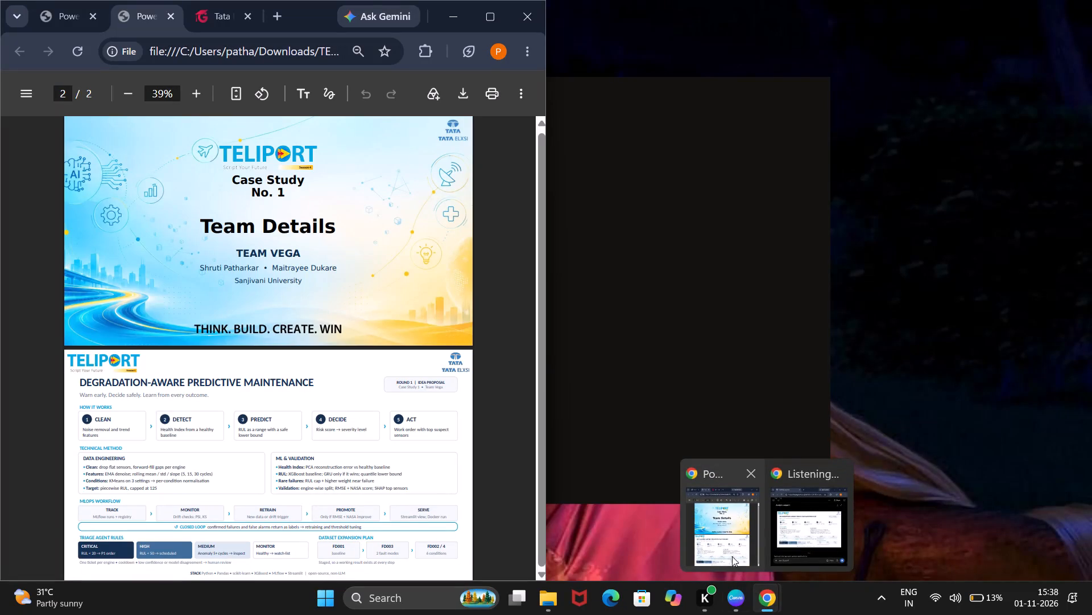
# Bring the original PDF window and the ChatGPT conversation window into view side by side.
pyautogui.click(729, 543)
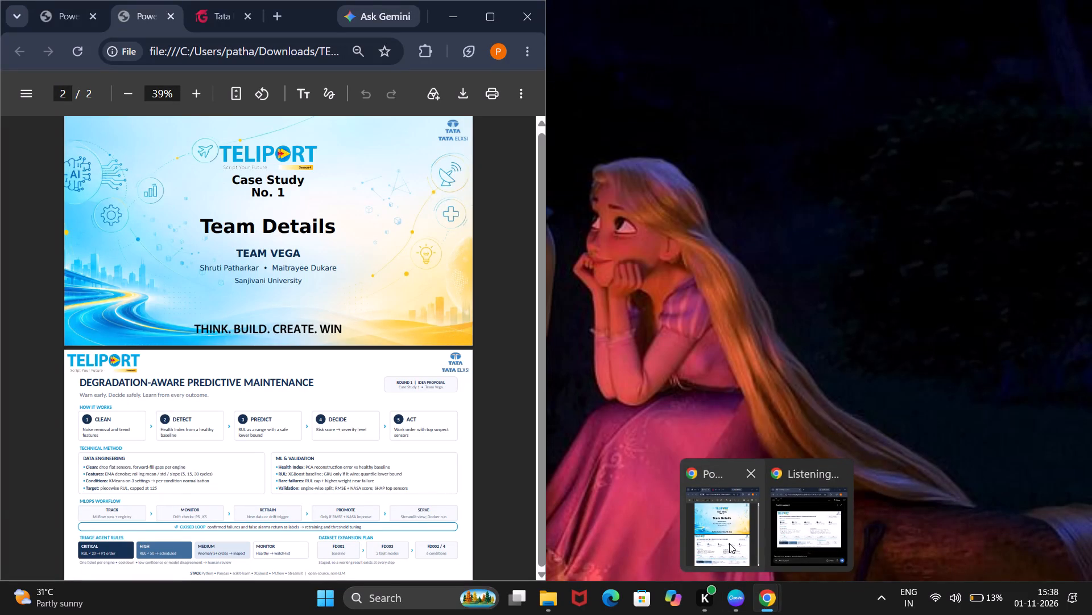
pyautogui.click(791, 524)
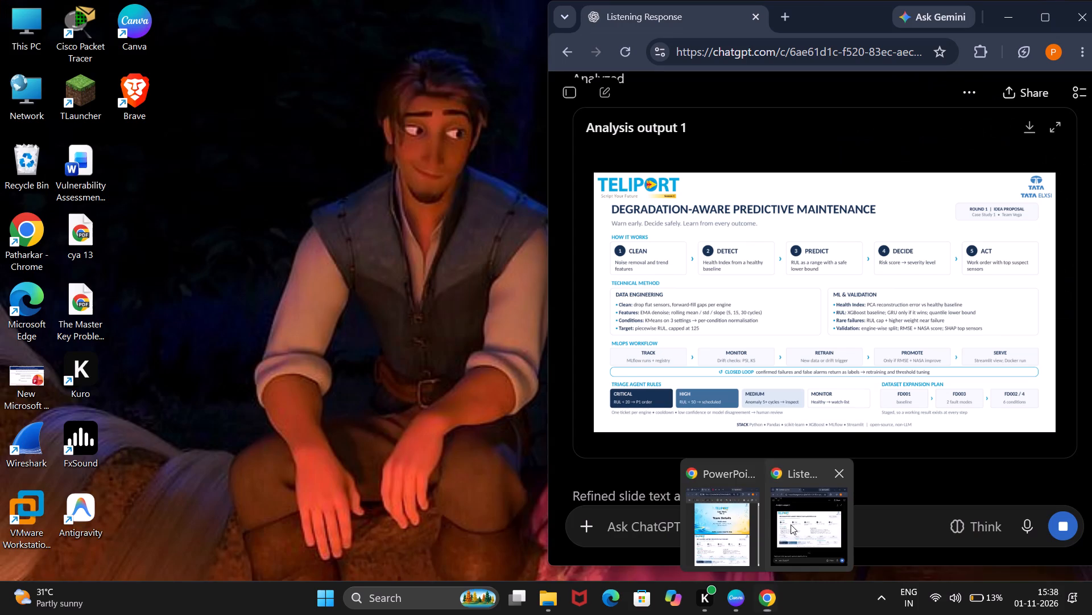
# Open the updated Team Vega V5 PDF from the link in ChatGPT's latest reply.
pyautogui.scroll(-3, 703, 289)
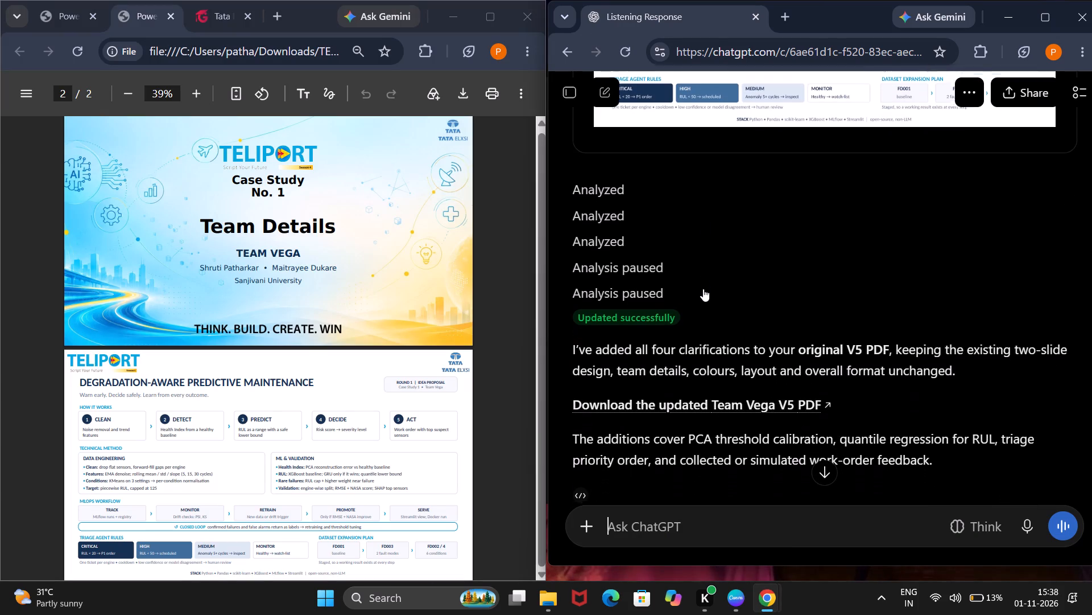
pyautogui.scroll(-1, 780, 149)
pyautogui.scroll(-1, 741, 366)
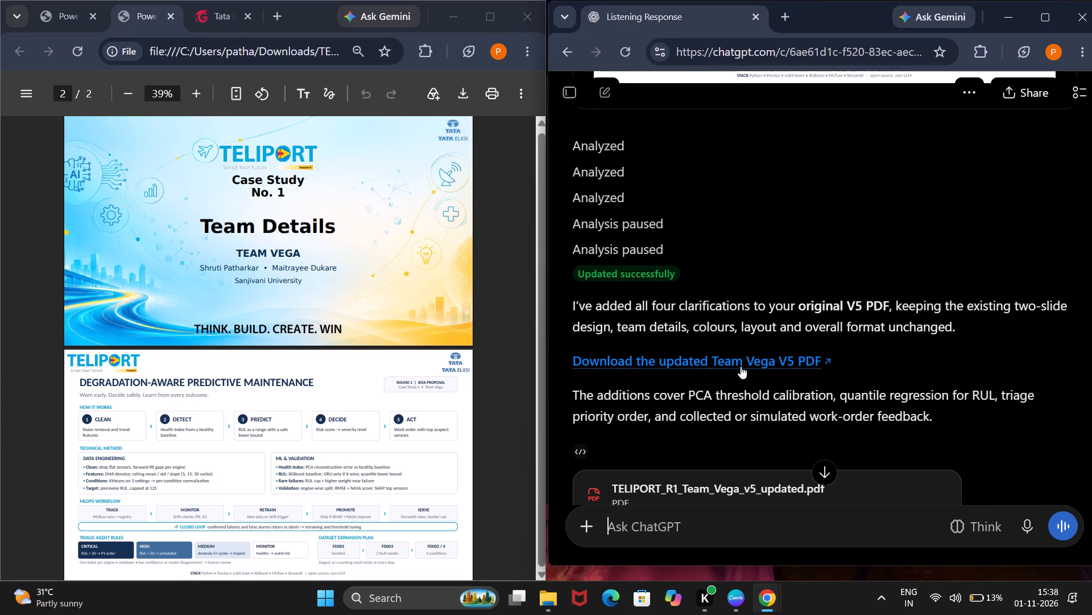
pyautogui.scroll(-3, 741, 366)
pyautogui.click(728, 315)
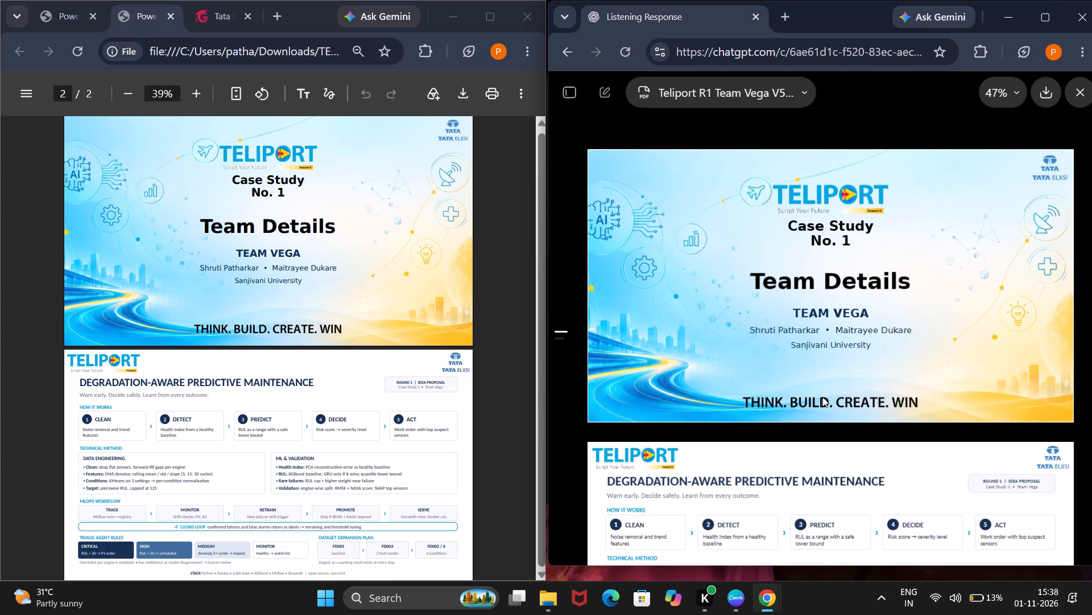
# Examine the enlarged "Degradation-Aware Predictive Maintenance" slide in the updated PDF preview.
pyautogui.scroll(-3, 822, 375)
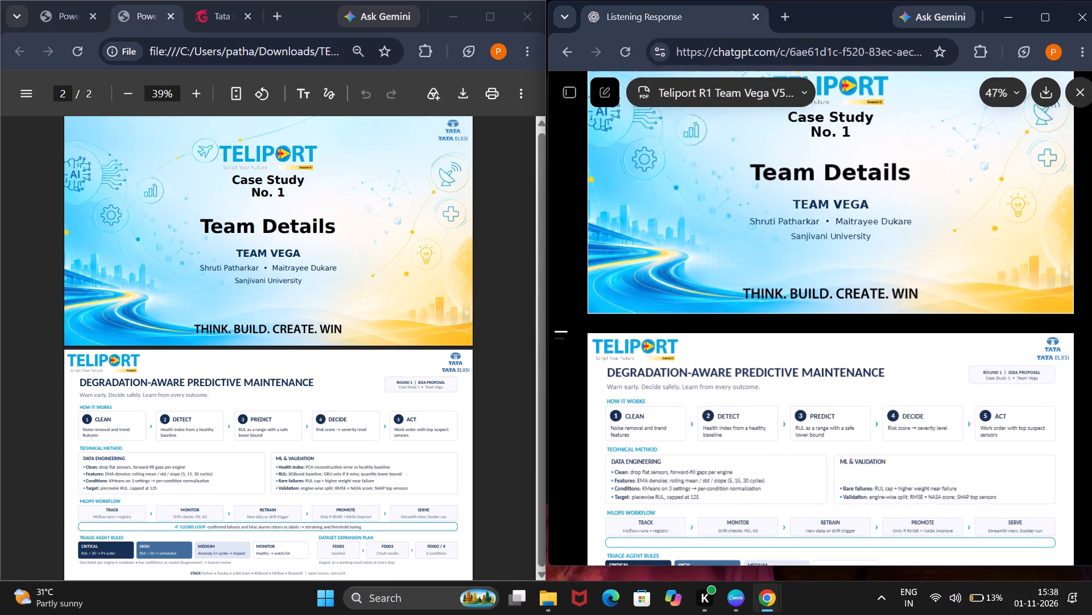
pyautogui.scroll(-3, 812, 346)
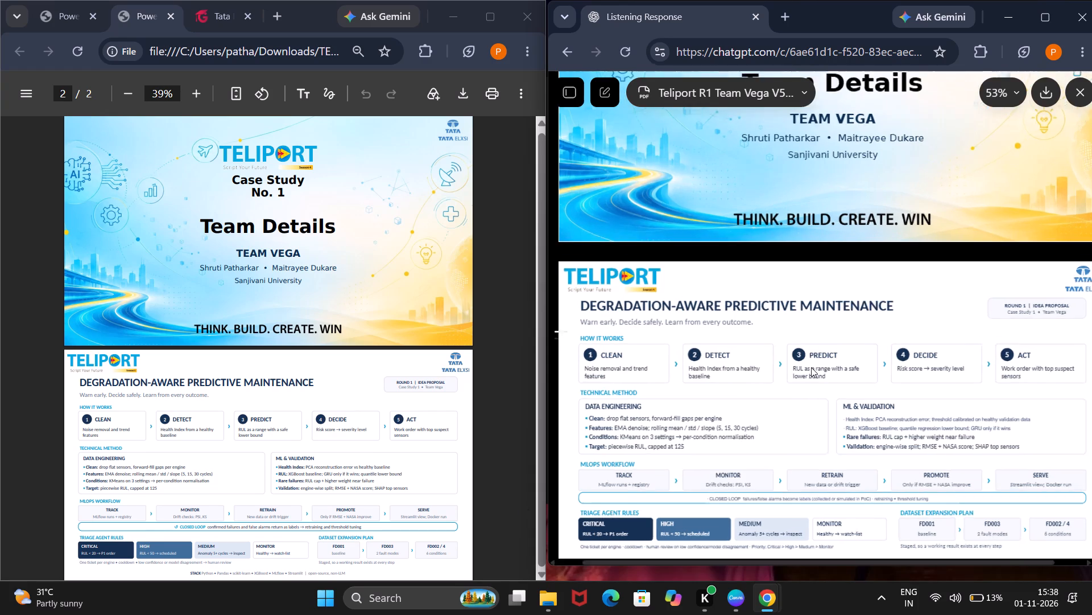
pyautogui.scroll(-2, 811, 367)
pyautogui.hscroll(1, 811, 367)
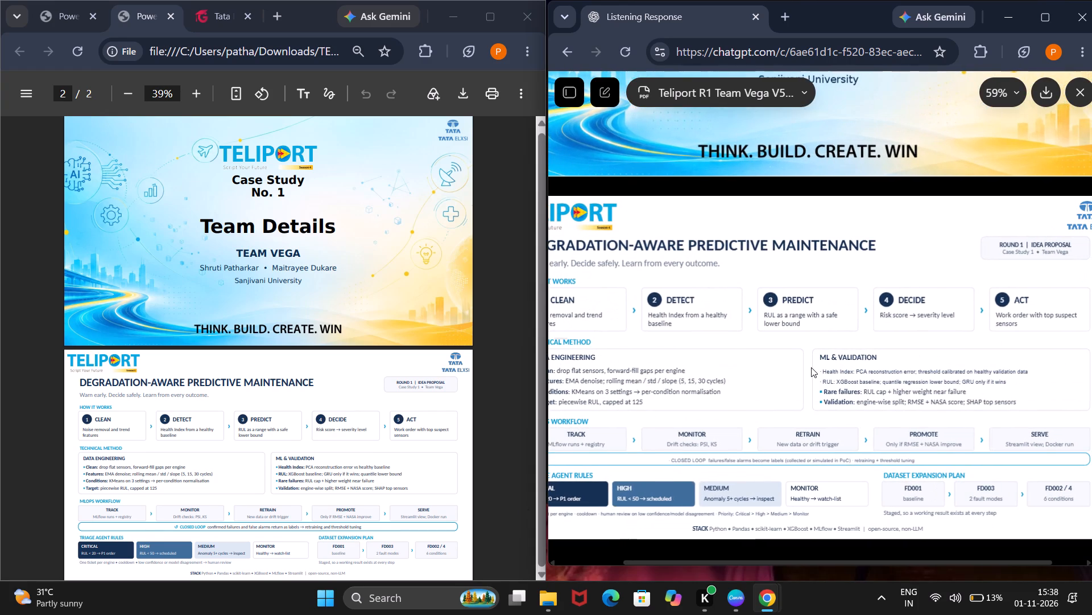
pyautogui.hscroll(2, 811, 367)
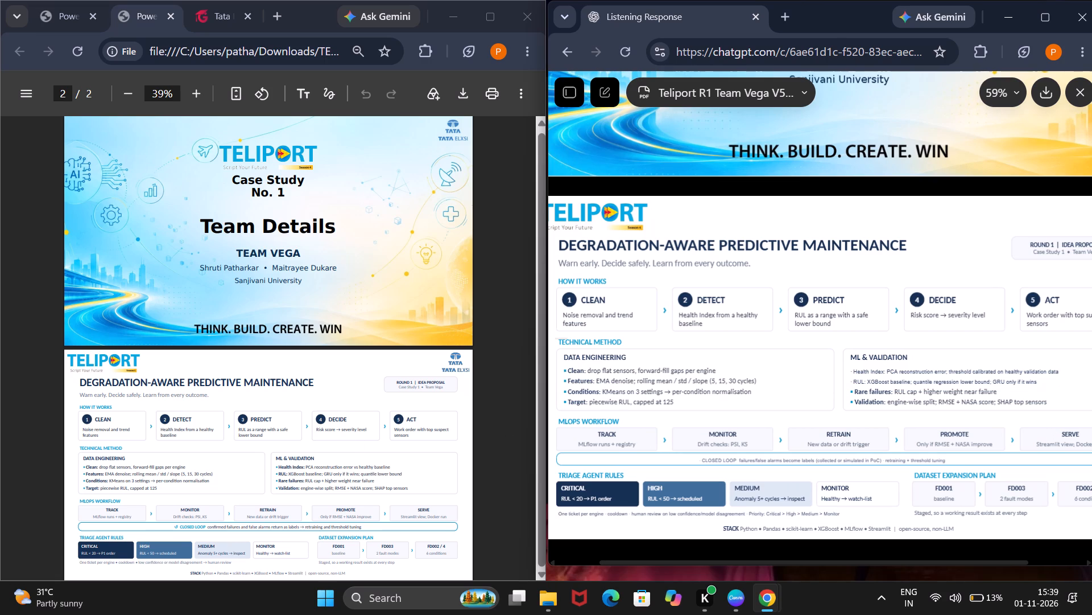
# Enlarge the original PDF's second slide and compare its sections with the same slide in the updated PDF.
pyautogui.scroll(-5, 370, 408)
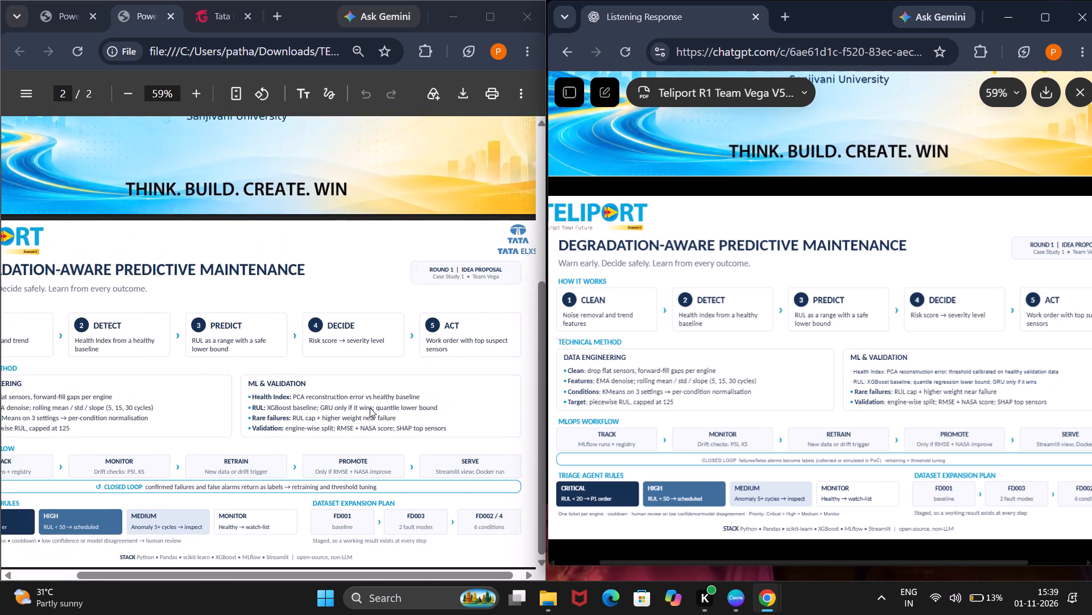
pyautogui.hscroll(1, 370, 408)
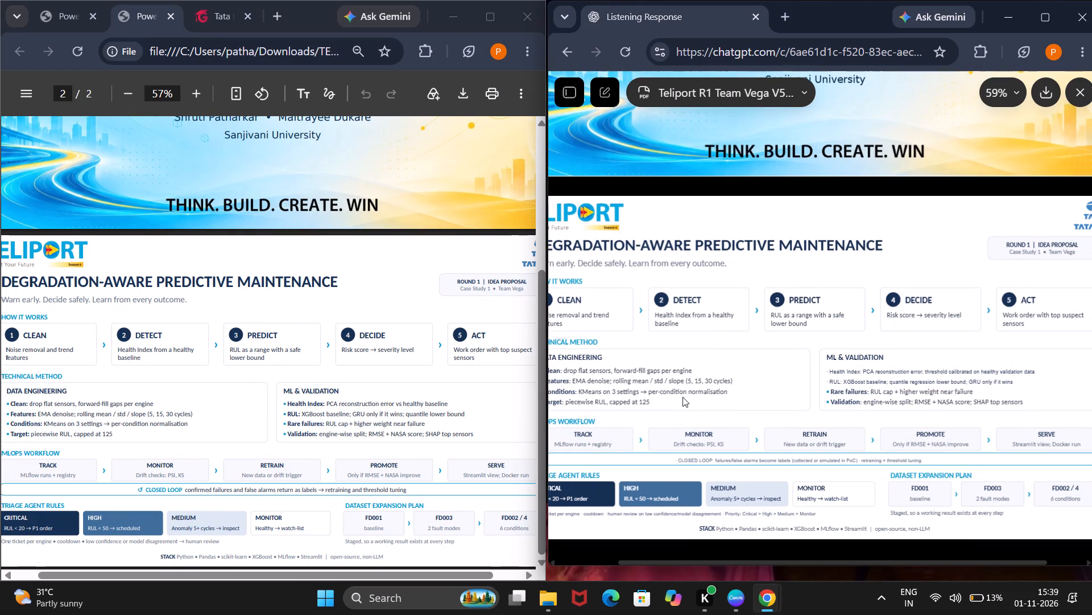
pyautogui.scroll(-2, 682, 397)
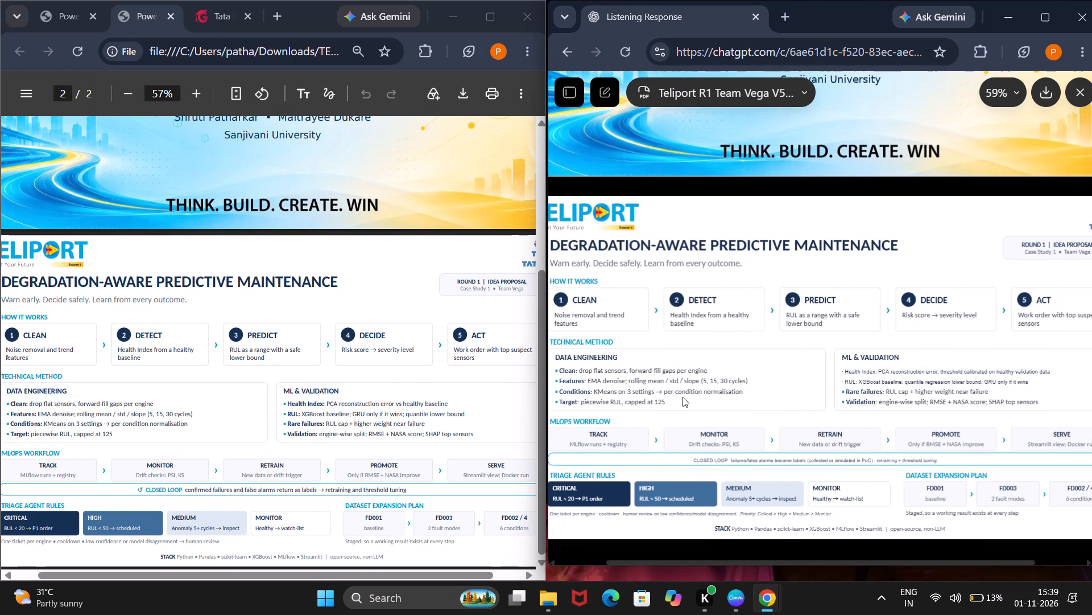
pyautogui.scroll(-2, 682, 397)
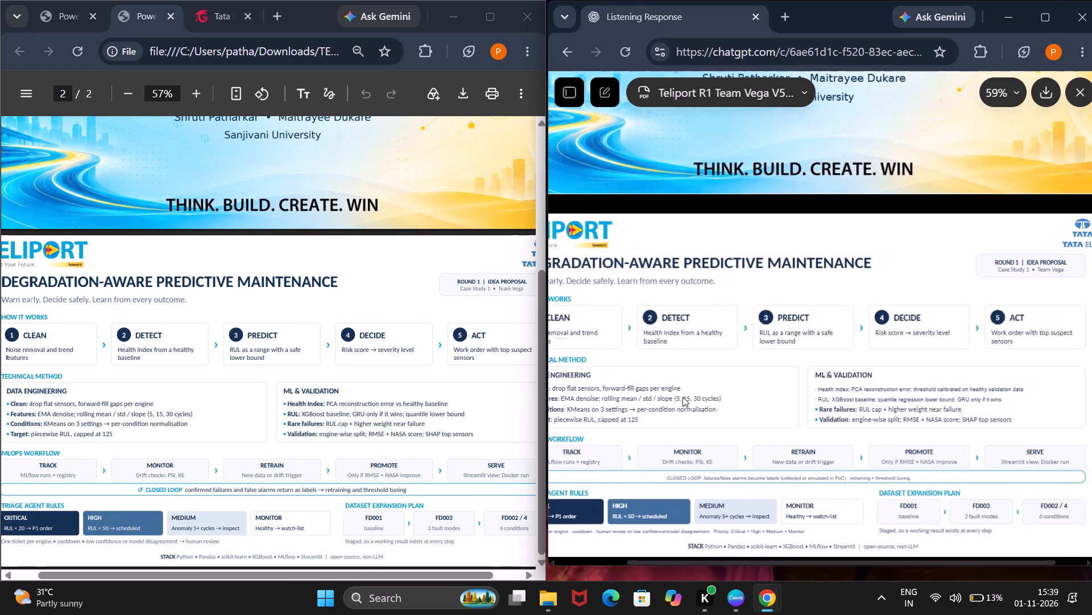
pyautogui.scroll(-1, 682, 397)
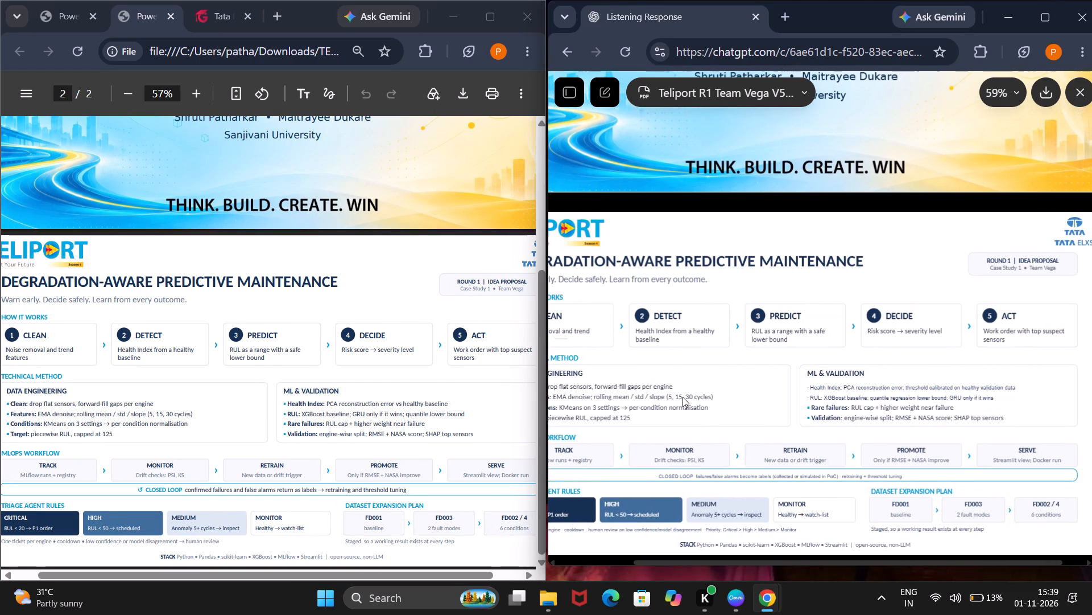
pyautogui.scroll(-2, 682, 397)
pyautogui.scroll(-1, 281, 553)
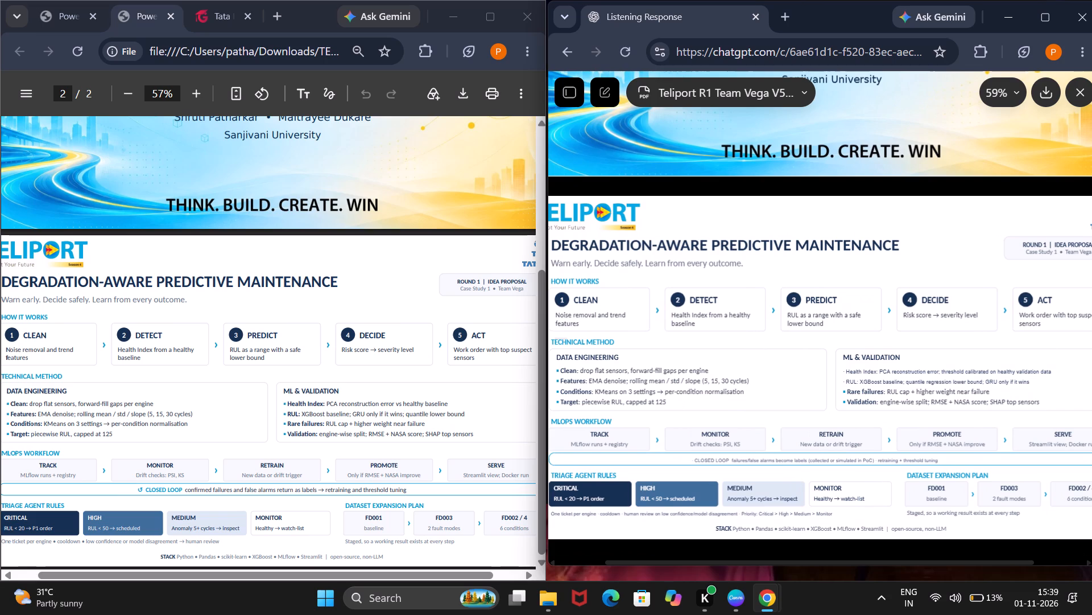
pyautogui.scroll(-1, 281, 553)
pyautogui.scroll(-2, 322, 487)
pyautogui.scroll(-1, 398, 450)
pyautogui.scroll(-2, 733, 428)
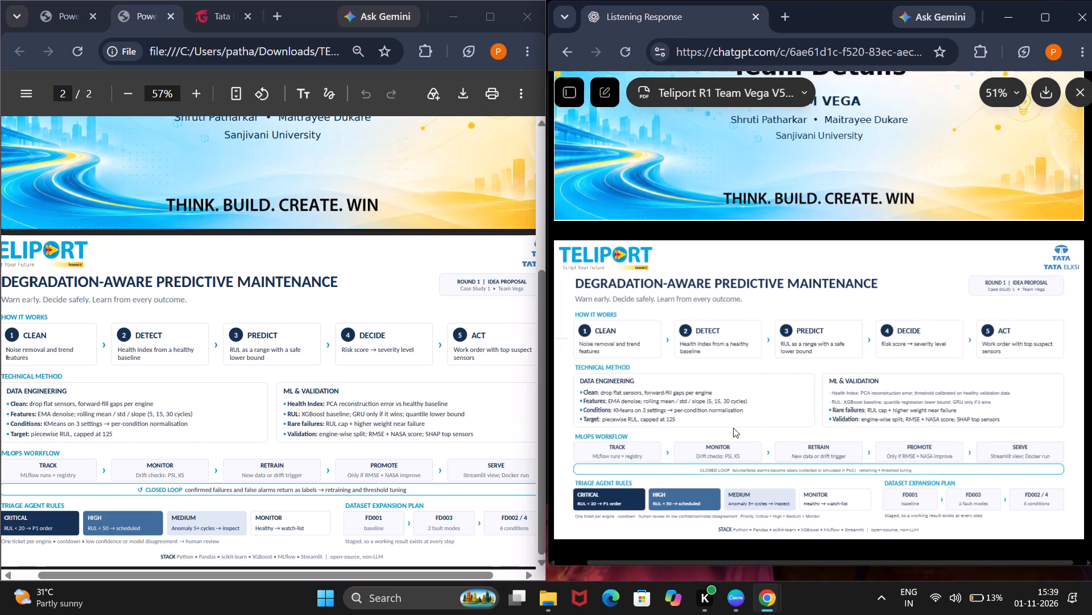
# Extend the height of the ChatGPT window down to the taskbar.
pyautogui.moveTo(707, 569); pyautogui.dragTo(708, 580)
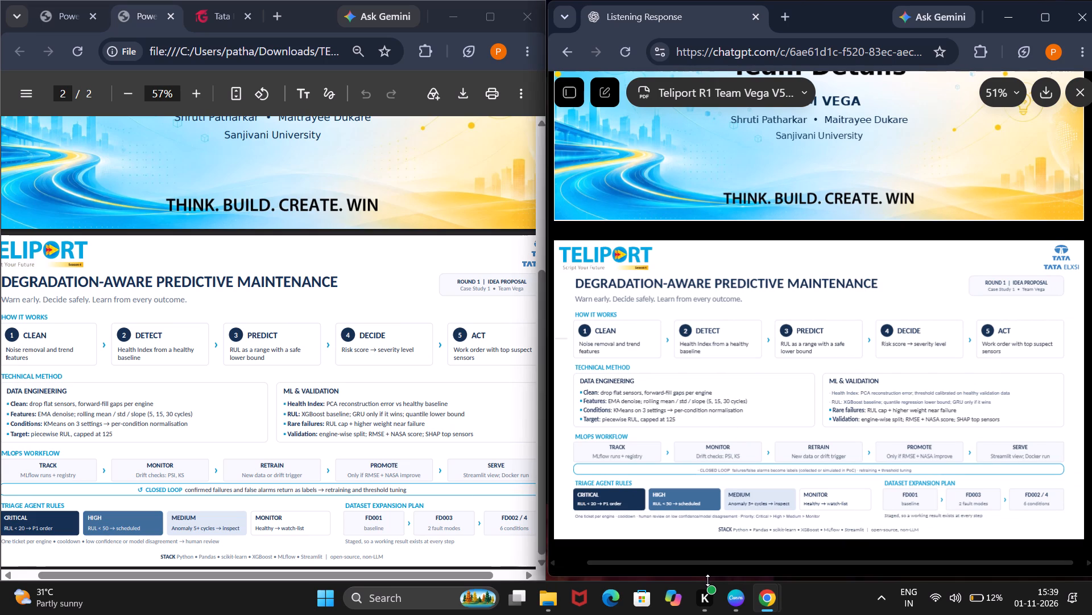
pyautogui.moveTo(708, 580); pyautogui.dragTo(710, 580)
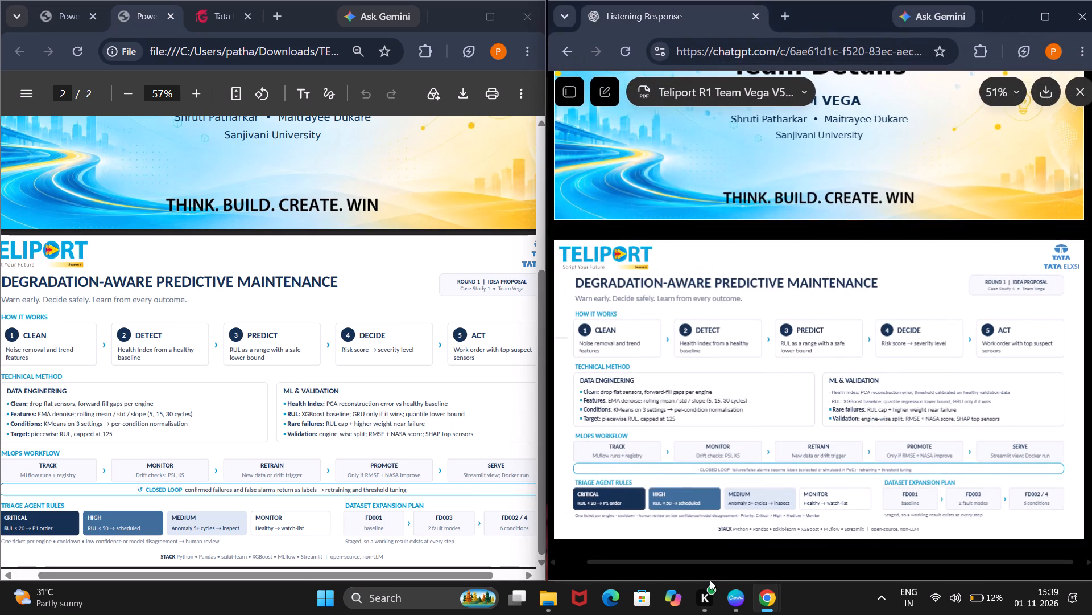
pyautogui.scroll(-1, 644, 402)
pyautogui.scroll(-1, 366, 463)
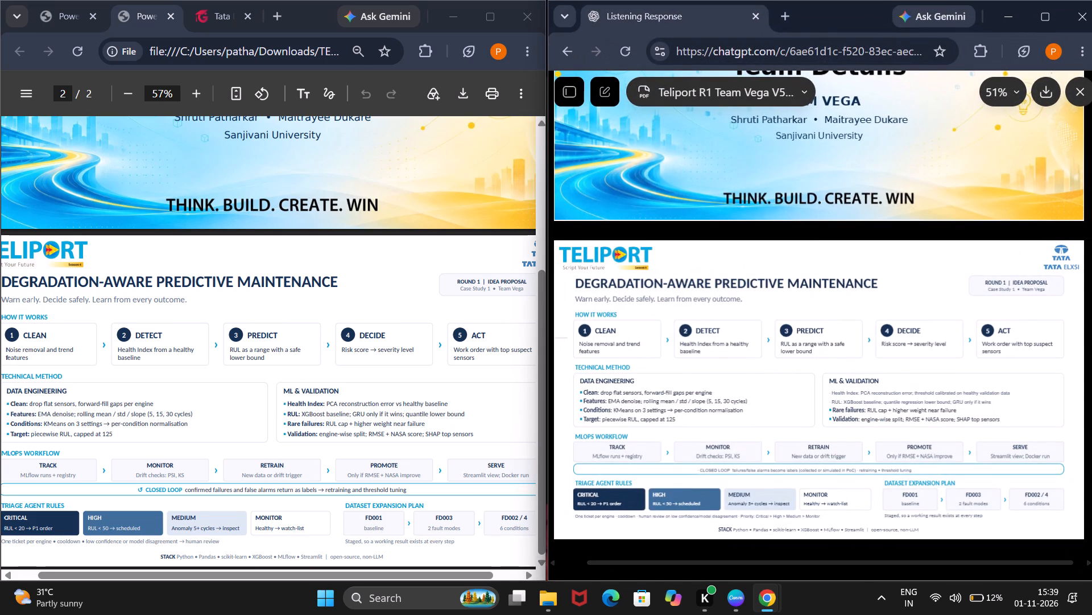
pyautogui.scroll(-2, 366, 463)
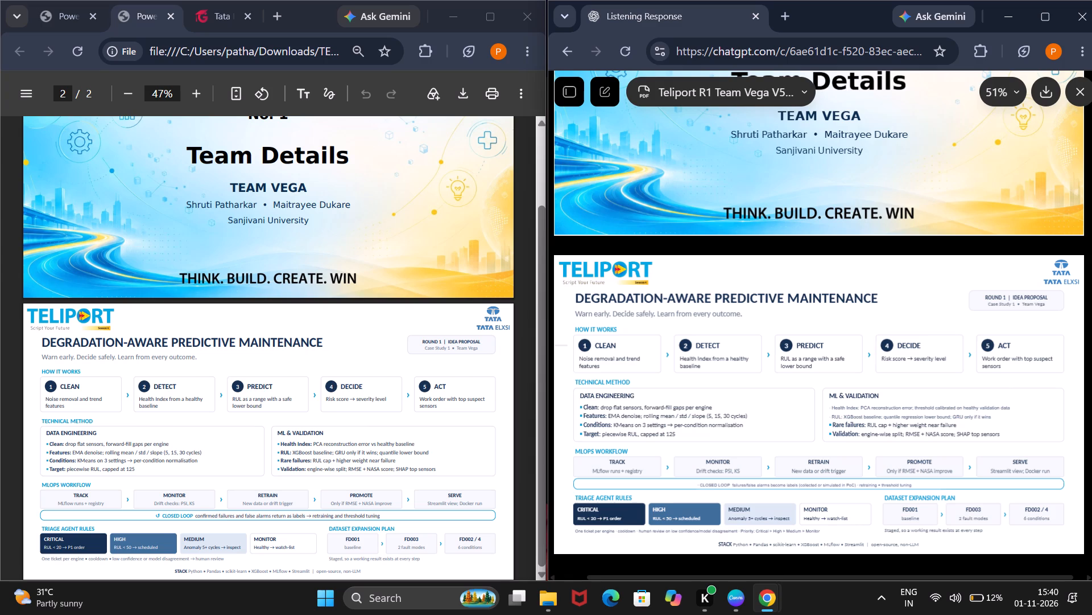
pyautogui.scroll(-2, 382, 528)
pyautogui.scroll(2, 818, 395)
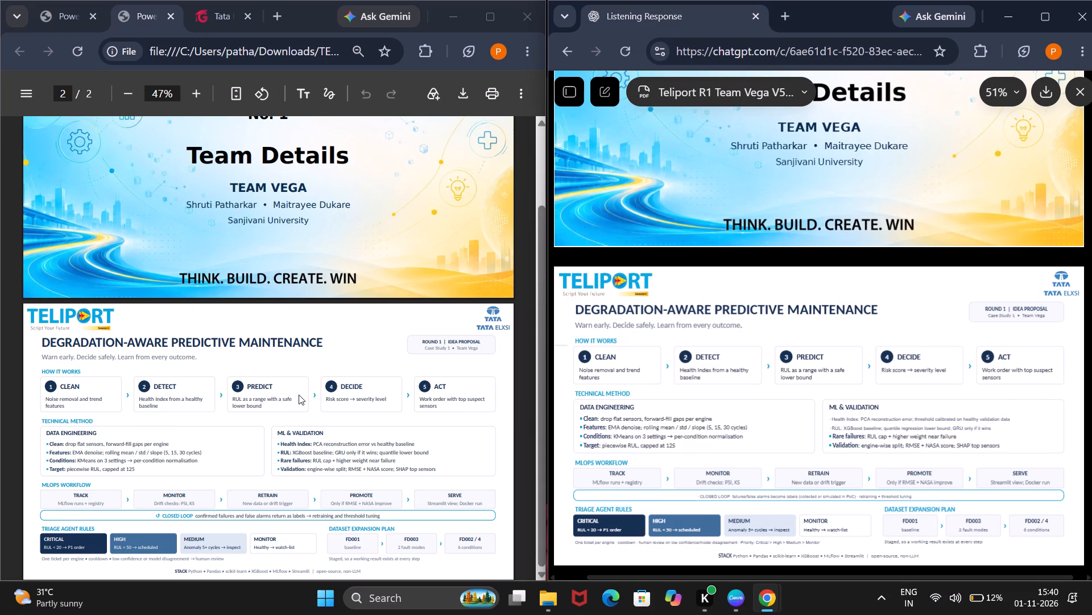
pyautogui.click(576, 412)
pyautogui.scroll(-1, 576, 412)
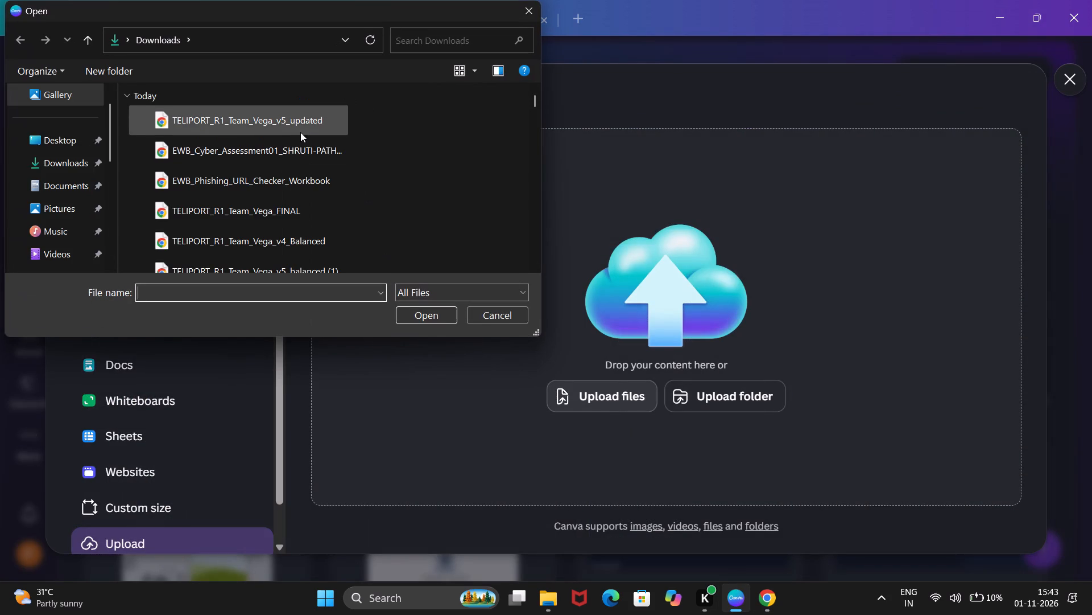
pyautogui.click(300, 131)
pyautogui.click(432, 322)
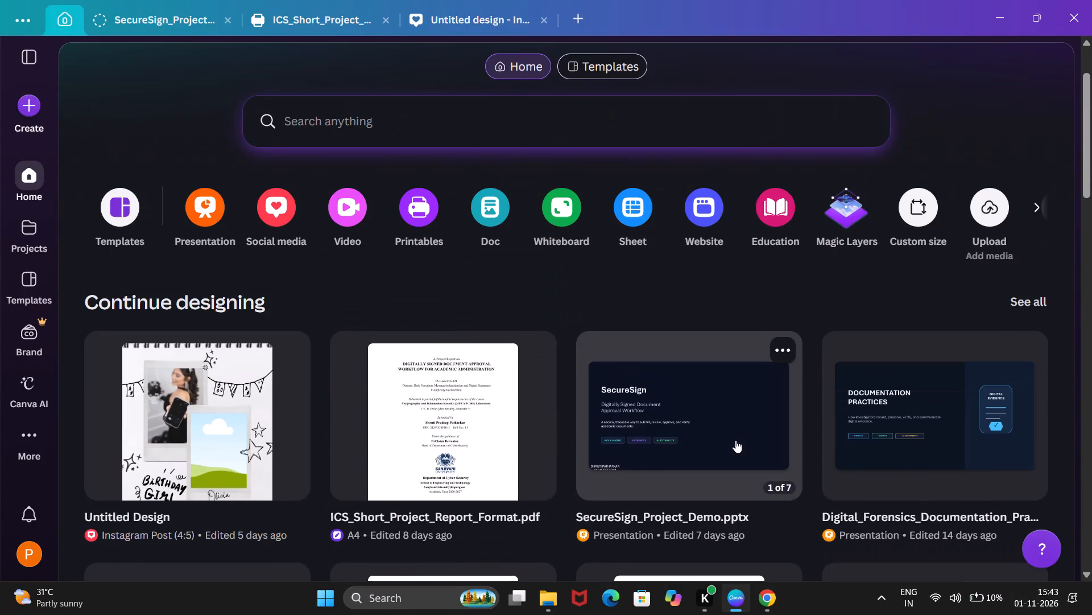
# Upload TELIPORT_R1_Team_Vega_v5_updated from the Downloads folder to Canva a second time.
pyautogui.click(985, 356)
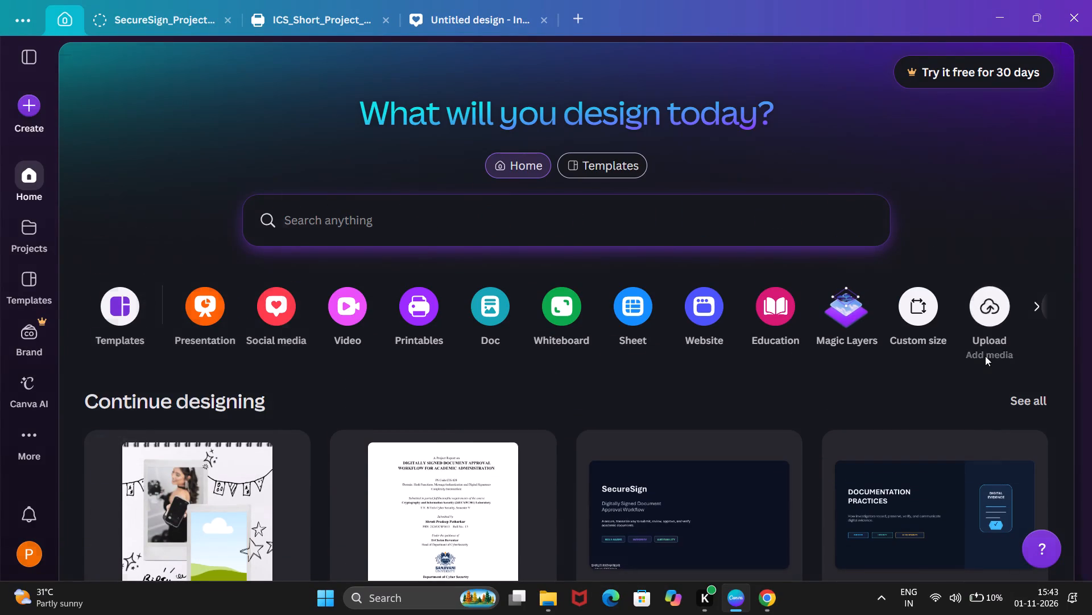
pyautogui.click(555, 407)
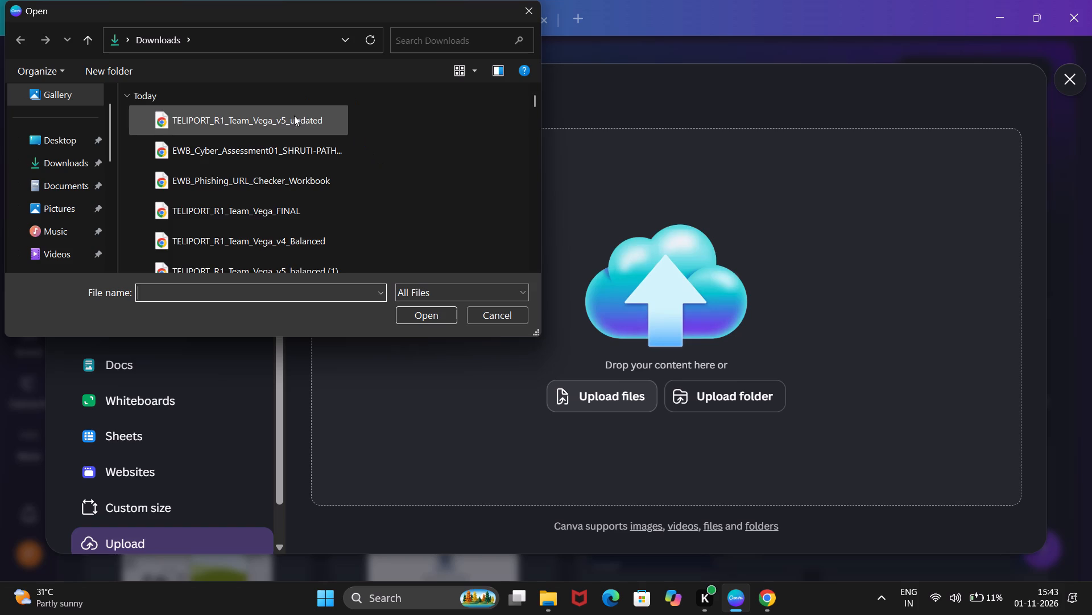
pyautogui.click(293, 116)
pyautogui.click(408, 314)
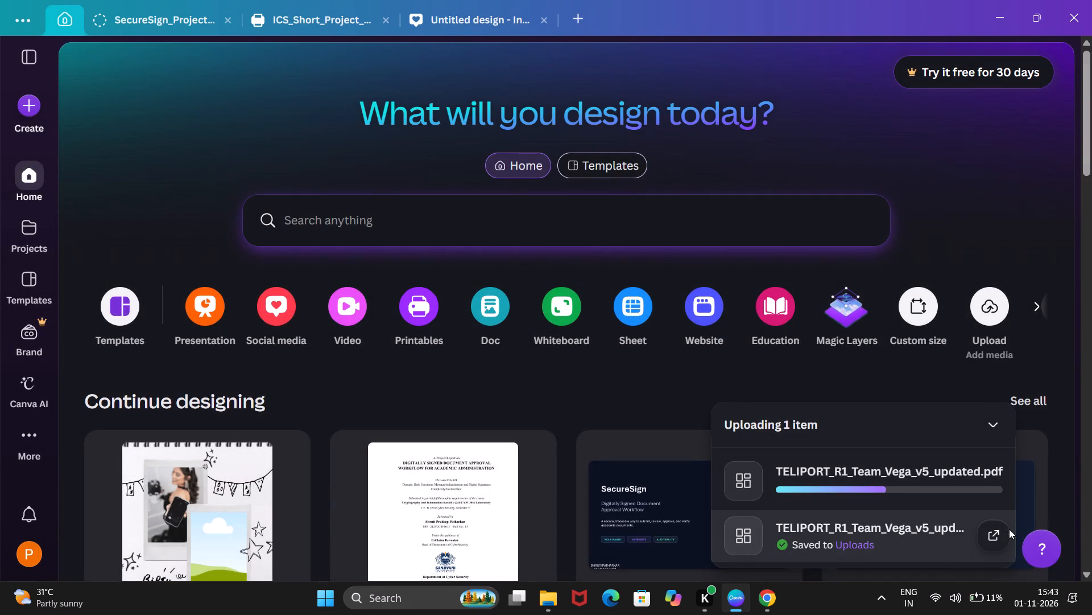
# Open the uploaded TELIPORT_R1_Team_Vega_v5_updated.pdf as an editable design and view its first page.
pyautogui.click(994, 536)
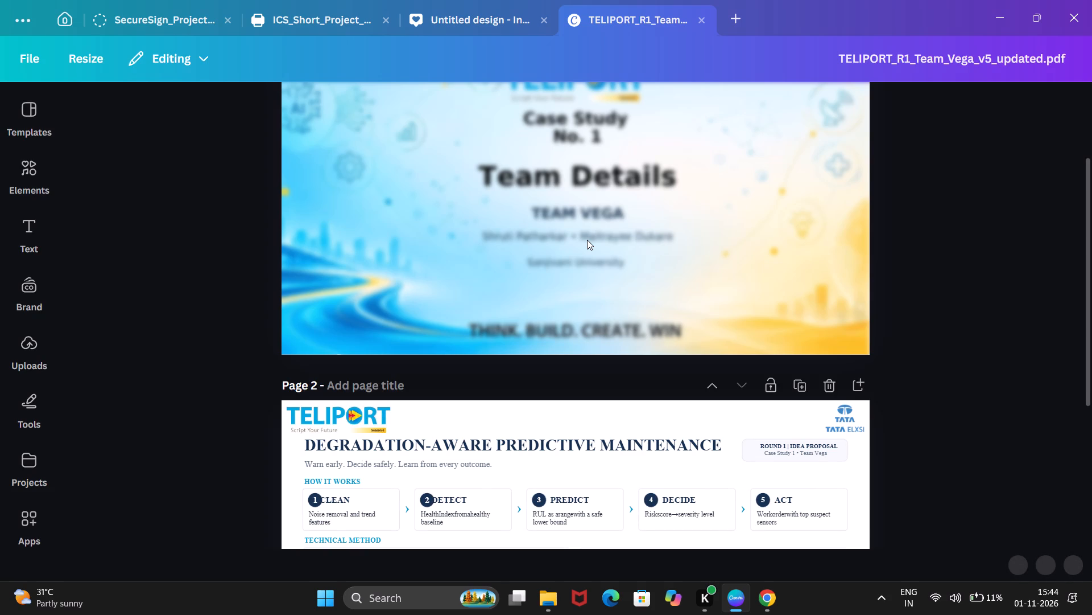
pyautogui.scroll(1, 587, 240)
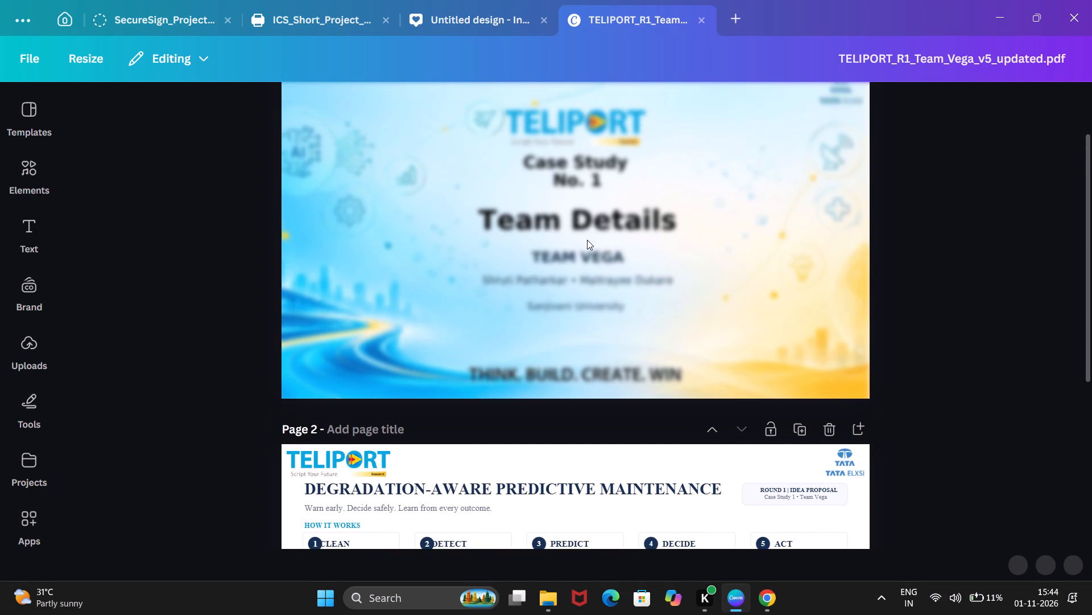
pyautogui.scroll(1, 587, 240)
pyautogui.click(586, 268)
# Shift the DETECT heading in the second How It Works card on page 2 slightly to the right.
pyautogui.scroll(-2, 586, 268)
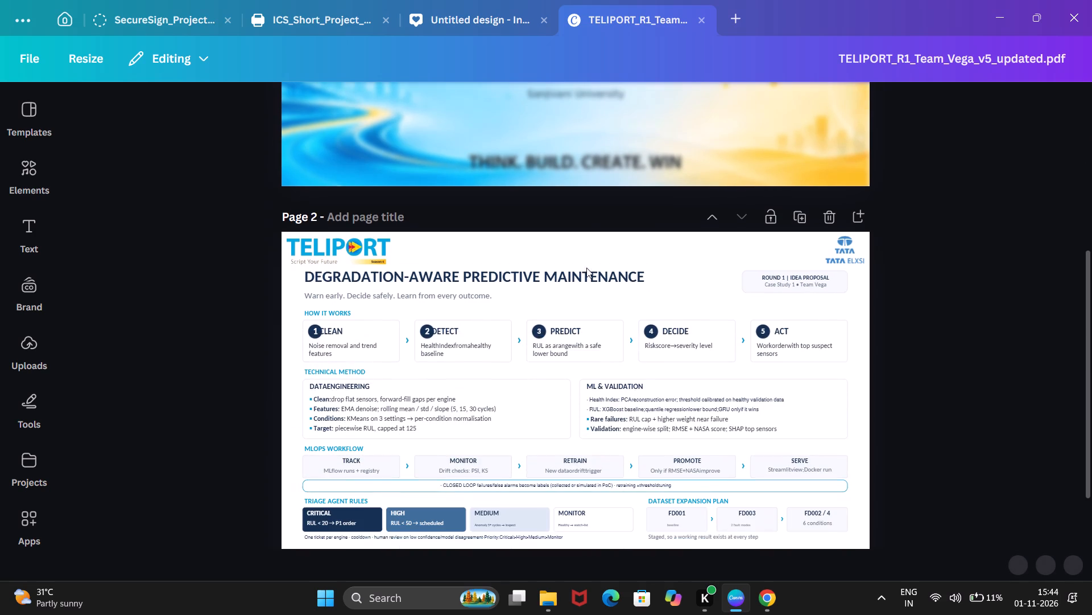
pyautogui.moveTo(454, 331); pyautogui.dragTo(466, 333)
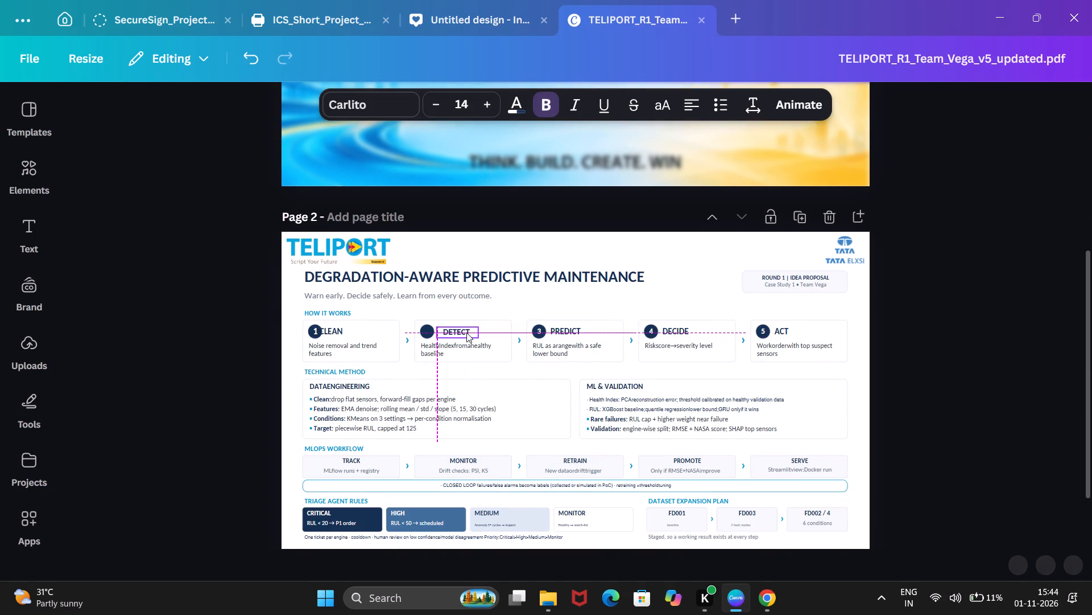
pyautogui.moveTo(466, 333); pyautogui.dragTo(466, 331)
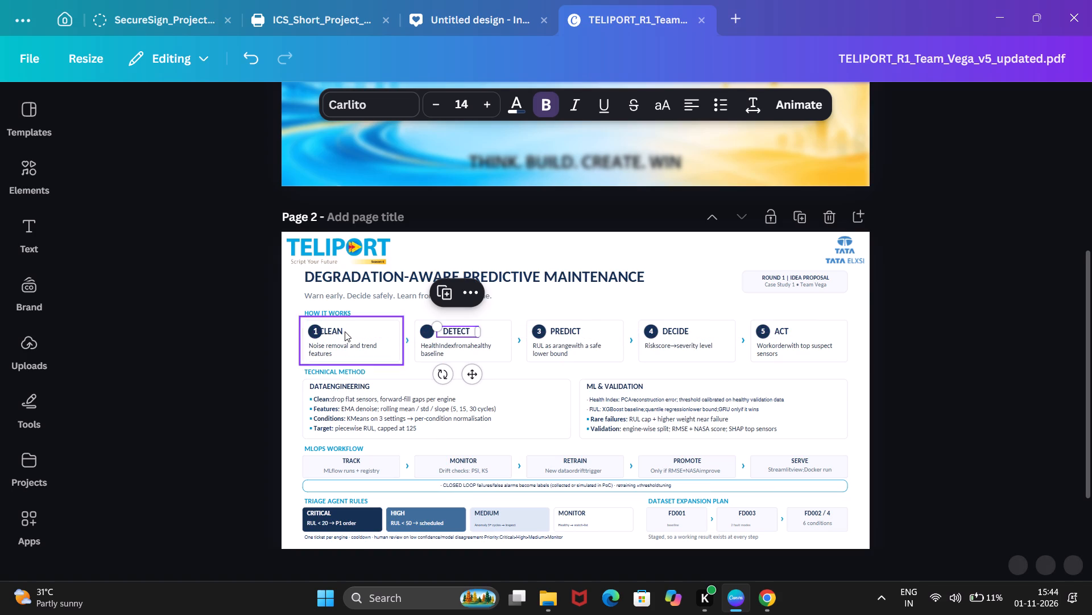
# Insert four spaces before CLEAN in the first How It Works heading and align its number 1 within the circle.
pyautogui.click(329, 329)
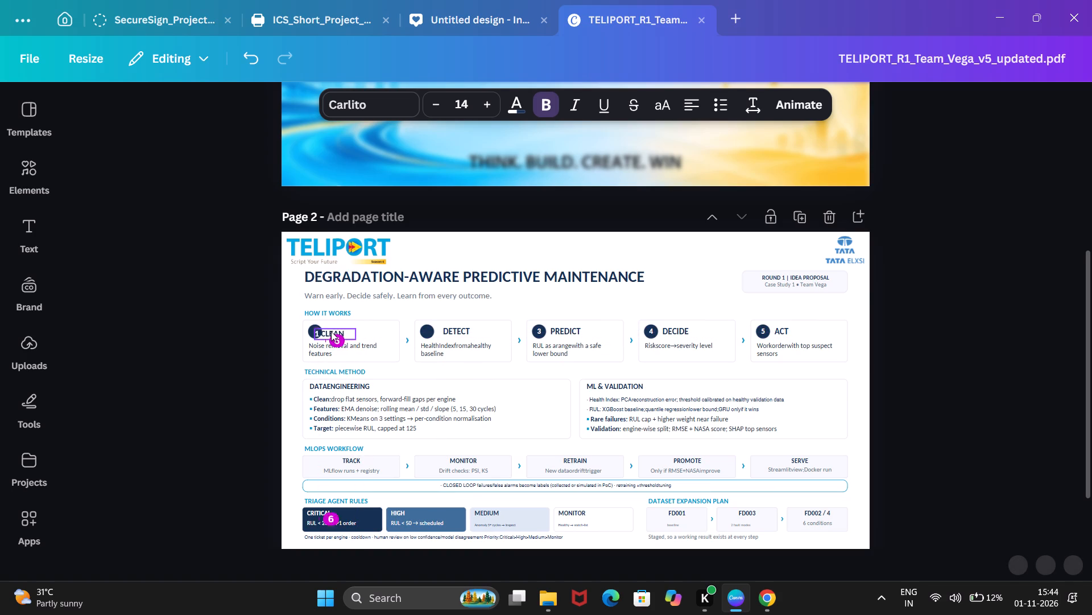
pyautogui.click(325, 331)
pyautogui.click(325, 331)
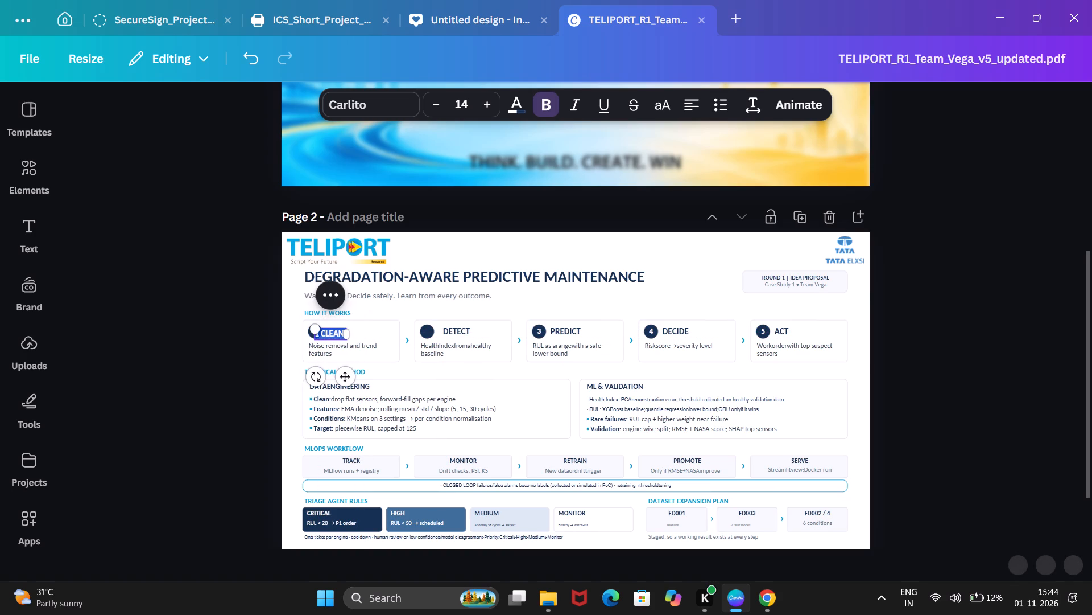
pyautogui.press('Left')
pyautogui.press('Left')
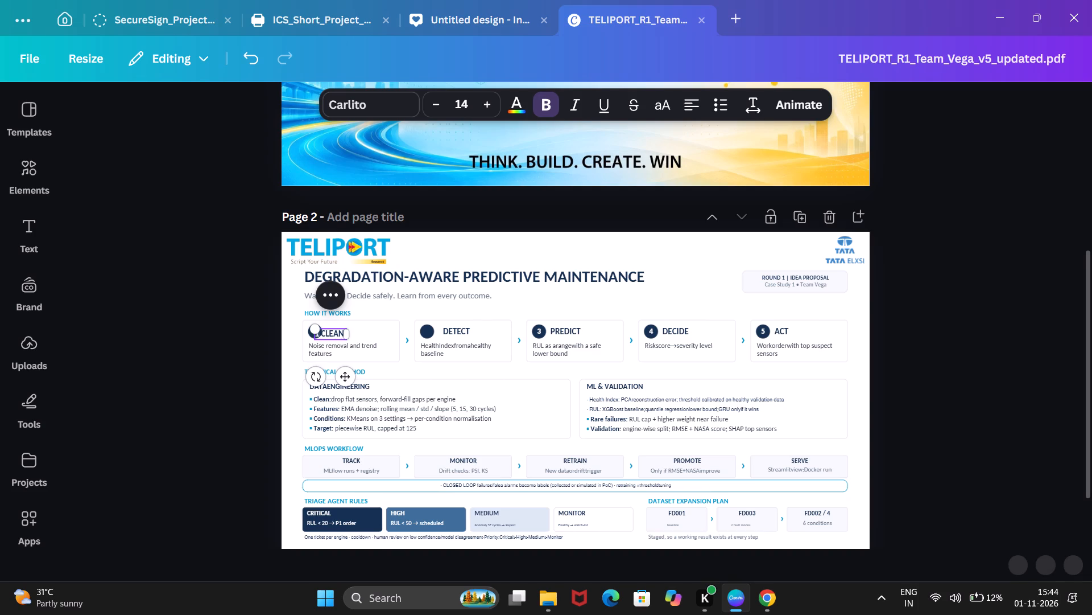
pyautogui.press('space')
pyautogui.press('space')
pyautogui.press('space')
pyautogui.press('space')
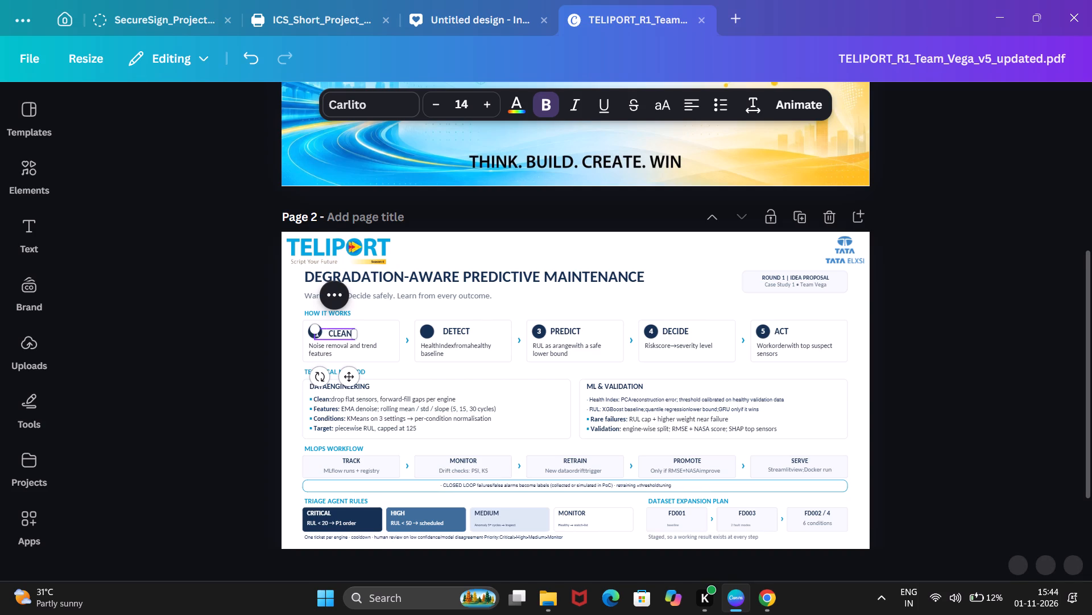
pyautogui.click(334, 332)
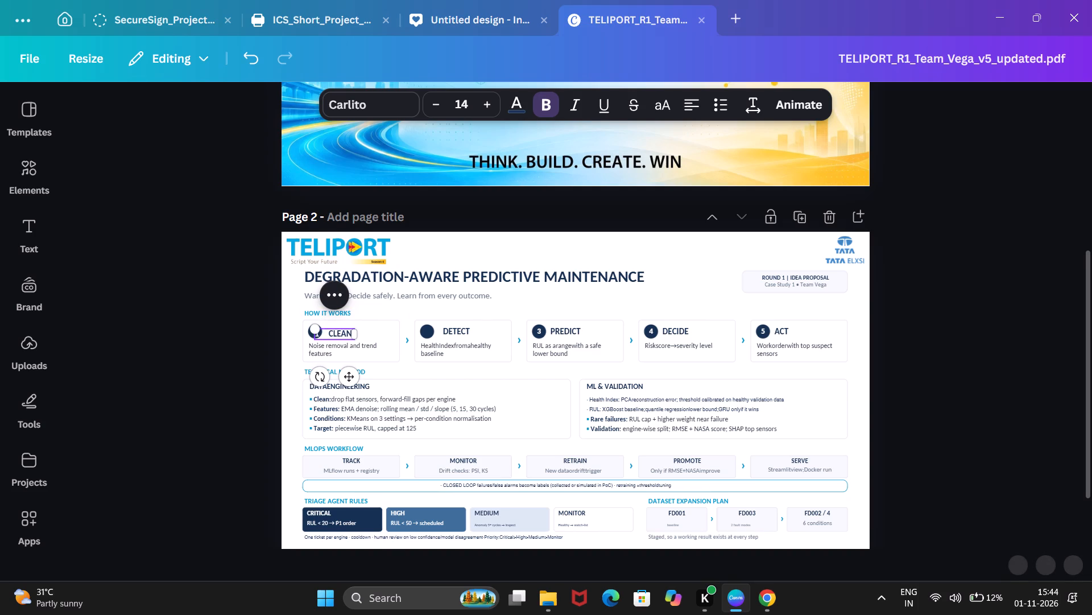
pyautogui.click(329, 326)
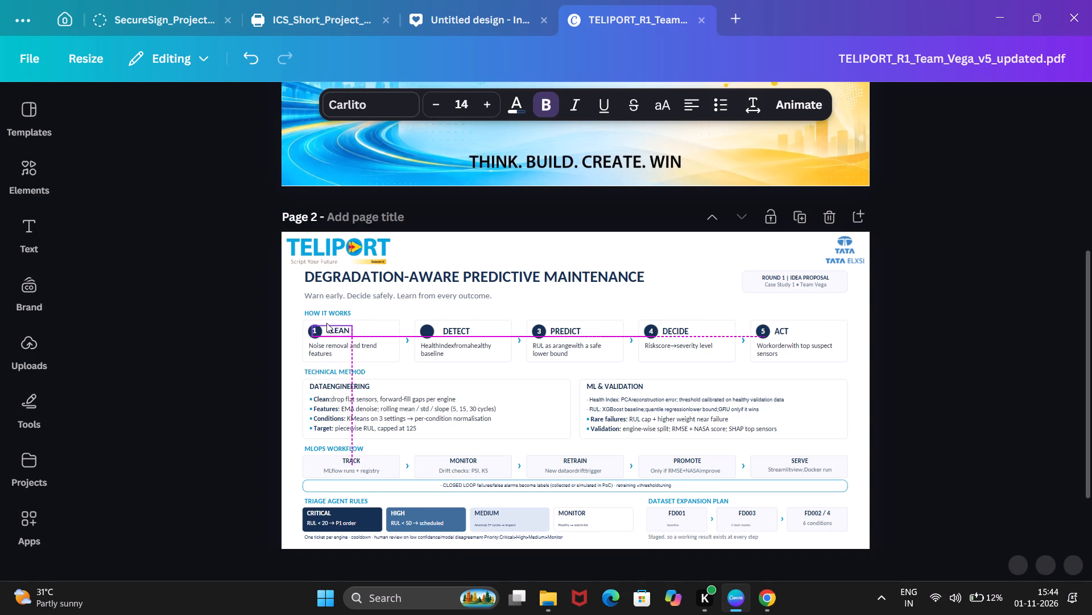
pyautogui.click(191, 370)
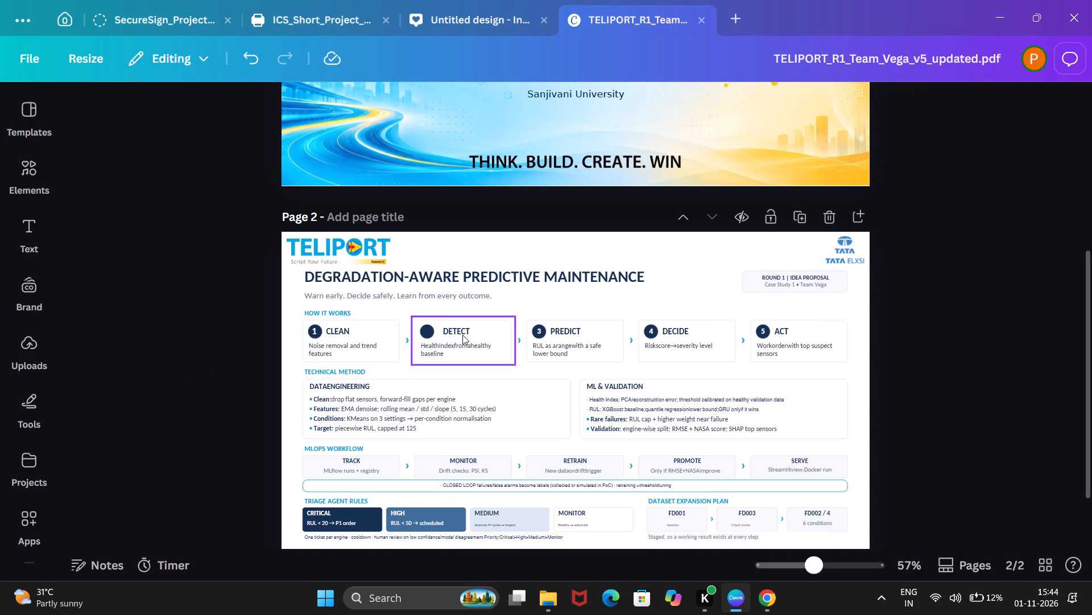
# Move the DETECT heading back to the left so its number 2 sits over the dark circle.
pyautogui.moveTo(458, 328); pyautogui.dragTo(448, 329)
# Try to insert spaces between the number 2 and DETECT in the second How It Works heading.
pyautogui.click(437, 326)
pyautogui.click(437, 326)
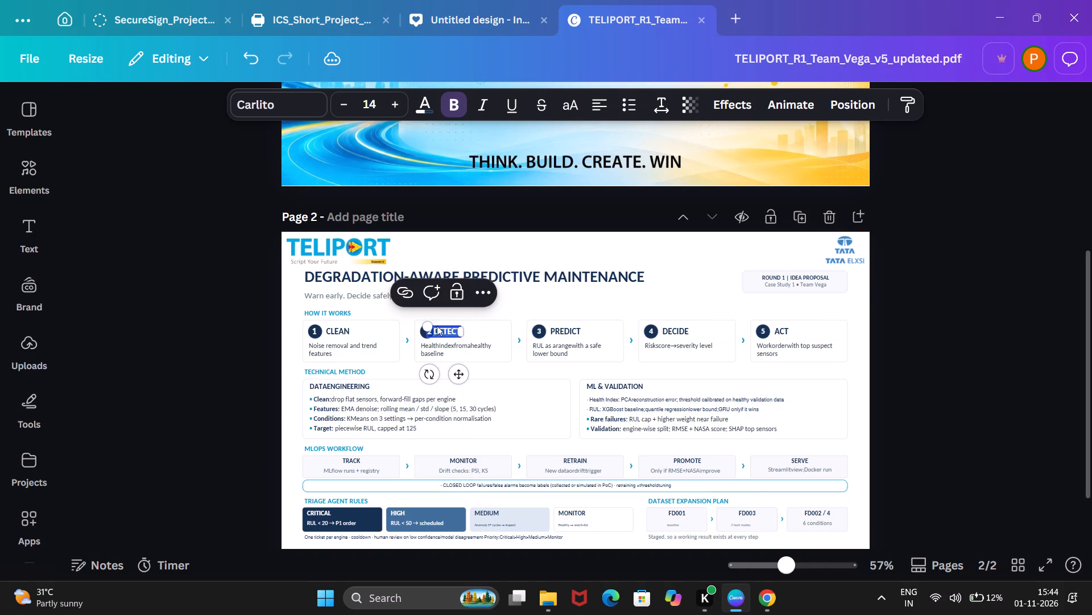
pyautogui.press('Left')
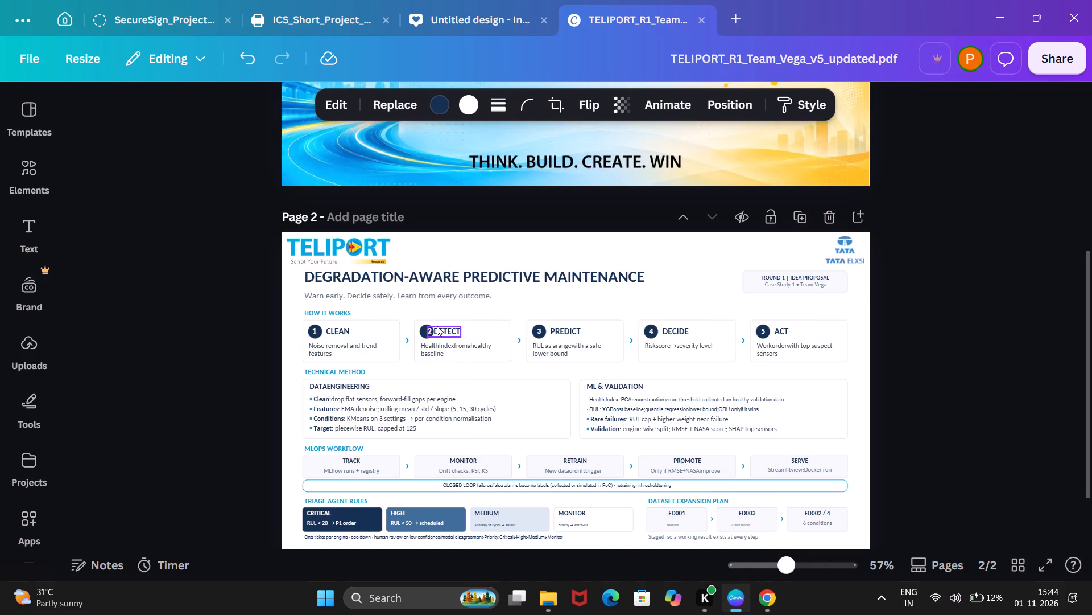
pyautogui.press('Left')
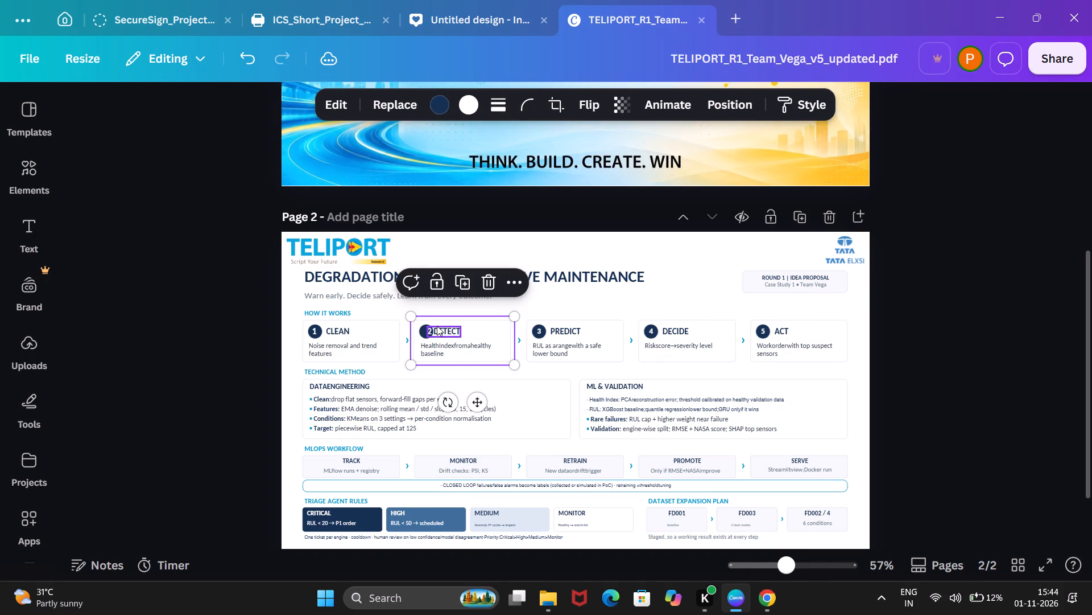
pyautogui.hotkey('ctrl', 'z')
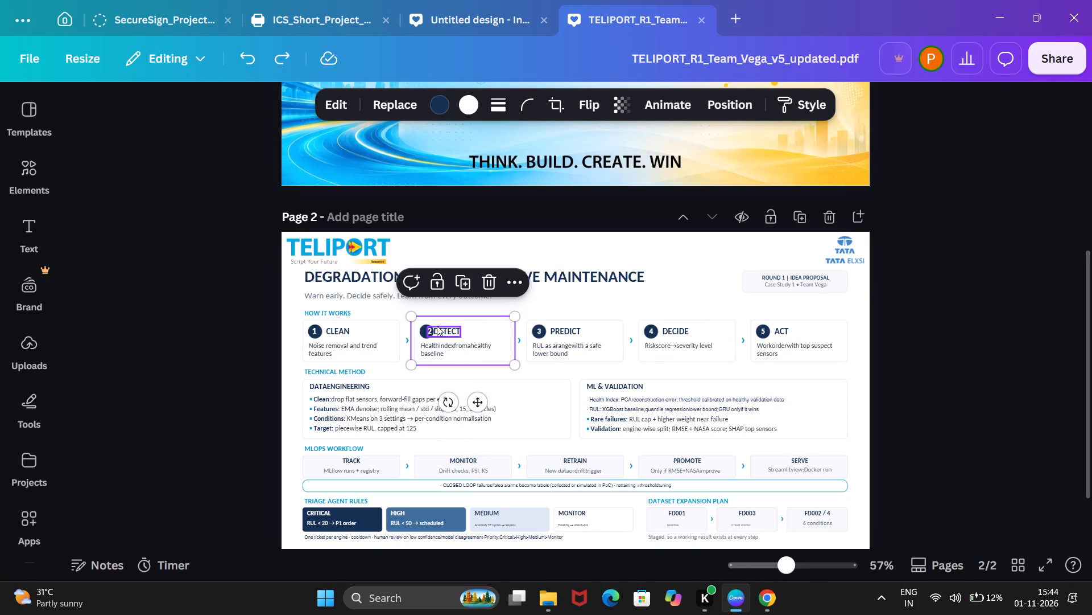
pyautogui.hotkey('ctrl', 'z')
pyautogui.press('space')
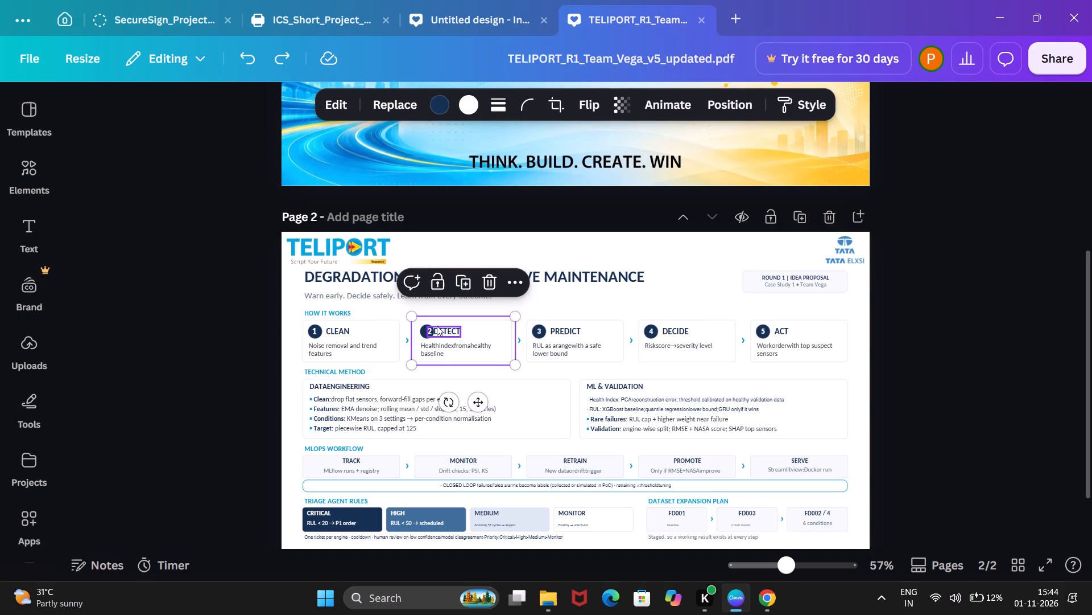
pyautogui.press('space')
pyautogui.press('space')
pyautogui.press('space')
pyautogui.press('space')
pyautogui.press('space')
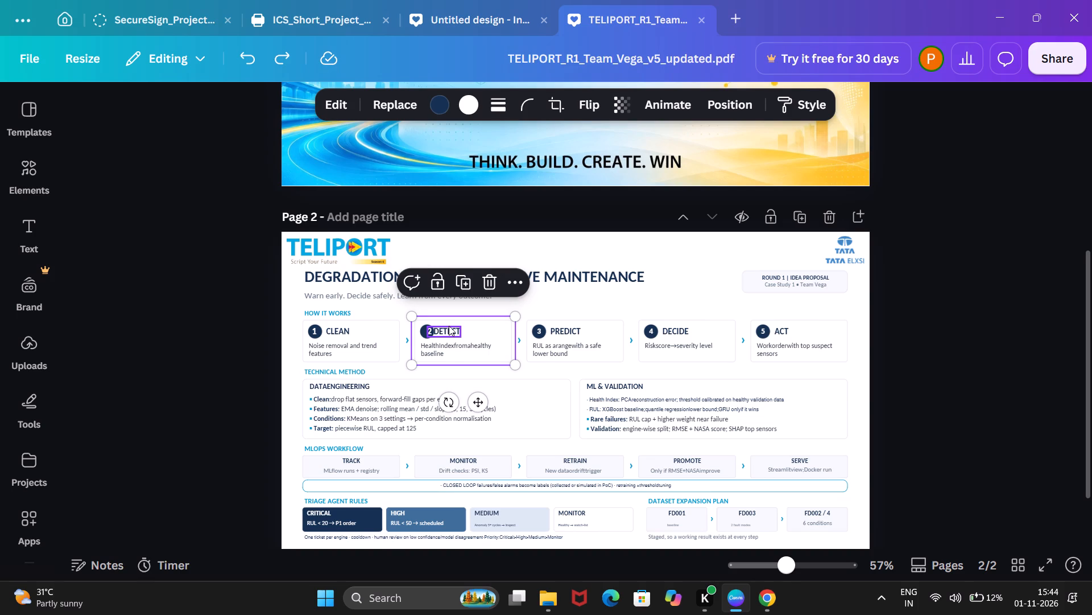
# Insert three spaces between the number 2 and DETECT in the second How It Works heading.
pyautogui.click(449, 326)
pyautogui.doubleClick(454, 333)
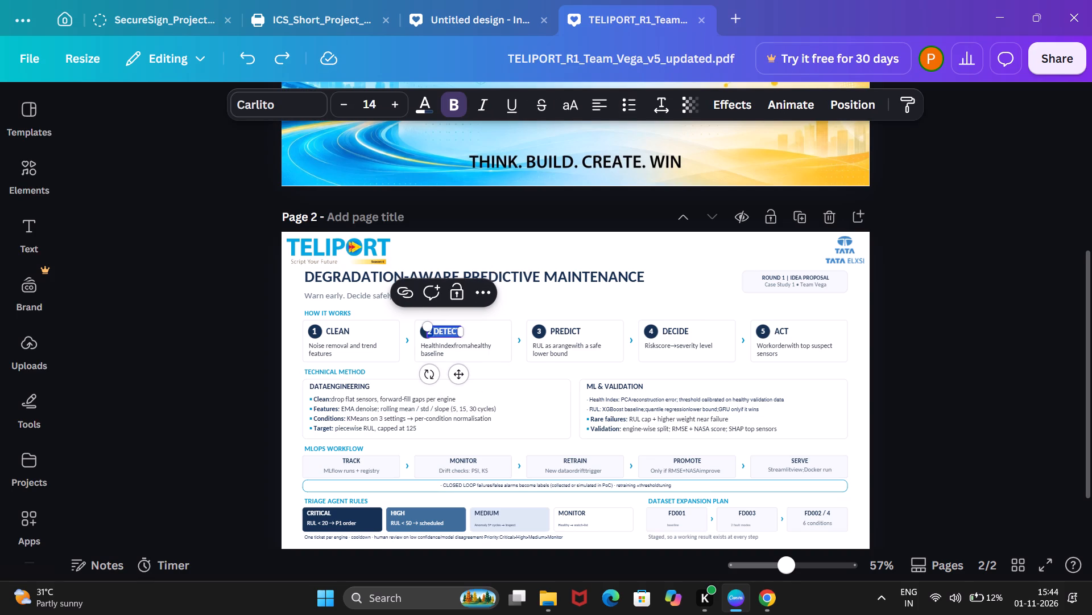
pyautogui.click(454, 333)
pyautogui.press('Left')
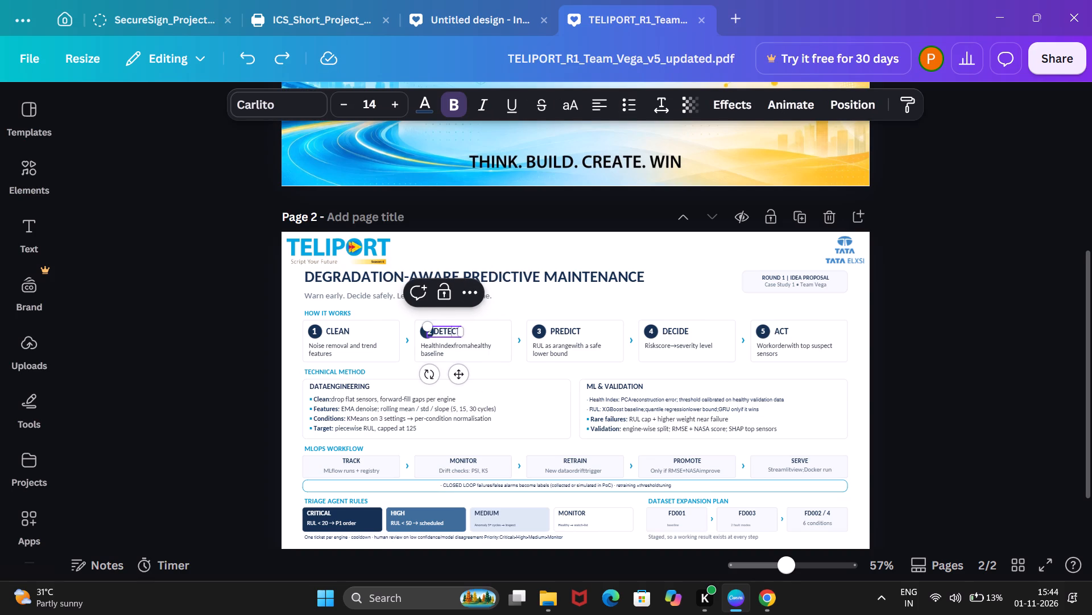
pyautogui.press('Left')
pyautogui.press('Left')
pyautogui.press('Left')
pyautogui.press('Left')
pyautogui.press('space')
pyautogui.press('space')
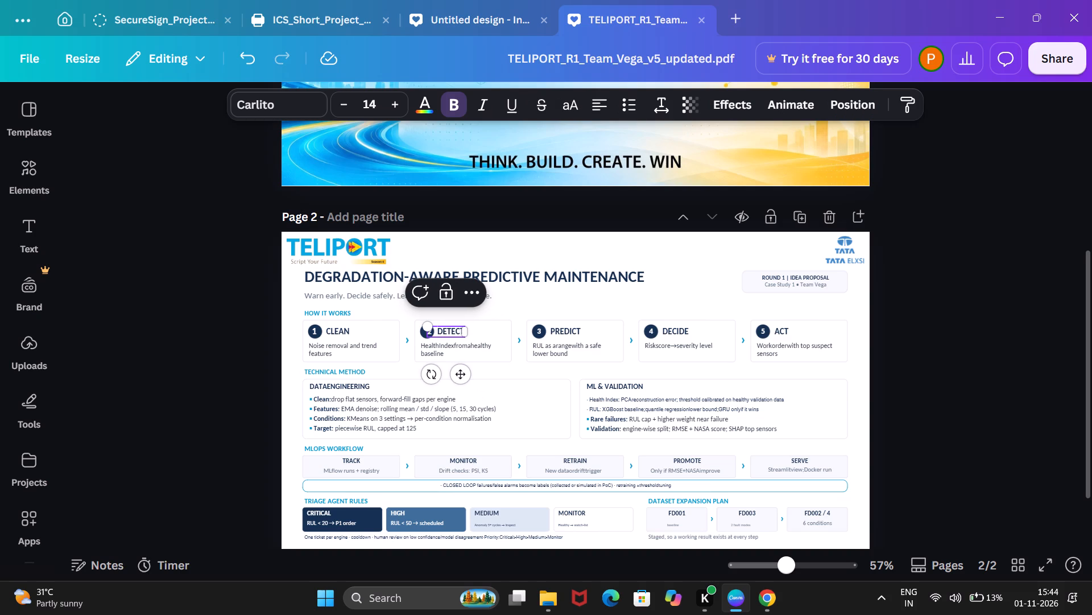
pyautogui.press('space')
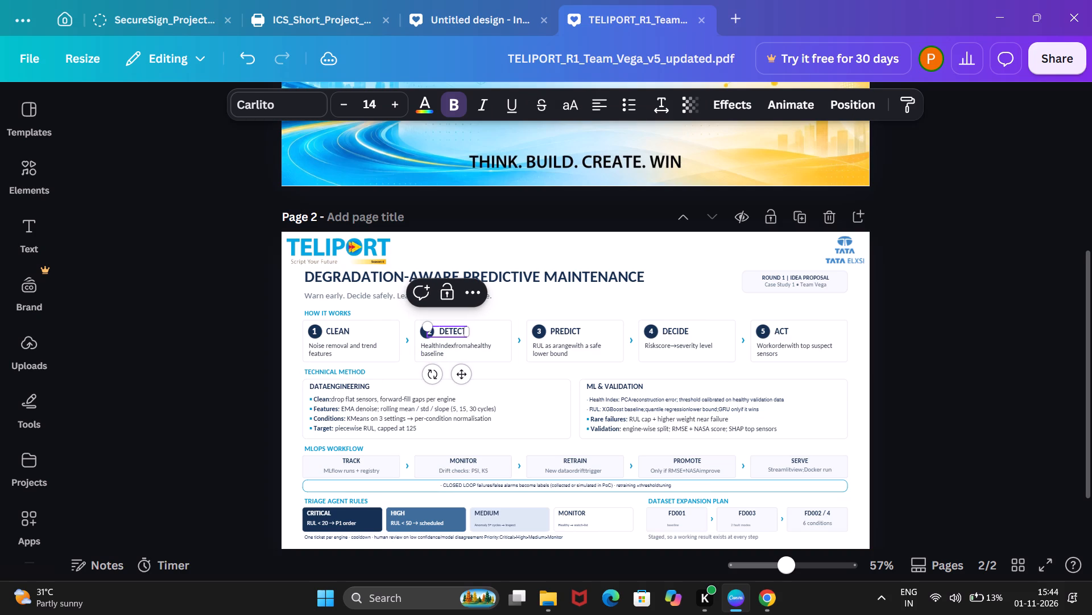
pyautogui.click(492, 308)
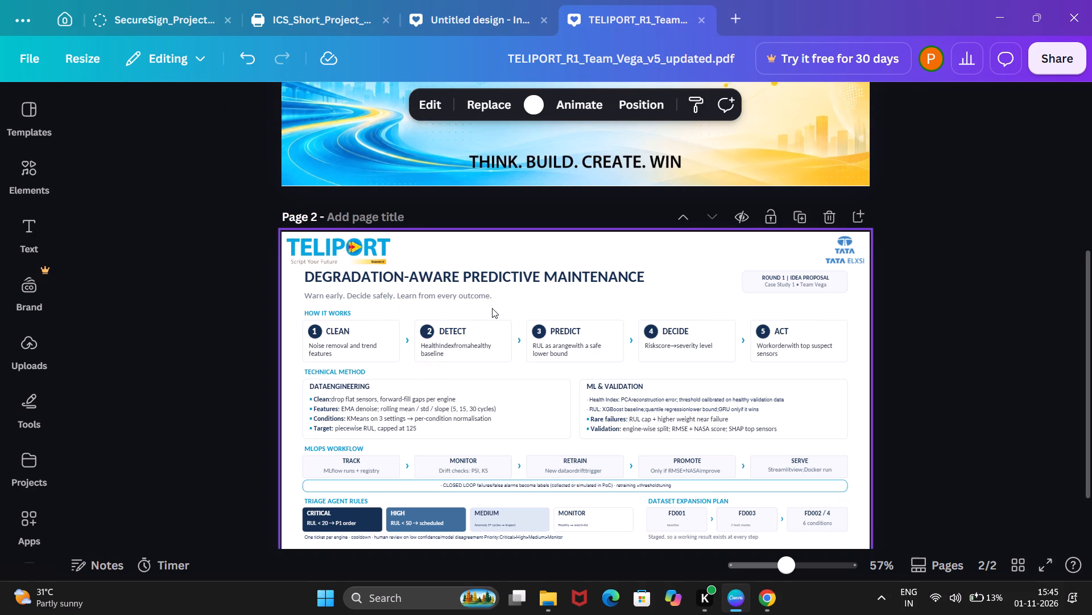
# Nudge the DETECT heading to centre its number 2 in the circle and add one more space before the word.
pyautogui.click(453, 329)
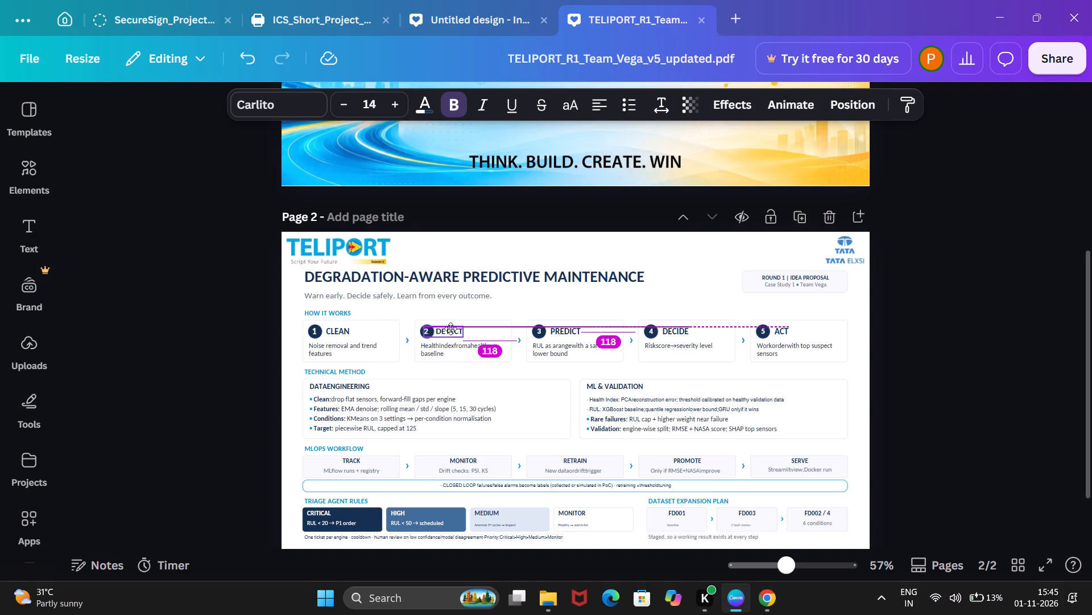
pyautogui.click(237, 325)
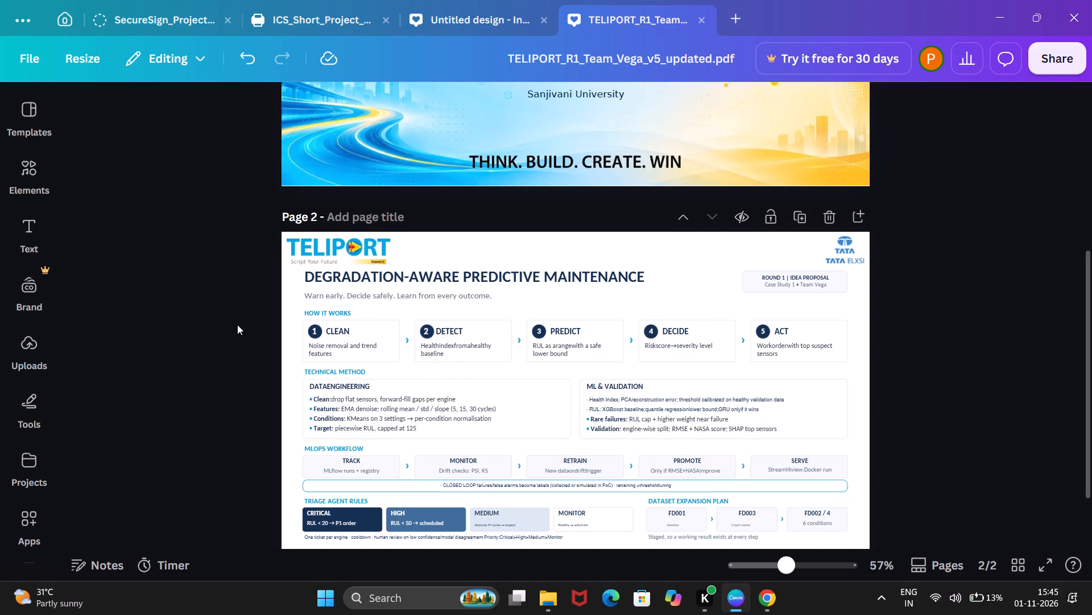
pyautogui.click(437, 328)
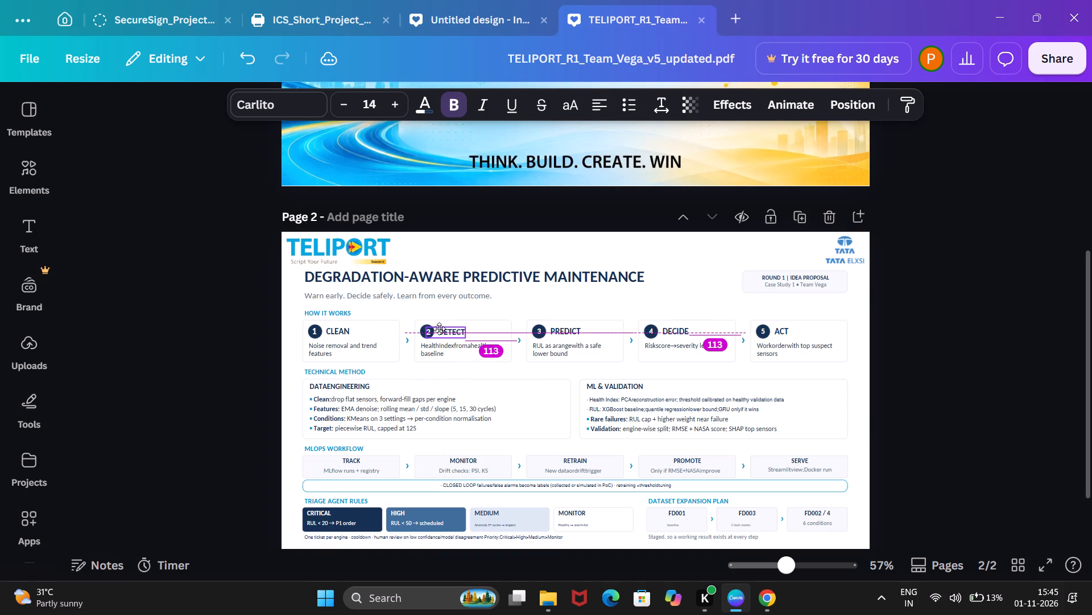
pyautogui.doubleClick(439, 331)
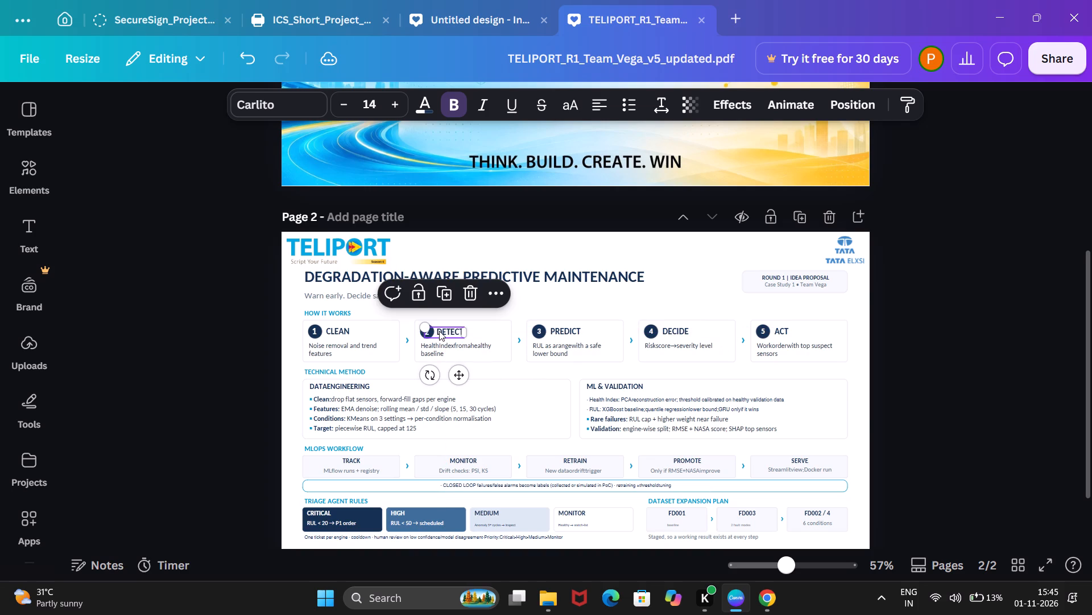
pyautogui.click(439, 331)
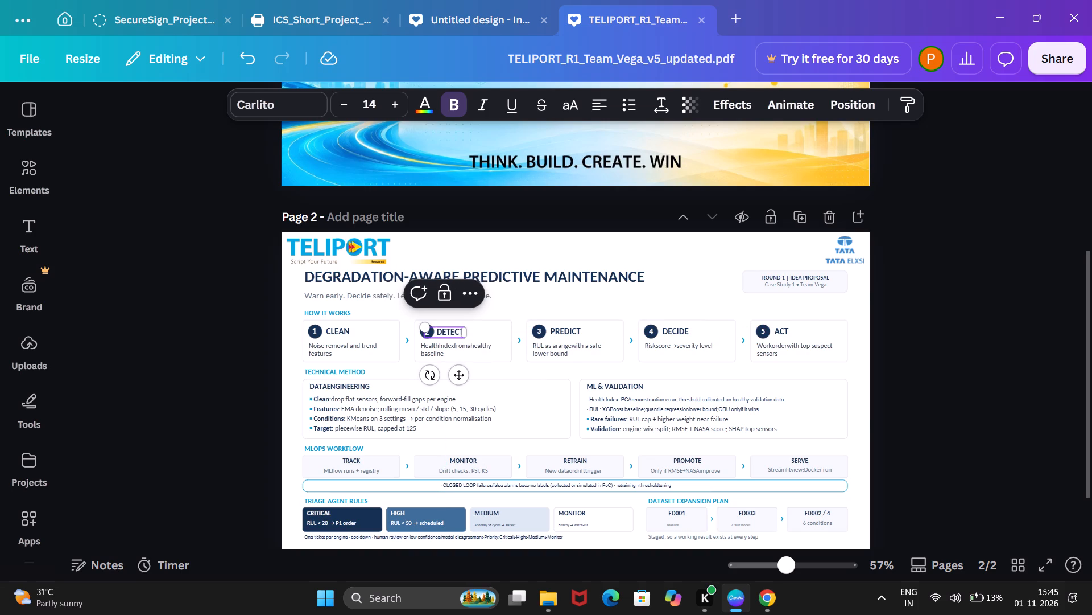
pyautogui.press('Left')
pyautogui.press('space')
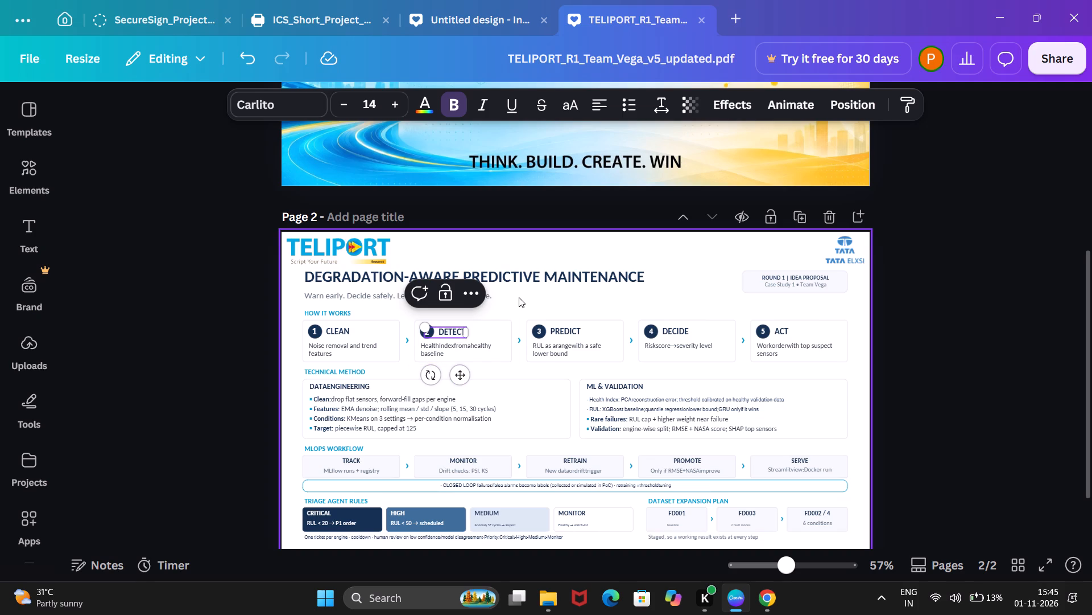
# Space out the first line of the DETECT description to read "Health Index from a healthy", with two spaces before "healthy".
pyautogui.click(1000, 380)
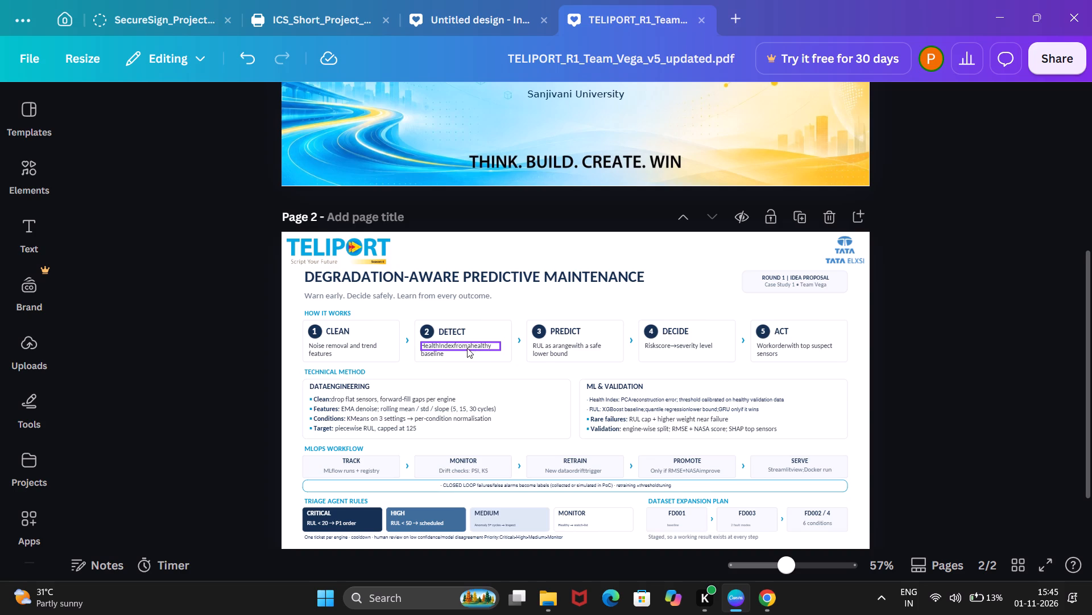
pyautogui.doubleClick(461, 346)
pyautogui.click(436, 346)
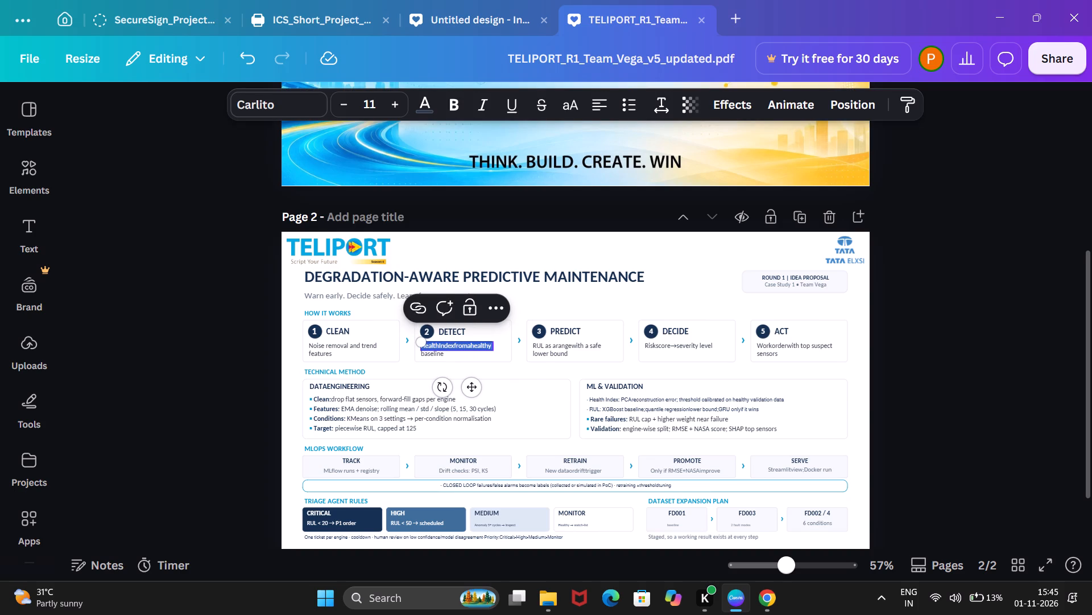
pyautogui.press('Right')
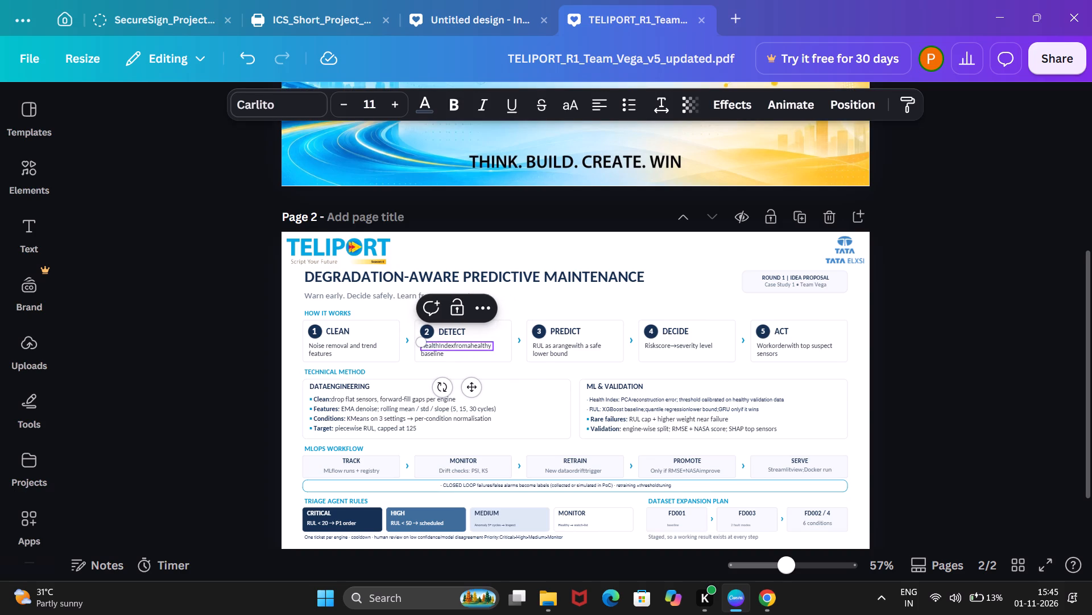
pyautogui.press('space')
pyautogui.press('Right')
pyautogui.press('Right')
pyautogui.press('Right')
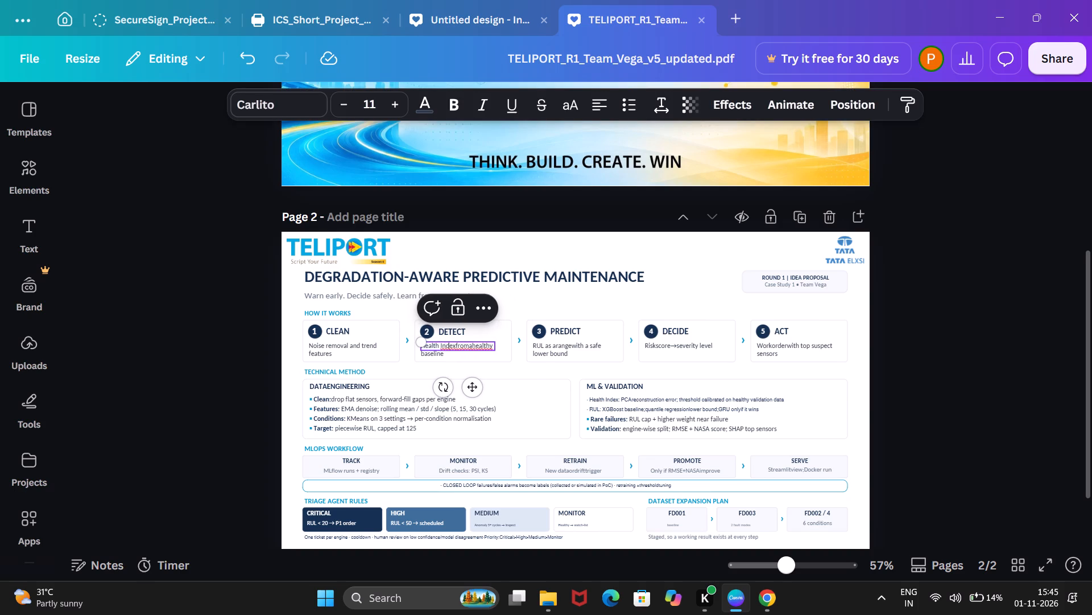
pyautogui.press('Right')
pyautogui.press('Right')
pyautogui.press('space')
pyautogui.press('Right')
pyautogui.press('Right')
pyautogui.press('Right')
pyautogui.press('Right')
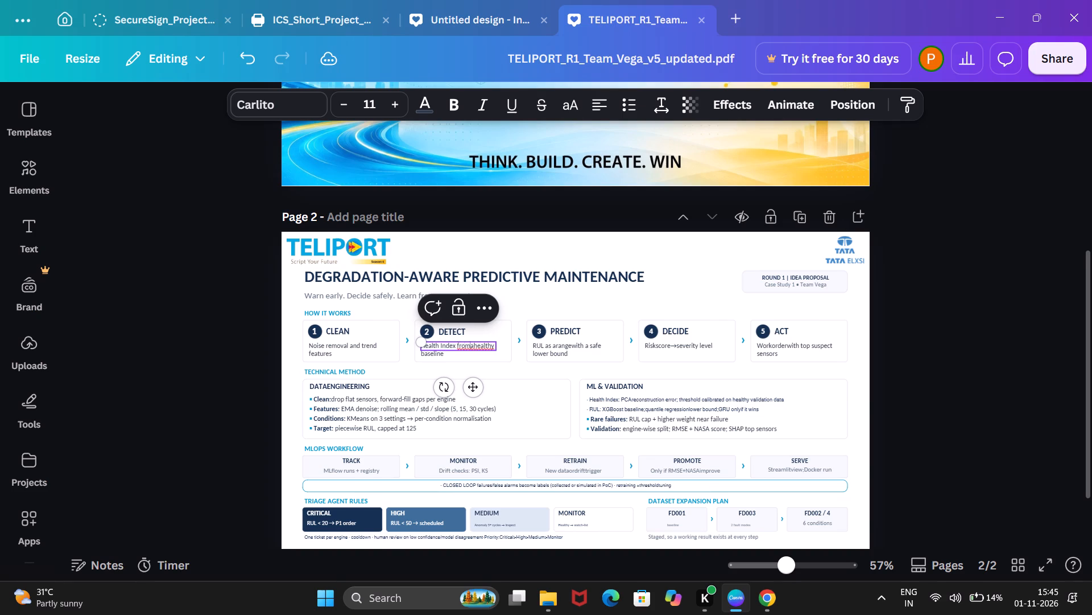
pyautogui.press('Right')
pyautogui.press('Left')
pyautogui.press('space')
pyautogui.press('Right')
pyautogui.press('space')
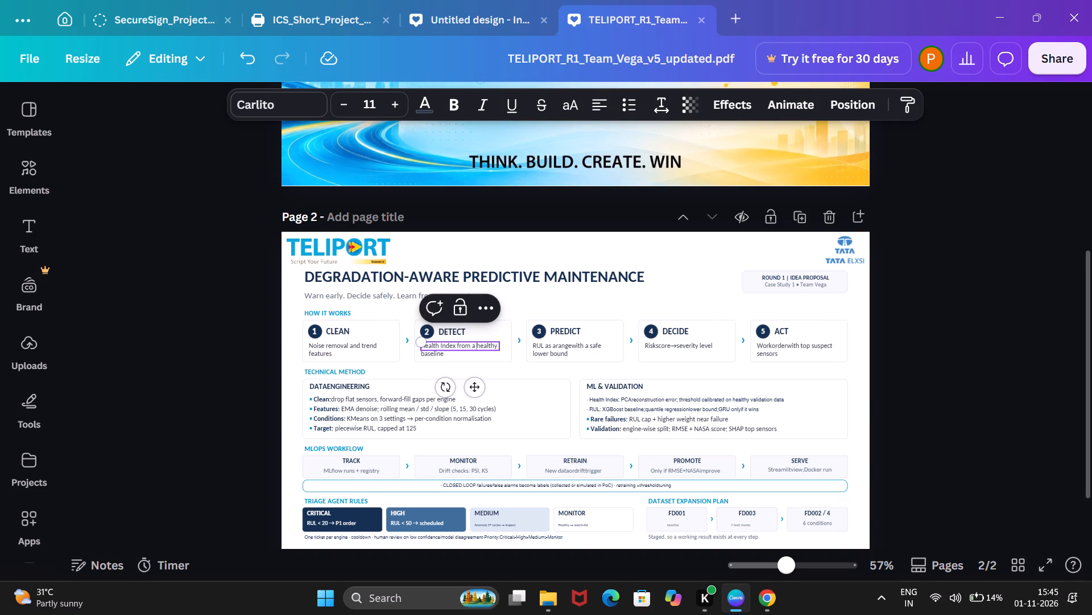
pyautogui.press('space')
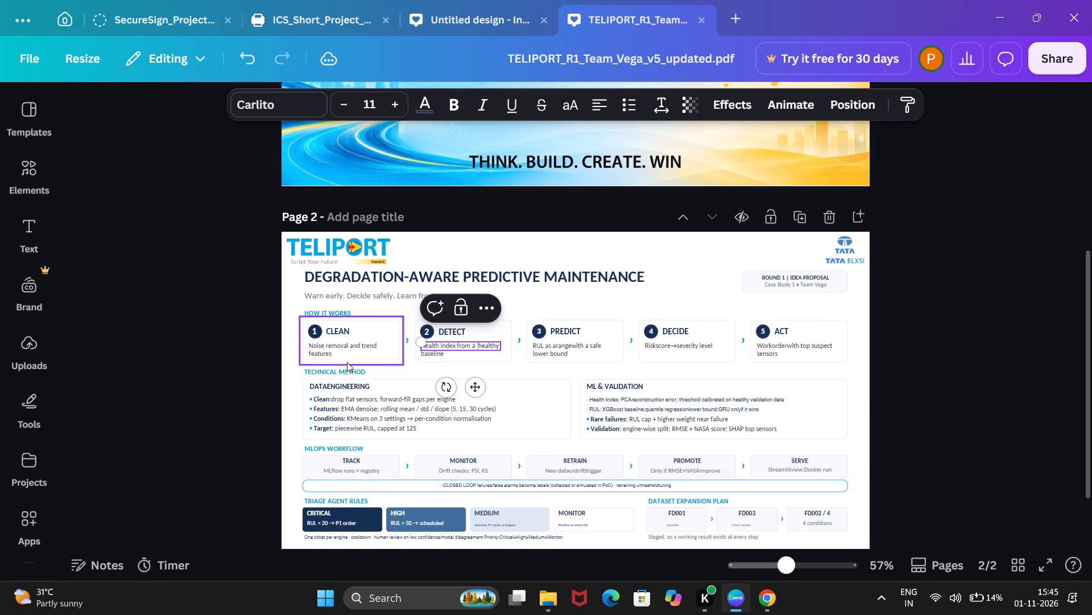
pyautogui.click(205, 321)
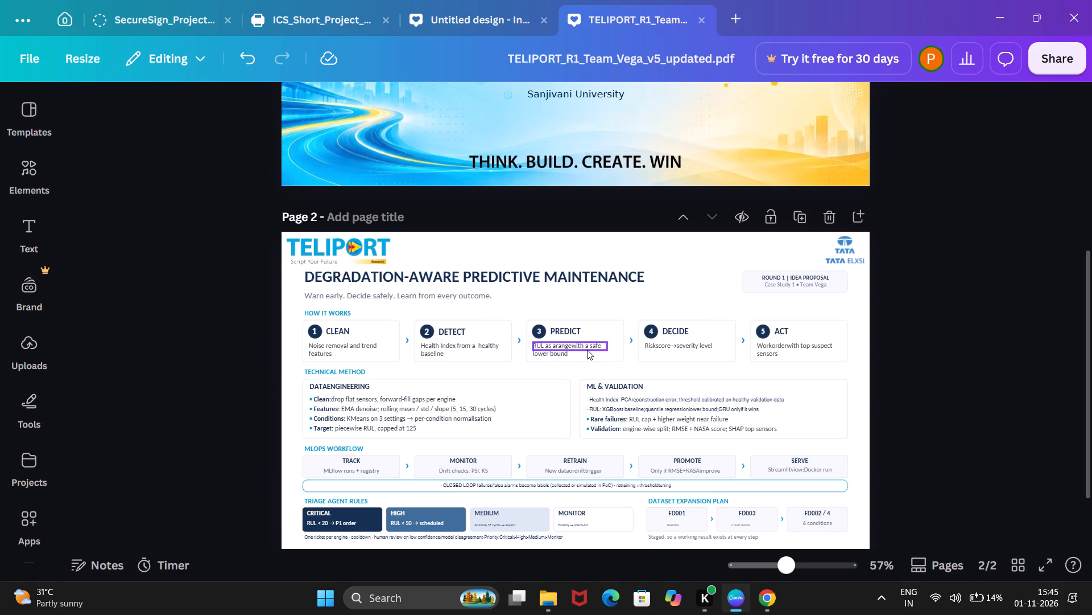
# Insert a space between "arange" and "with" in the first line of the PREDICT description.
pyautogui.click(573, 345)
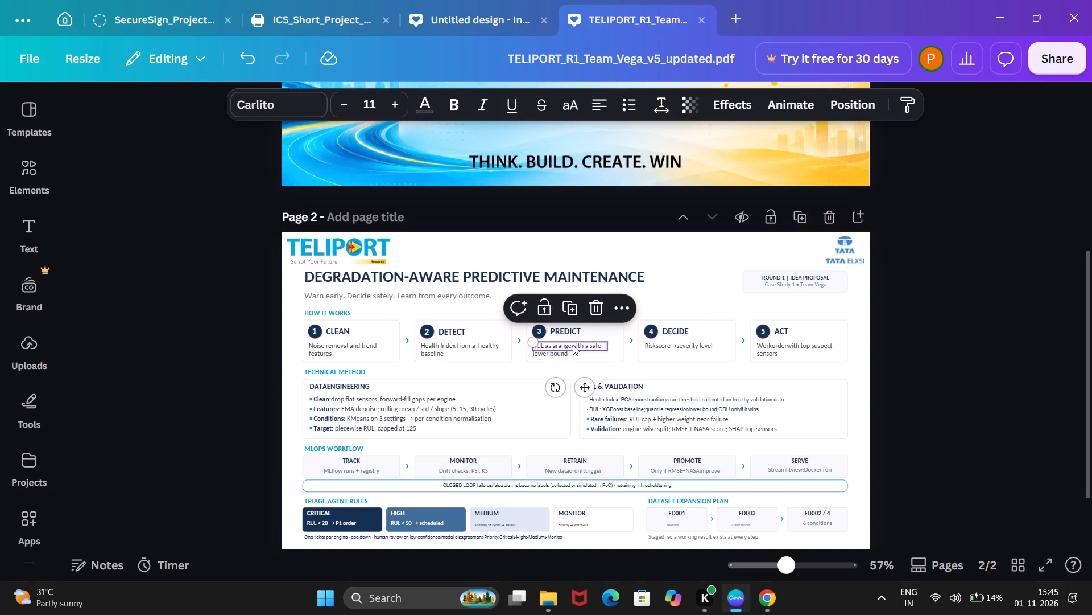
pyautogui.click(564, 345)
pyautogui.click(564, 345)
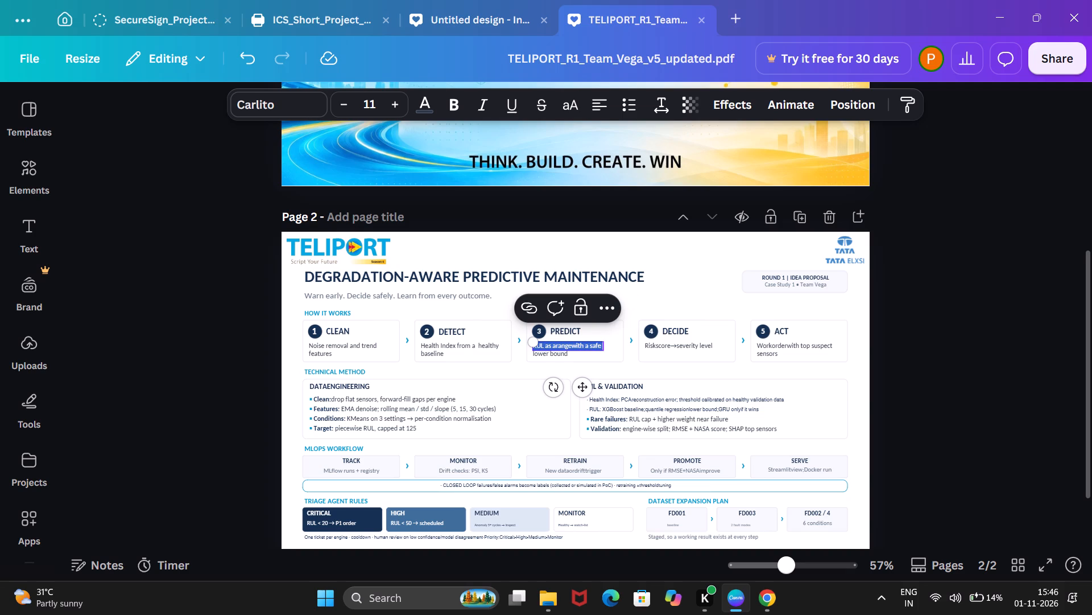
pyautogui.press('Left')
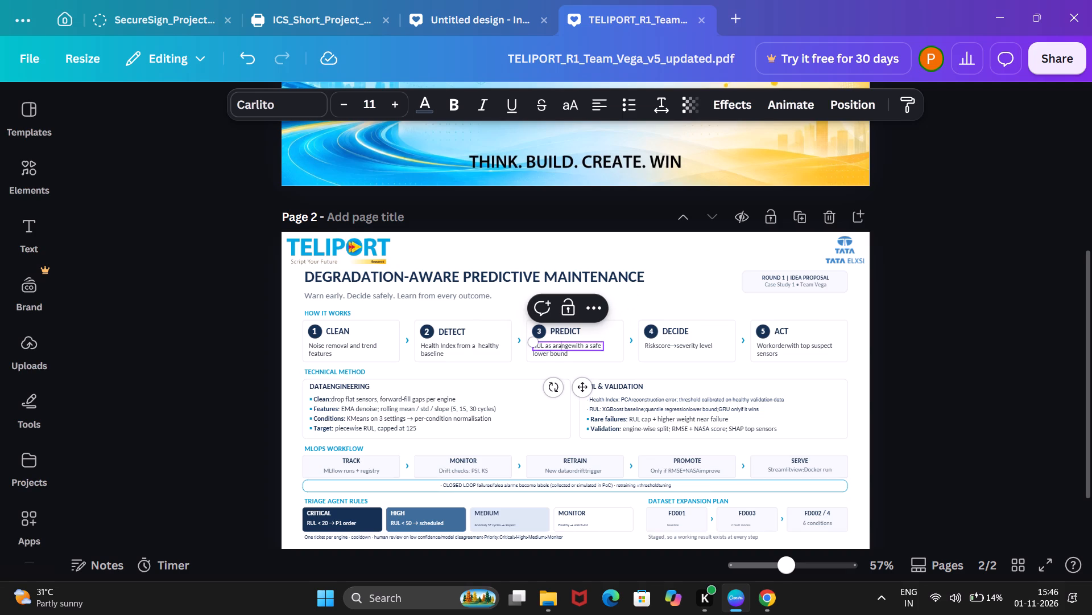
pyautogui.press('Right')
pyautogui.press('Right')
pyautogui.press('Right')
pyautogui.press('space')
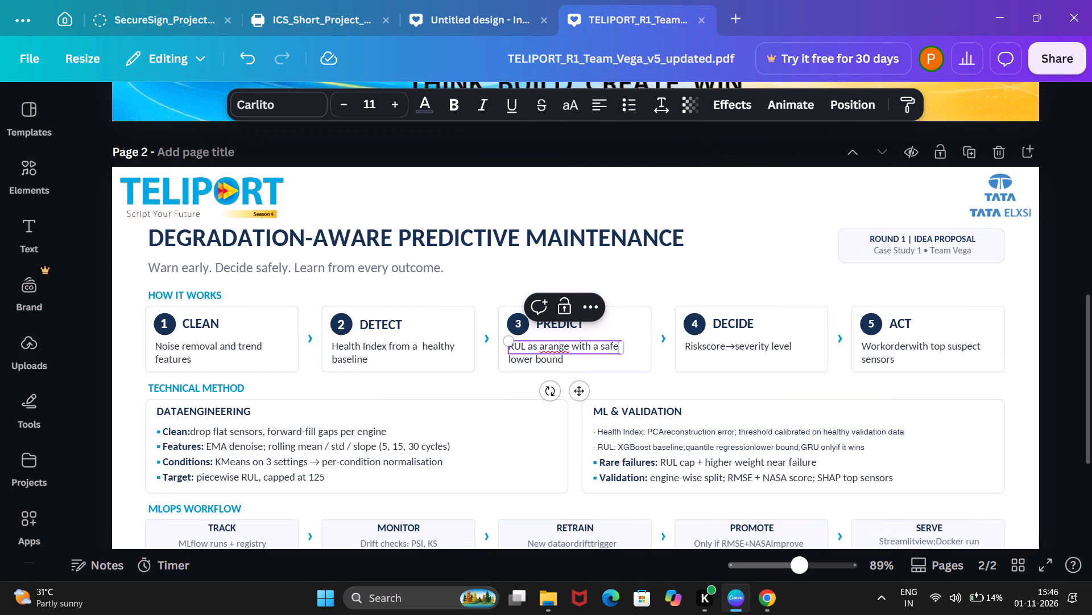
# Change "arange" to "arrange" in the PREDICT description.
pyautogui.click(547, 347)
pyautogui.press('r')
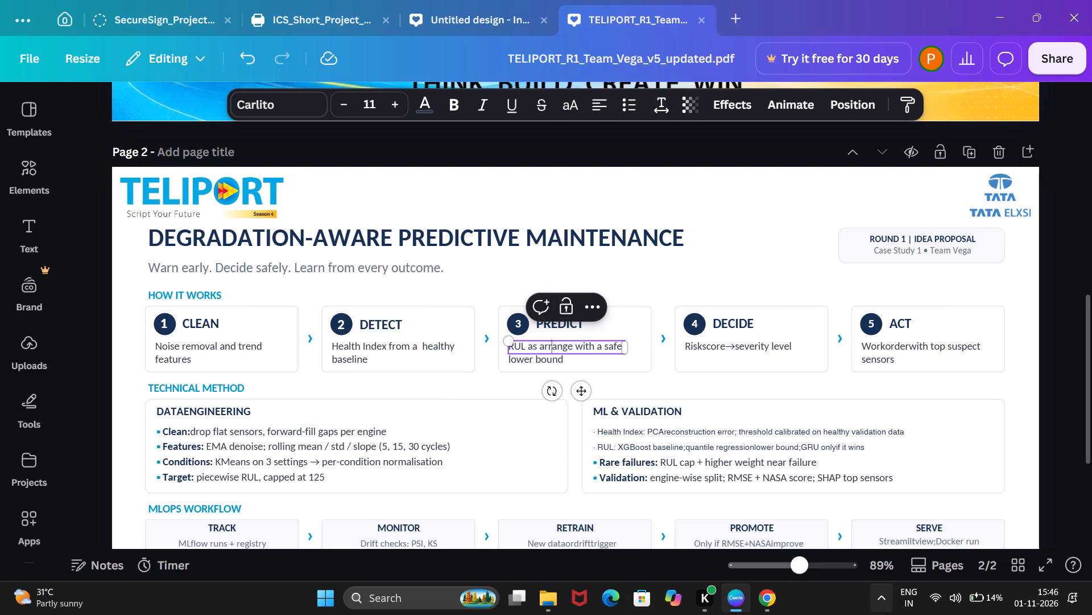
# Check the PREDICT wording in the source PDF in Chrome and correct "arrange" to "a range" in the Canva design.
pyautogui.click(766, 596)
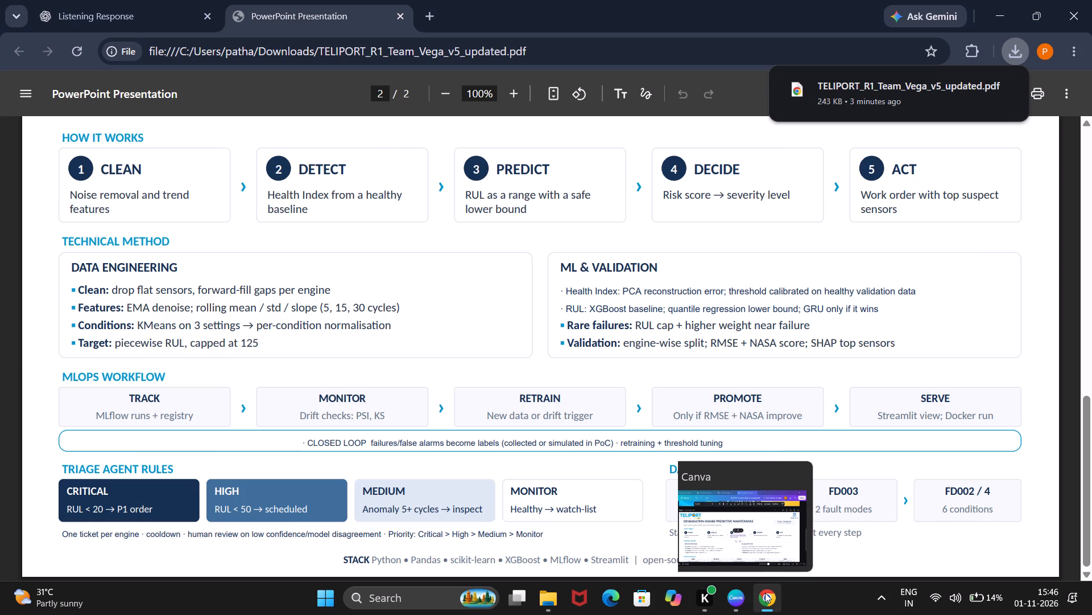
pyautogui.click(734, 593)
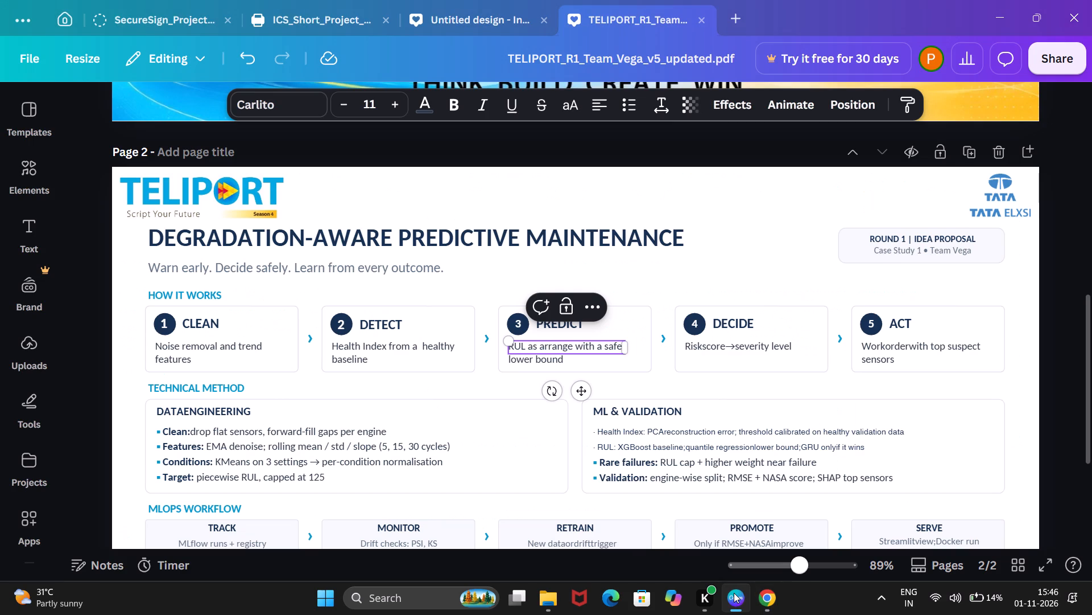
pyautogui.click(547, 346)
pyautogui.press('BackSpace')
pyautogui.press('space')
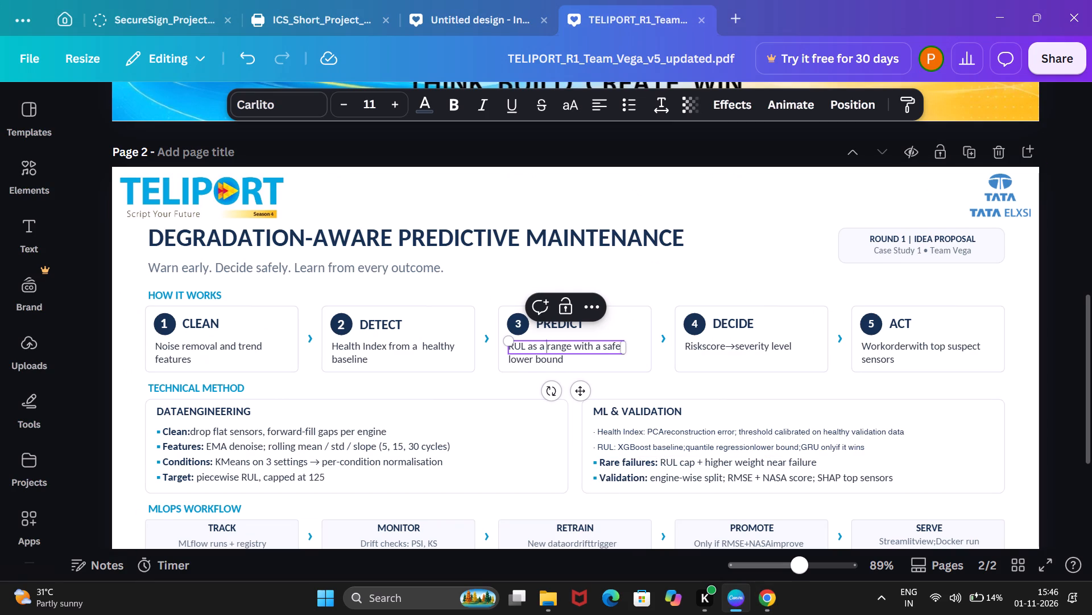
# Check the source PDF in Chrome again and space out the DECIDE description in Canva to read "Risk score → severity level".
pyautogui.click(776, 600)
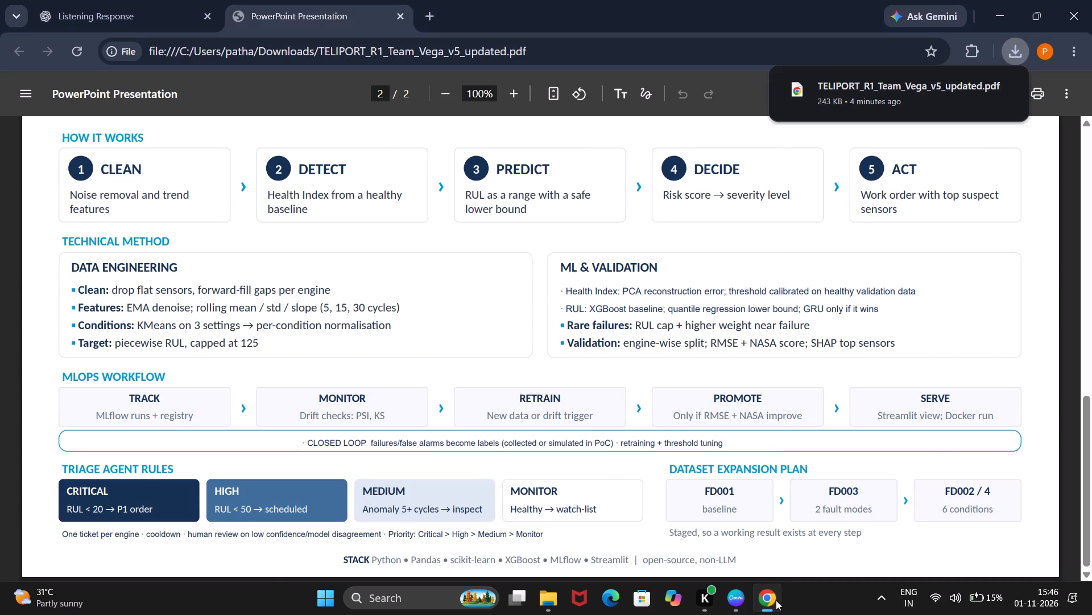
pyautogui.click(736, 598)
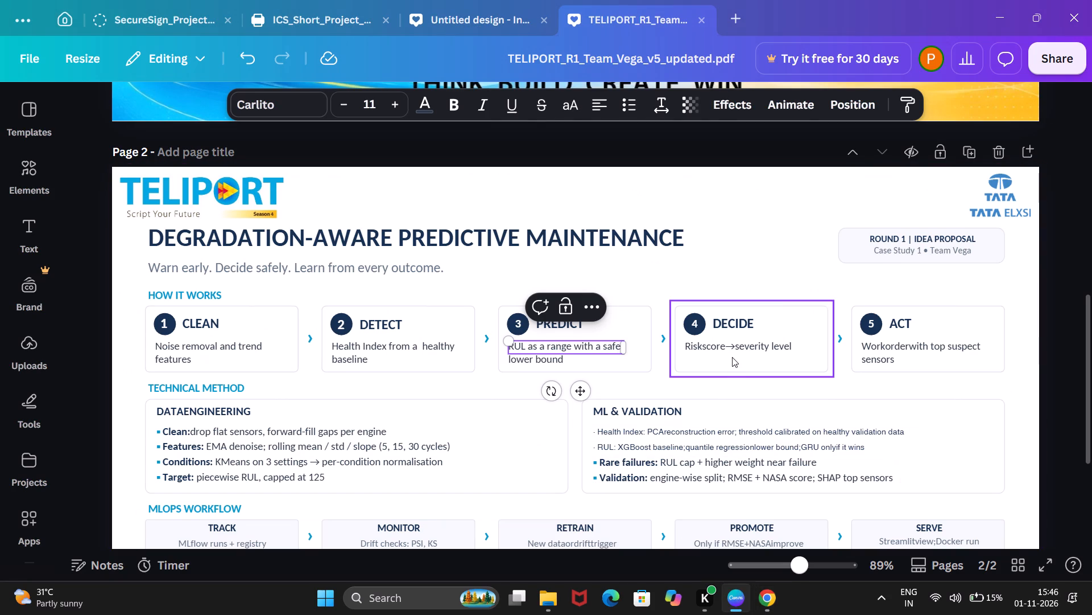
pyautogui.click(734, 350)
pyautogui.click(727, 343)
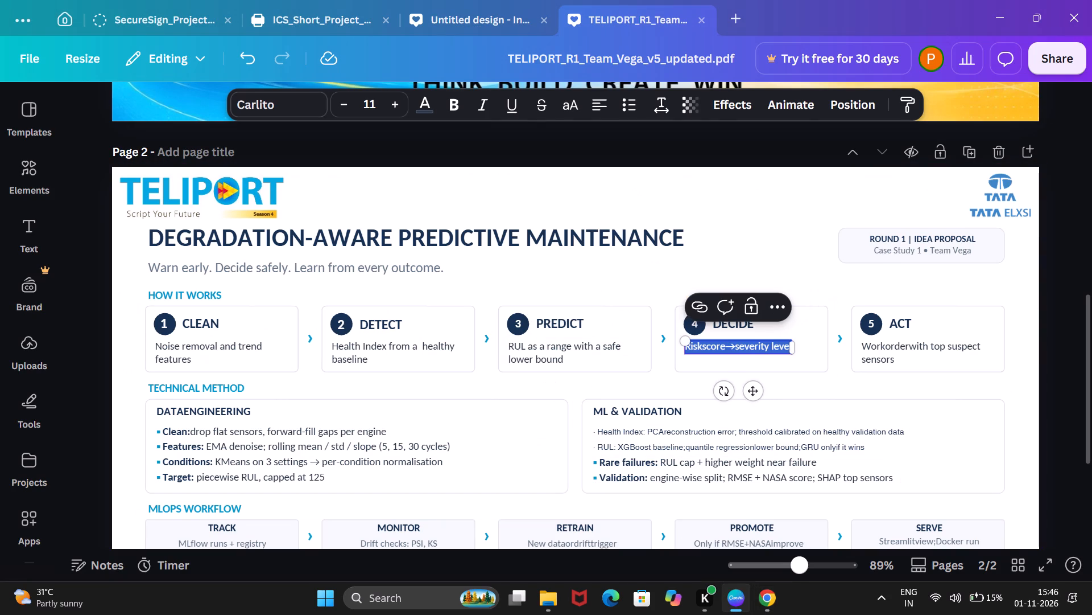
pyautogui.click(702, 346)
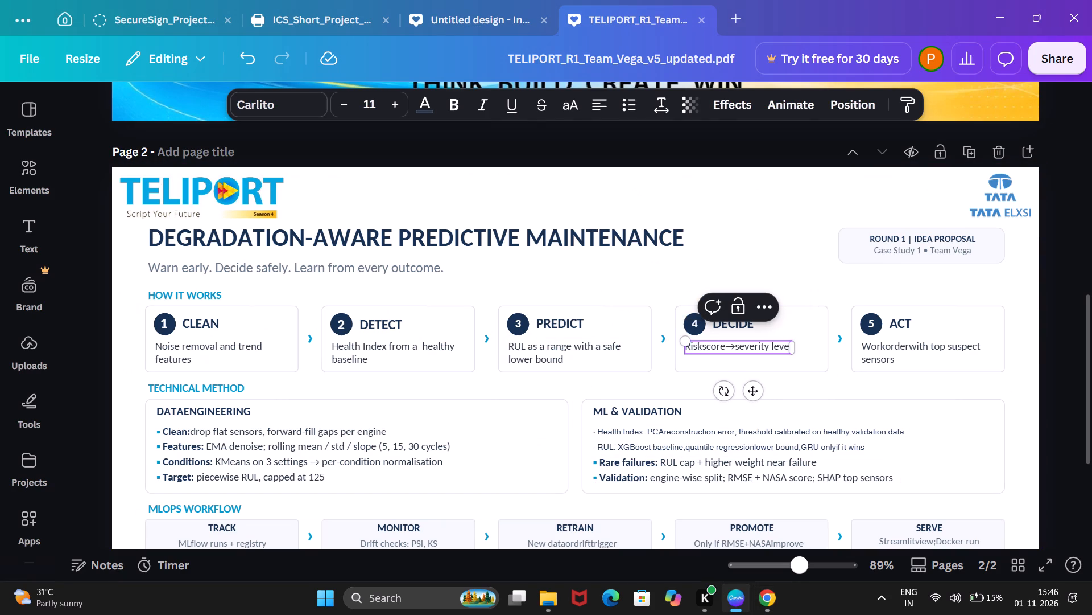
pyautogui.press('space')
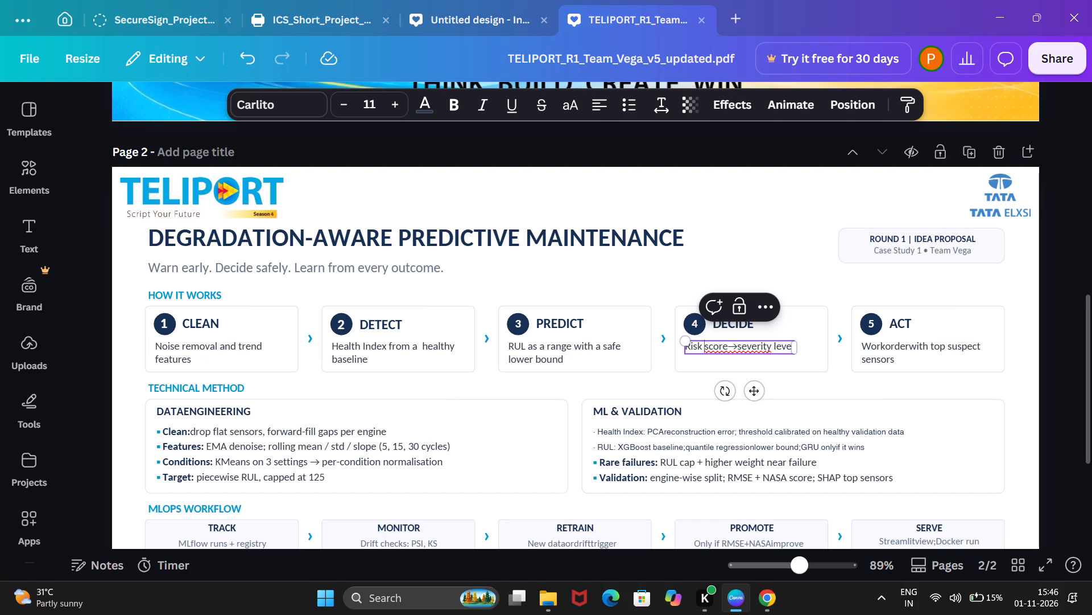
pyautogui.press('Right')
pyautogui.press('Right')
pyautogui.press('Right')
pyautogui.press('Right')
pyautogui.press('Right')
pyautogui.press('space')
pyautogui.press('Right')
pyautogui.press('Right')
pyautogui.press('space')
pyautogui.press('Left')
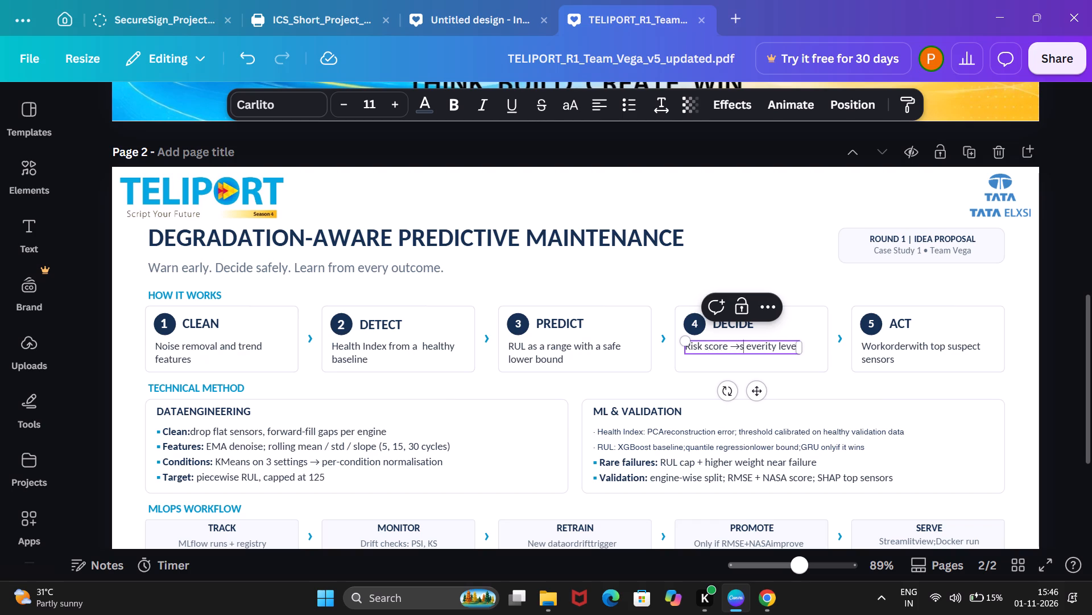
pyautogui.press('BackSpace')
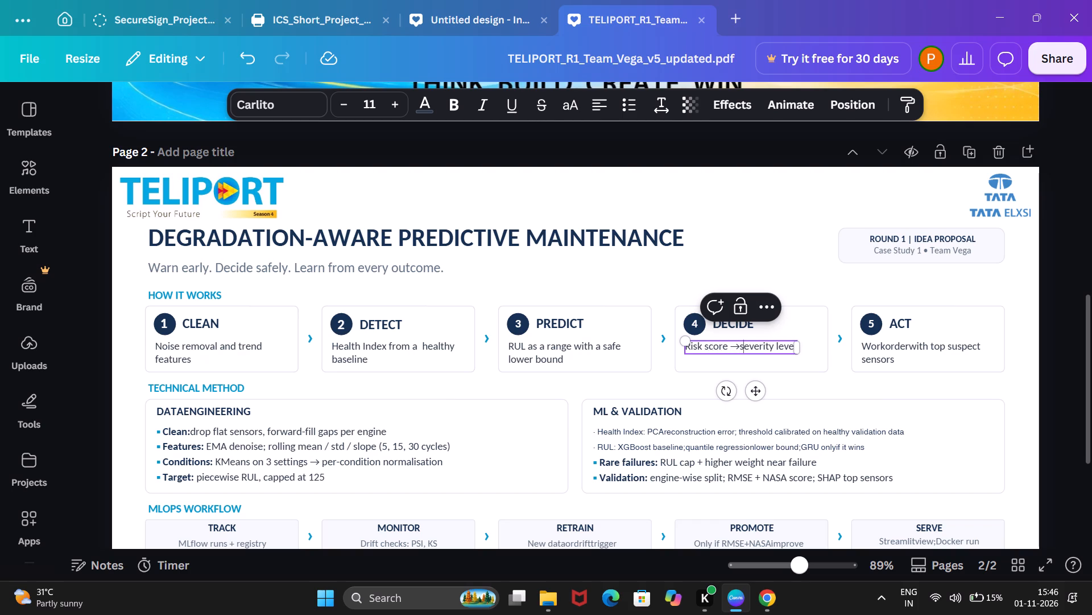
pyautogui.press('Left')
pyautogui.press('space')
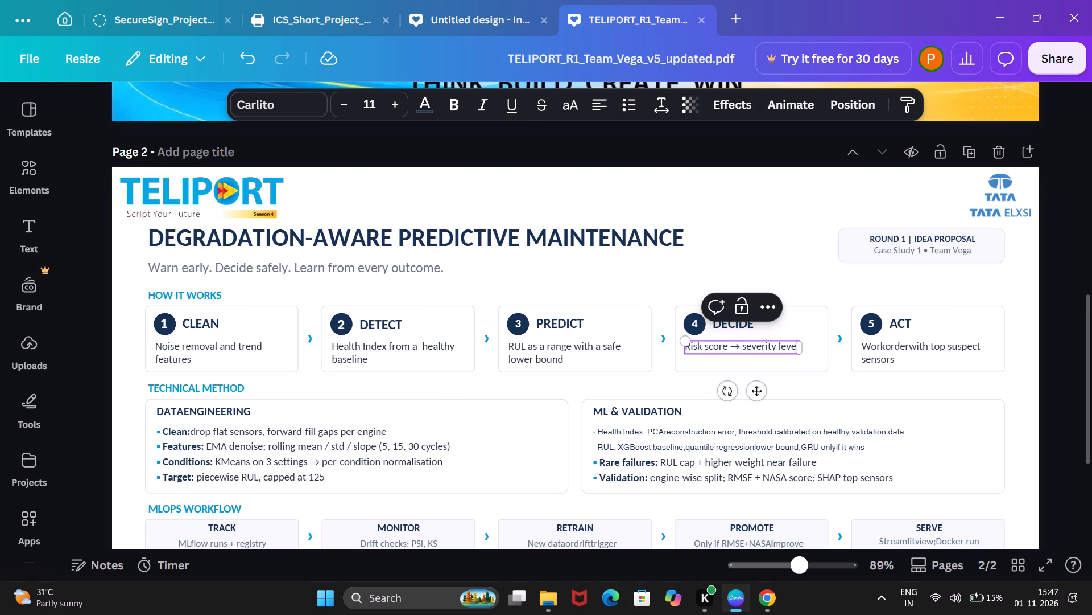
# Insert the missing spaces in the ACT description so its first line reads "Work order with top suspect".
pyautogui.click(894, 341)
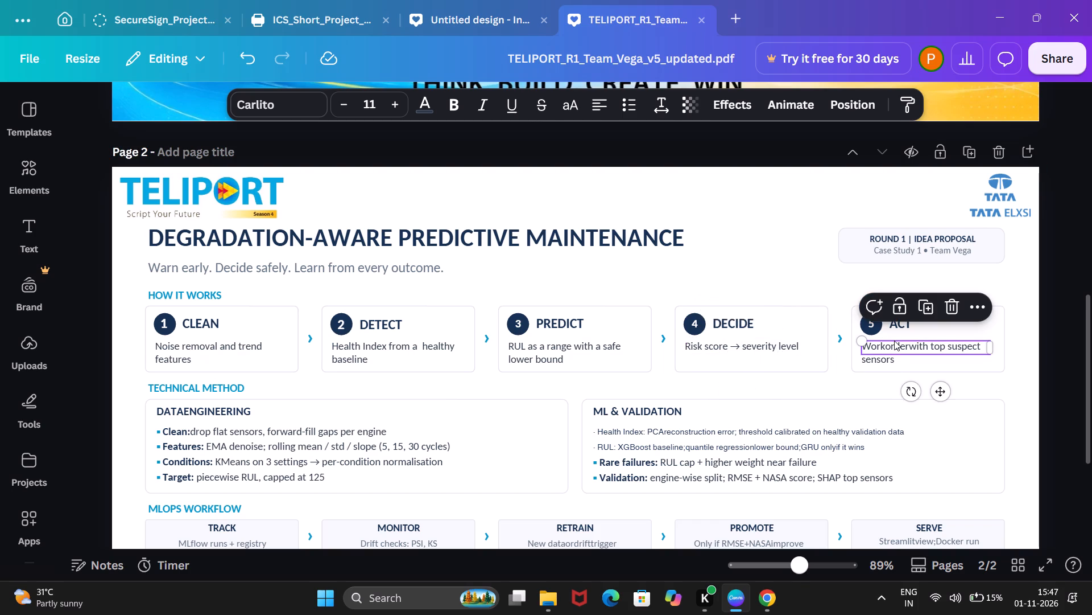
pyautogui.click(897, 349)
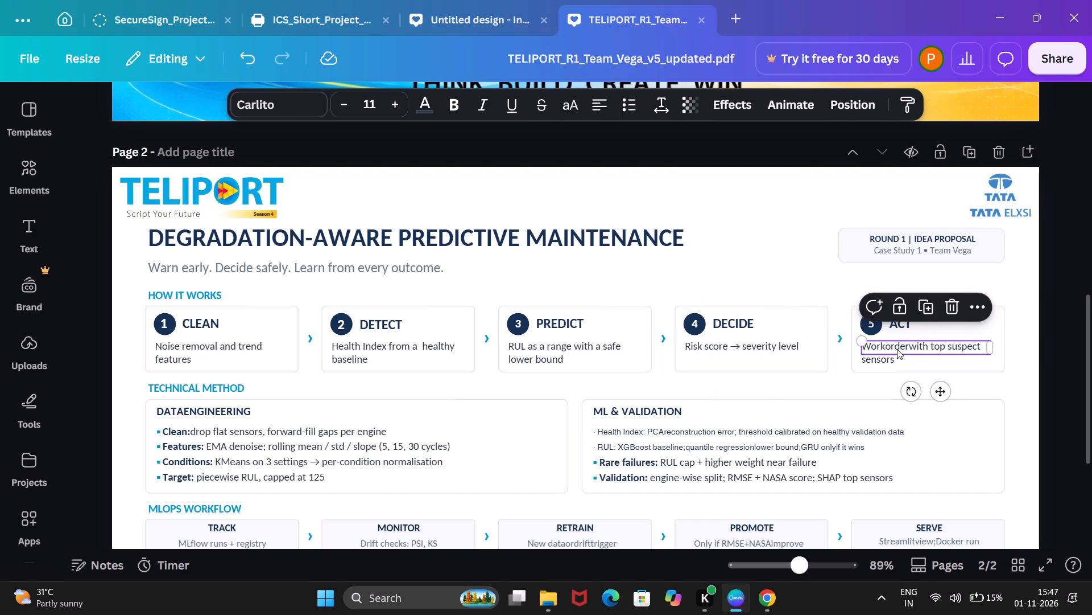
pyautogui.click(890, 346)
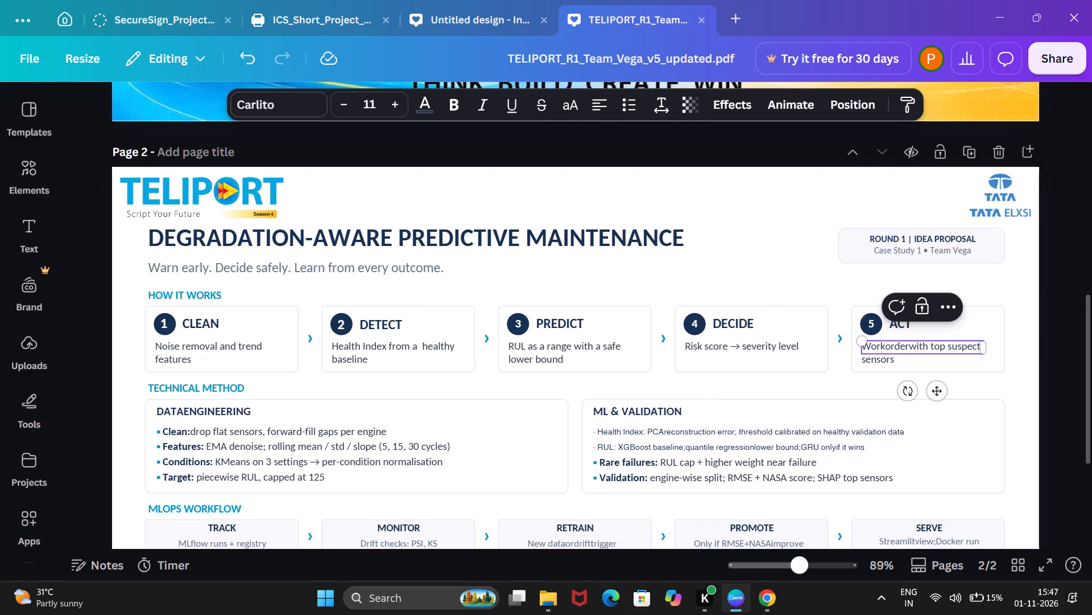
pyautogui.click(887, 343)
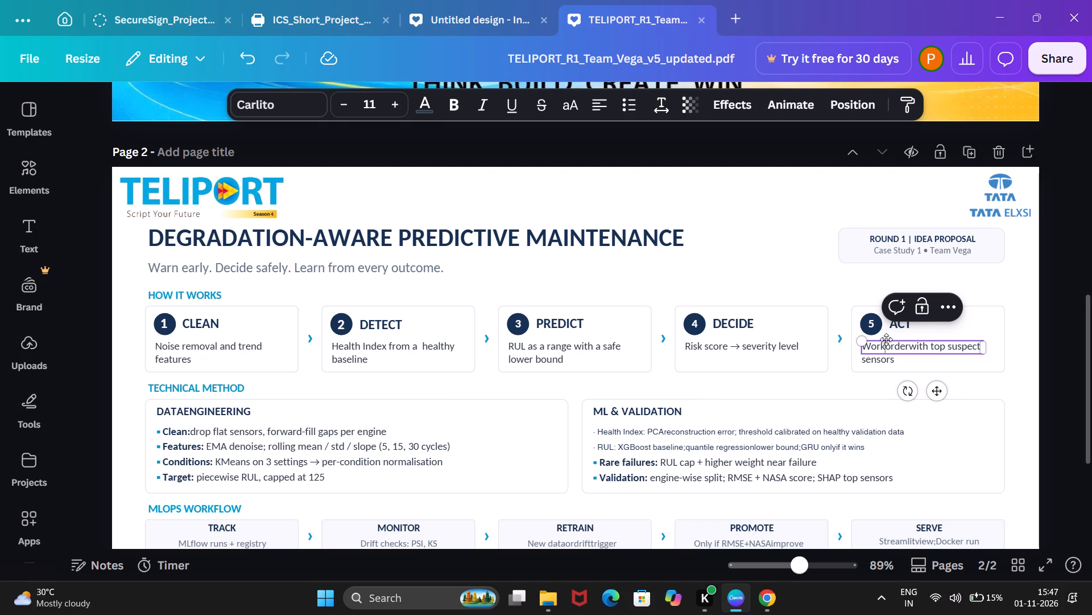
pyautogui.press('space')
pyautogui.press('Right')
pyautogui.press('Right')
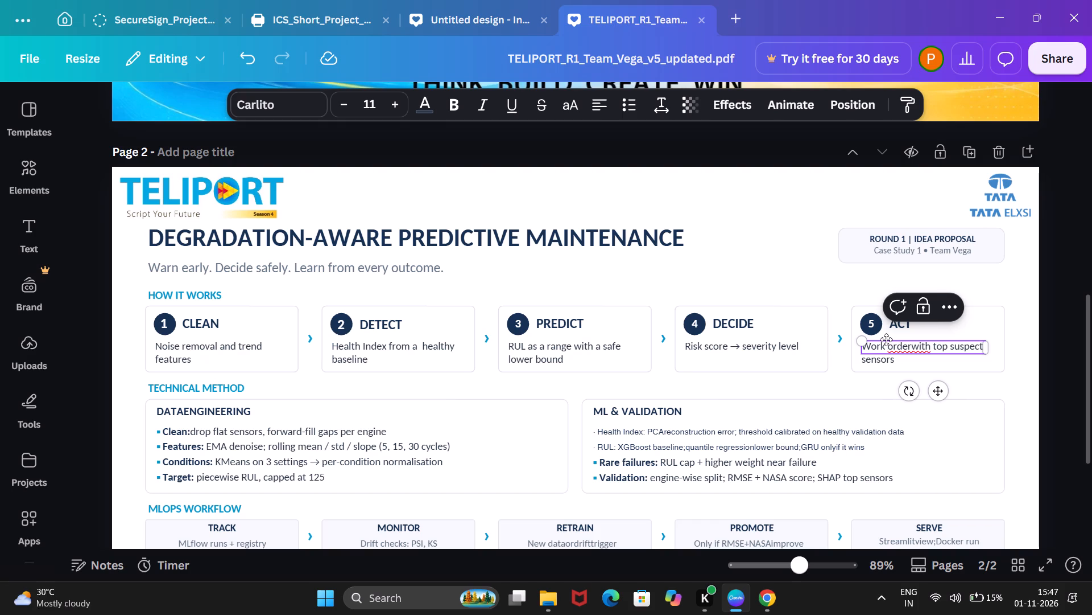
pyautogui.press('space')
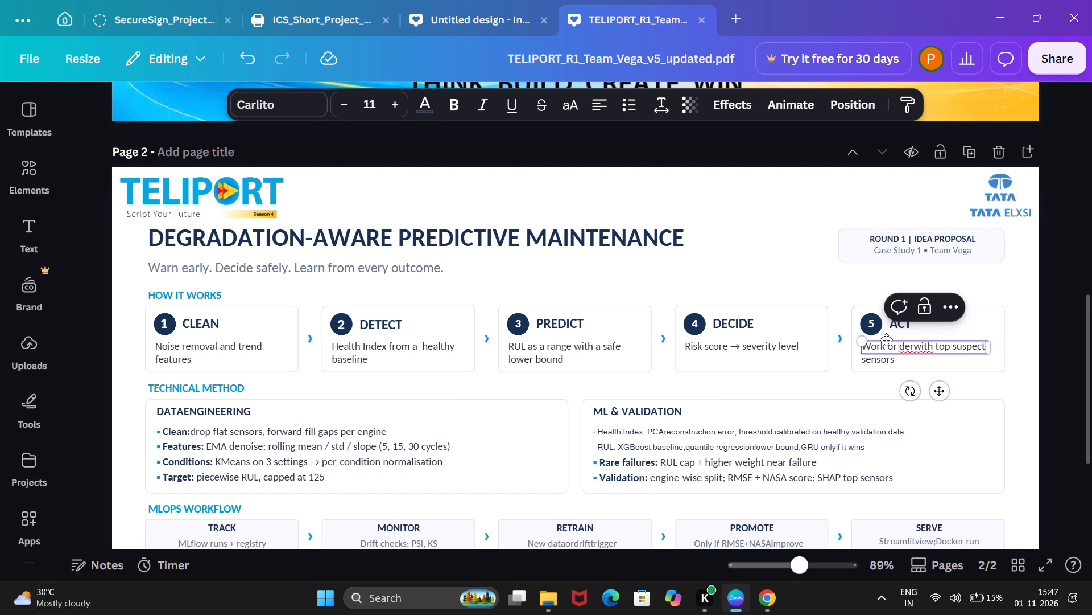
pyautogui.press('BackSpace')
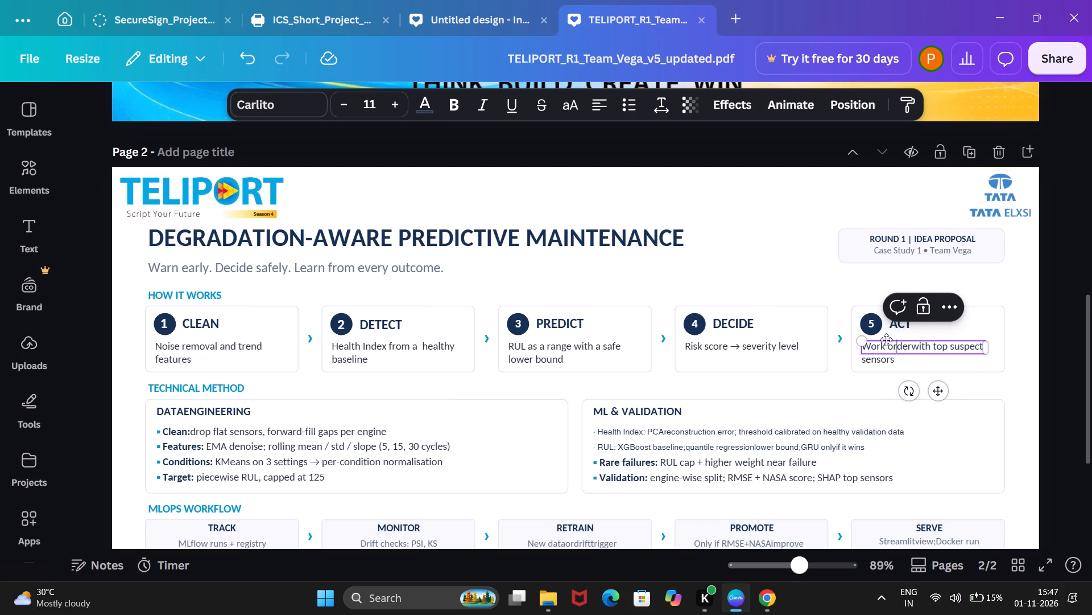
pyautogui.press('Right')
pyautogui.press('Right')
pyautogui.press('Right')
pyautogui.press('space')
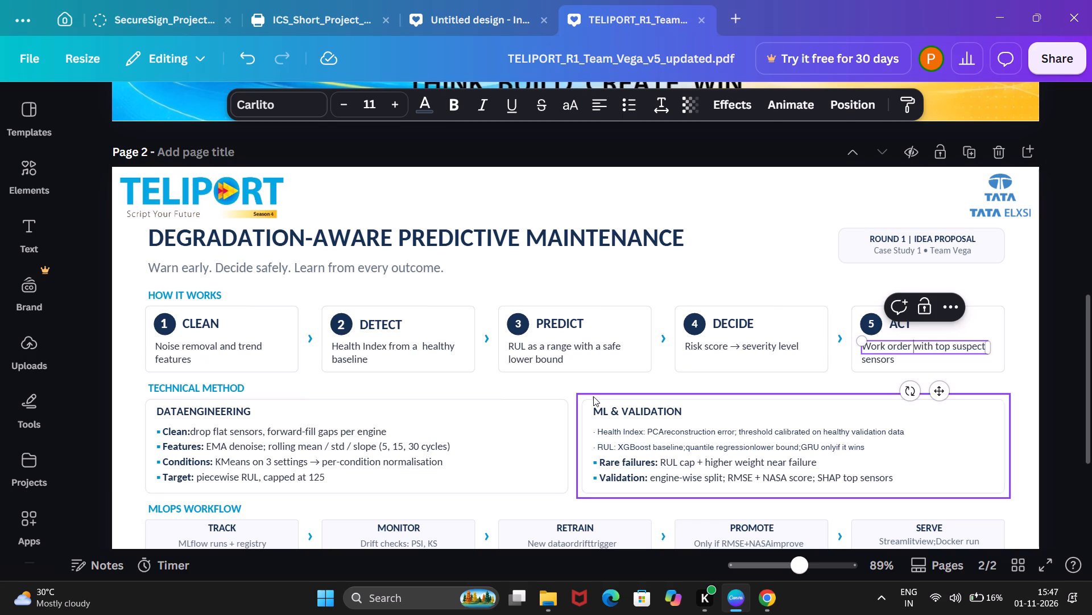
# Make the "Health Index:" label bold in the first line of the ML & VALIDATION card.
pyautogui.doubleClick(619, 430)
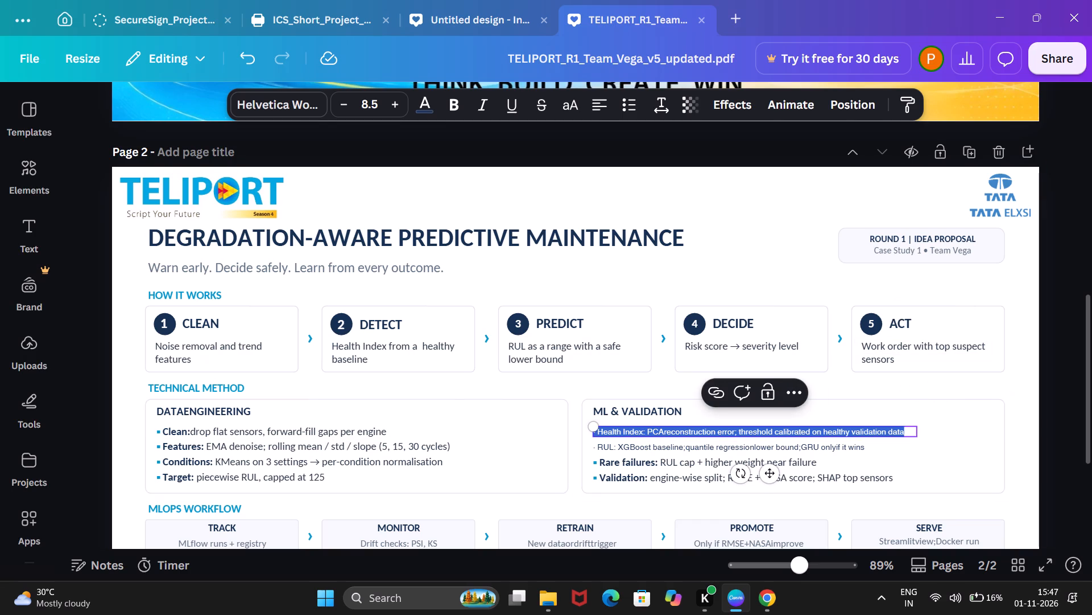
pyautogui.click(643, 432)
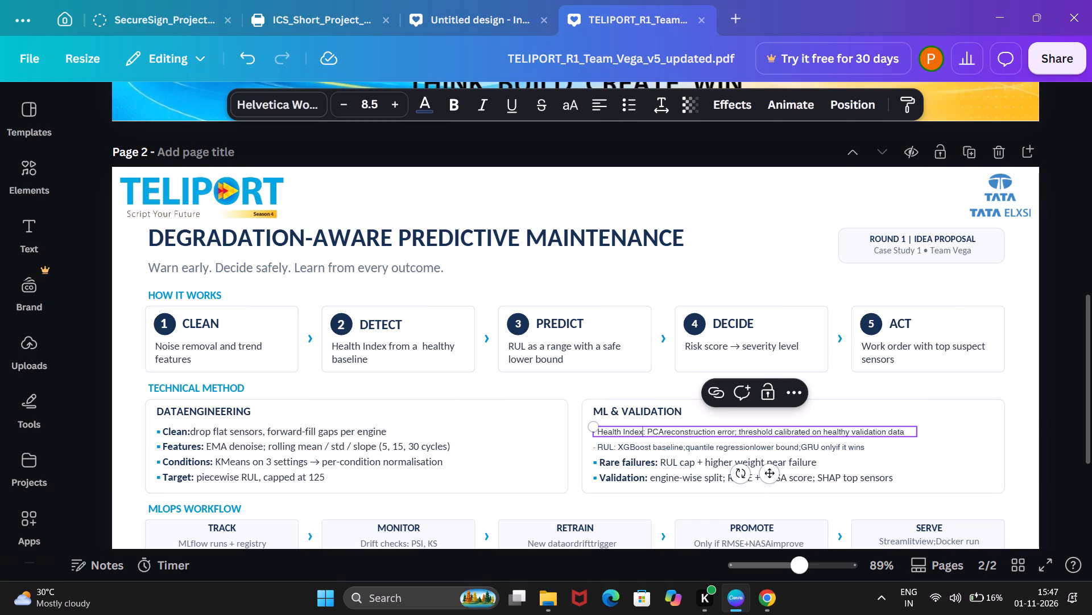
pyautogui.moveTo(644, 431); pyautogui.dragTo(636, 432)
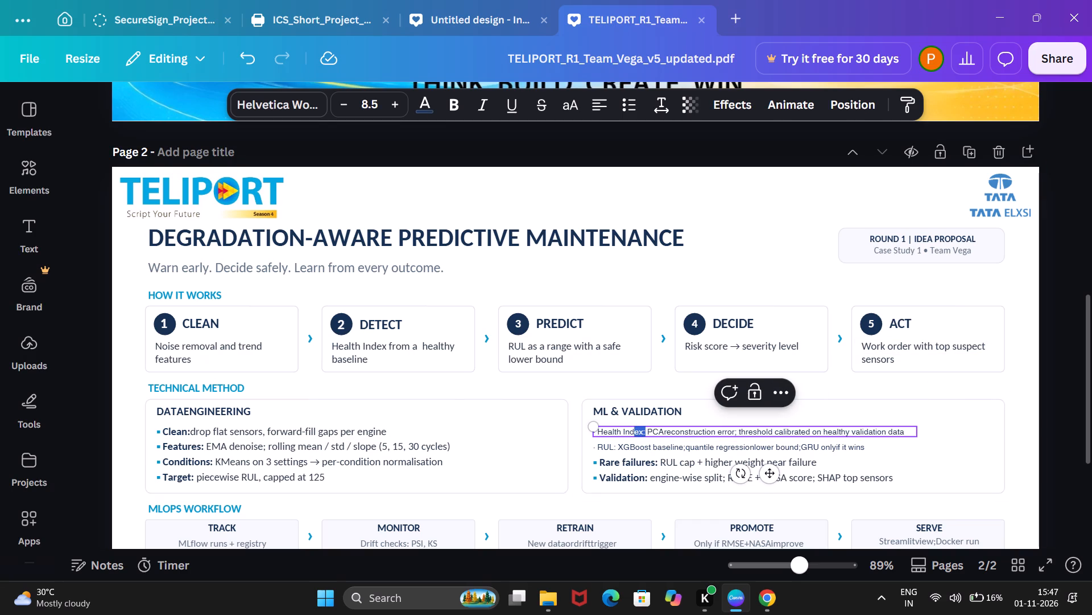
pyautogui.moveTo(636, 432); pyautogui.dragTo(598, 433)
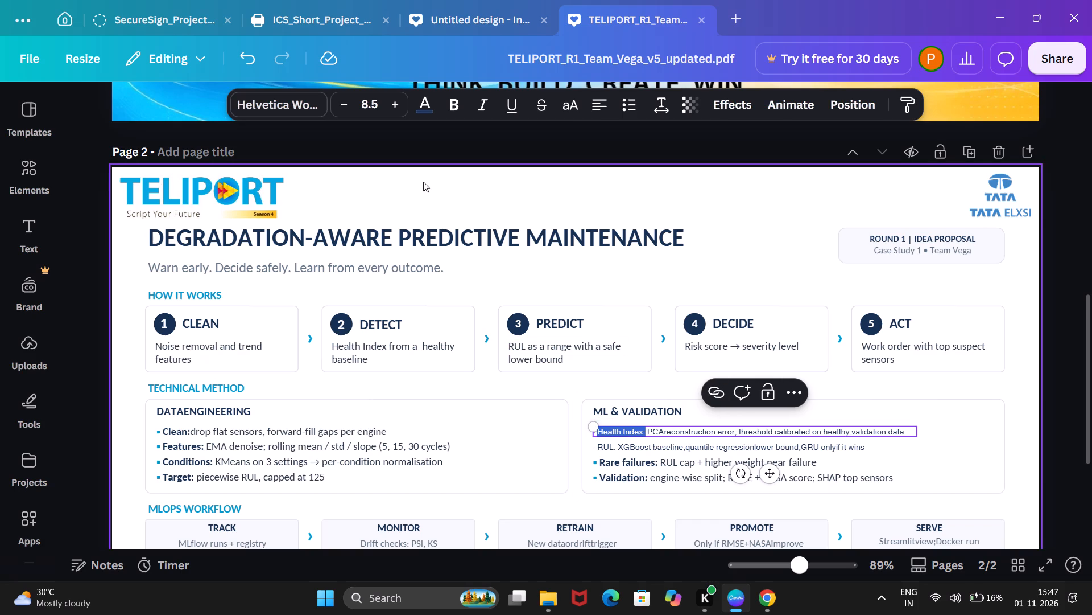
pyautogui.click(452, 102)
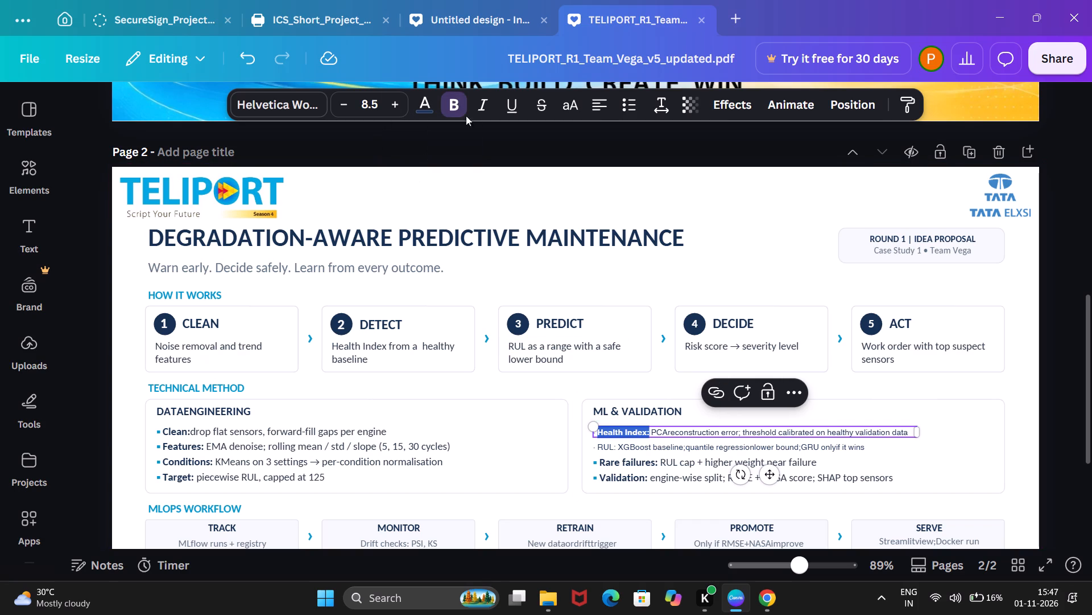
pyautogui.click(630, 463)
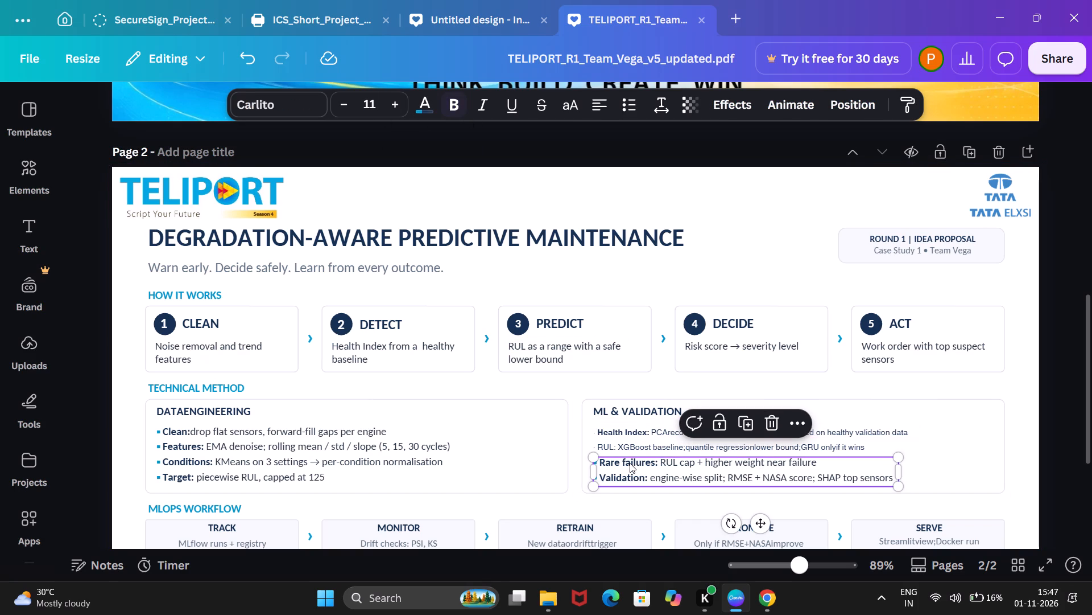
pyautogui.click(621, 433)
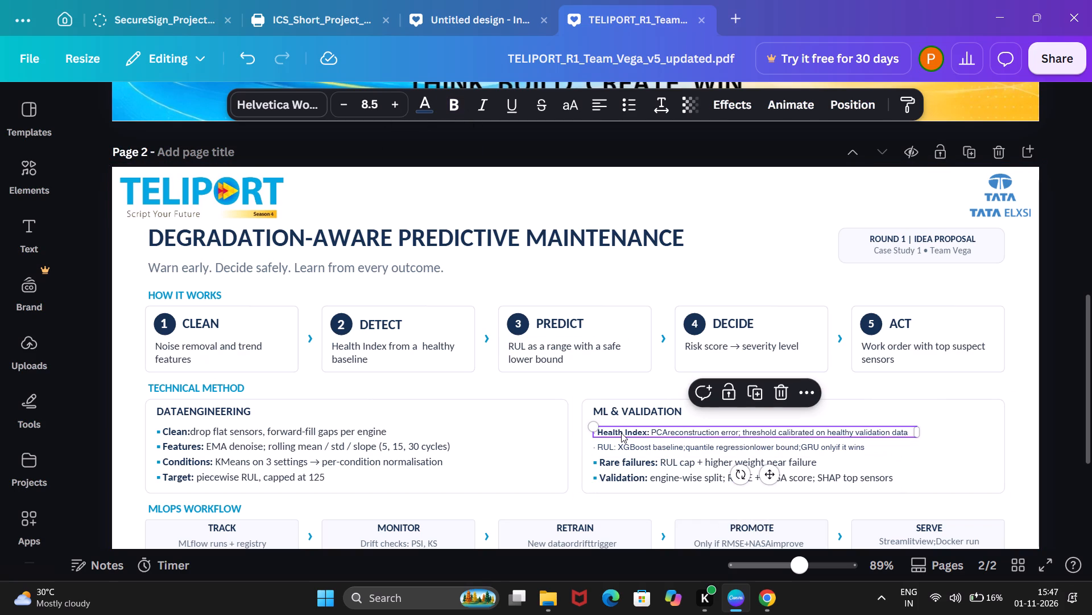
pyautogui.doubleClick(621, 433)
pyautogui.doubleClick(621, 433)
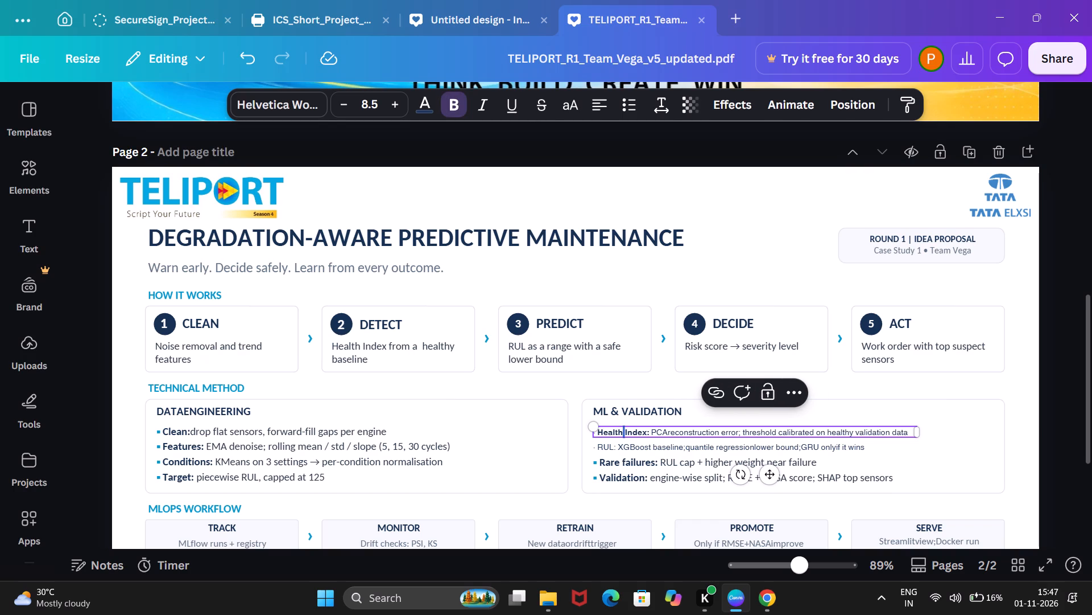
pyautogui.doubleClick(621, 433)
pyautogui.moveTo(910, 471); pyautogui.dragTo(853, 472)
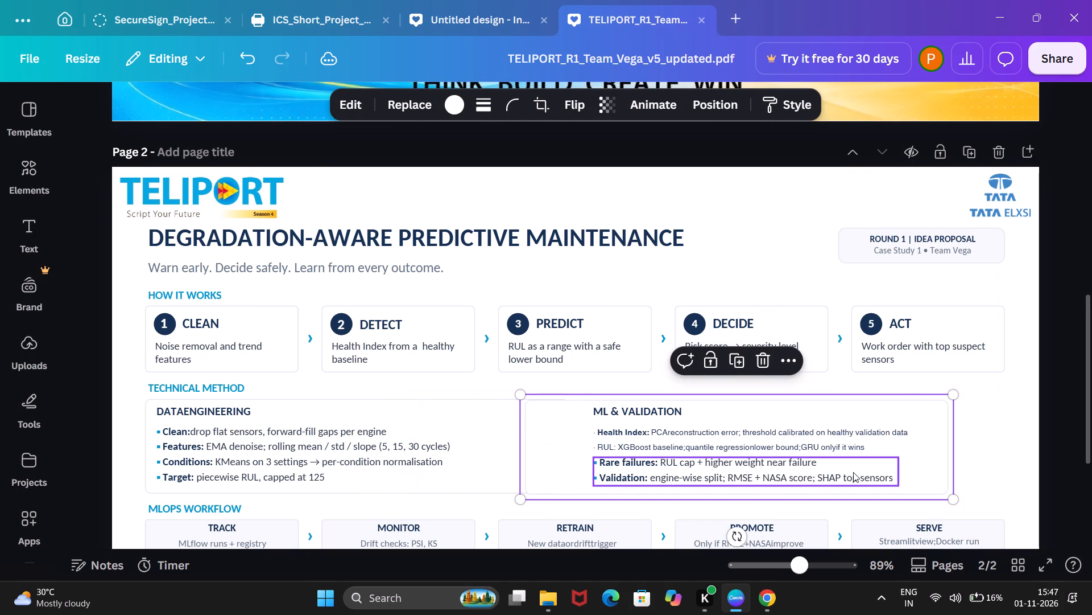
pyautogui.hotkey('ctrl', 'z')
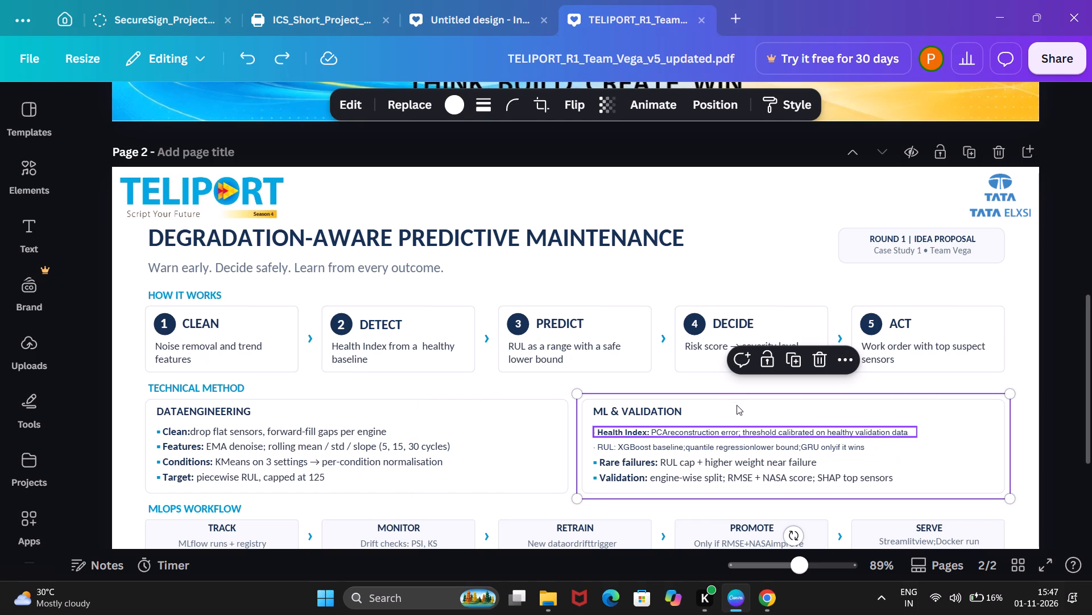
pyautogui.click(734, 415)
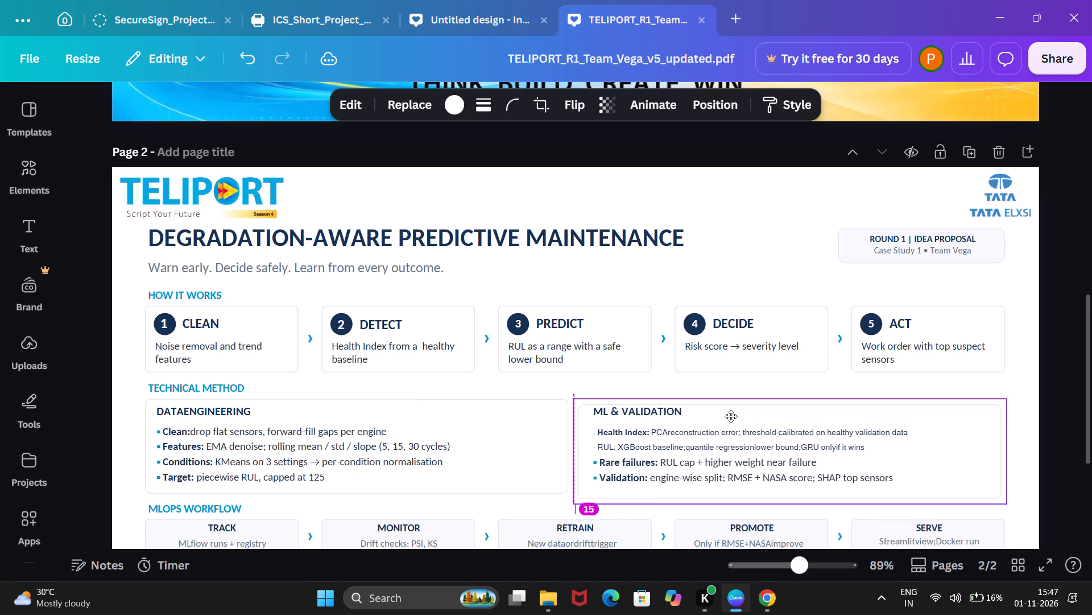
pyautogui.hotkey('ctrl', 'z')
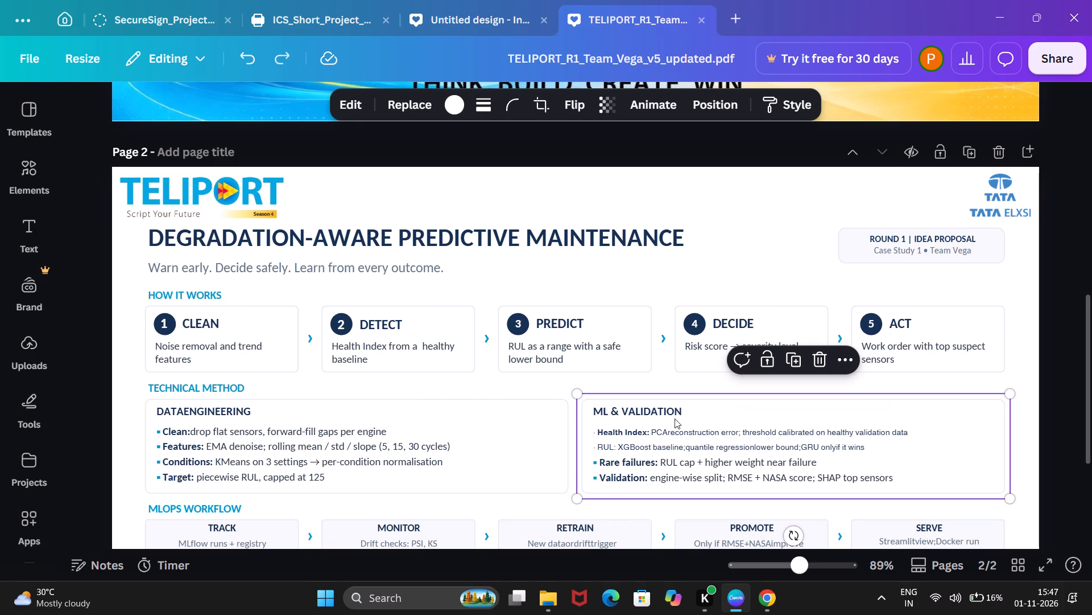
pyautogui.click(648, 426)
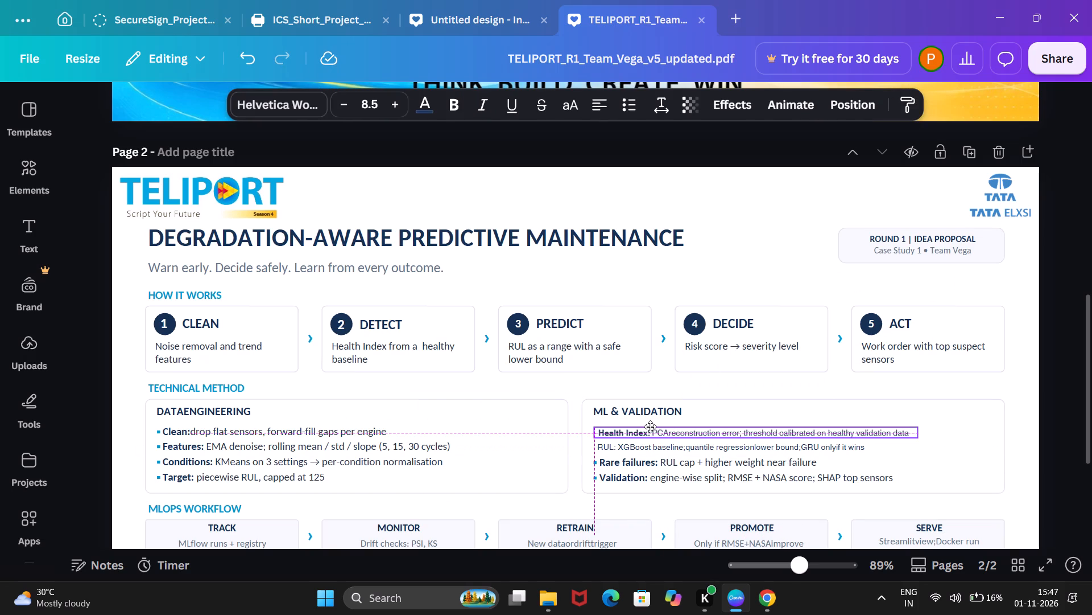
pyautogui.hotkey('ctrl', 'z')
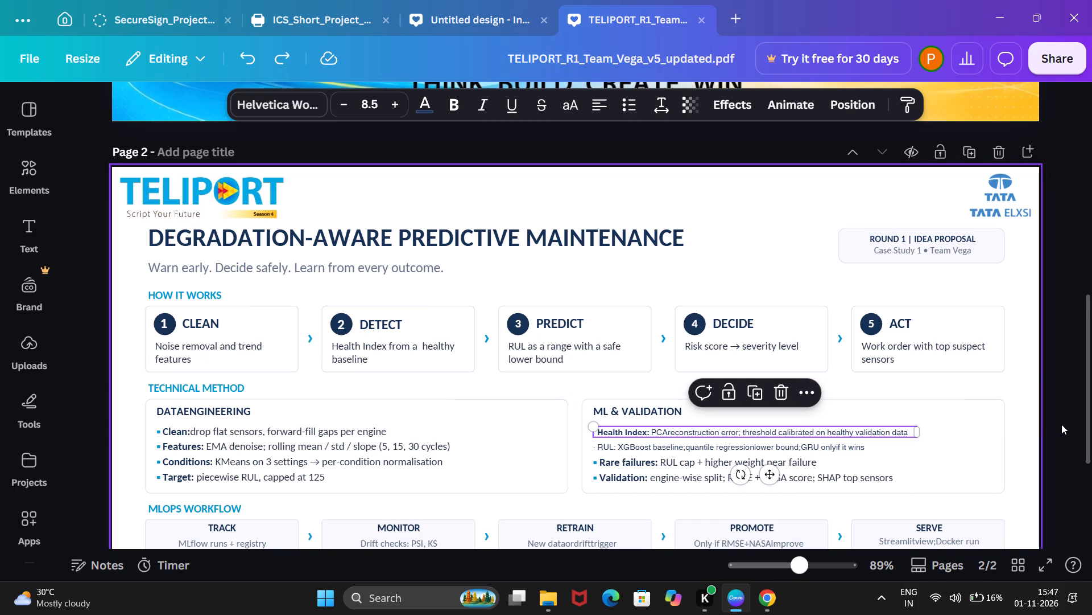
# Change the font of all the body lines in the ML & VALIDATION card to Times New Roman.
pyautogui.moveTo(964, 425); pyautogui.dragTo(956, 430)
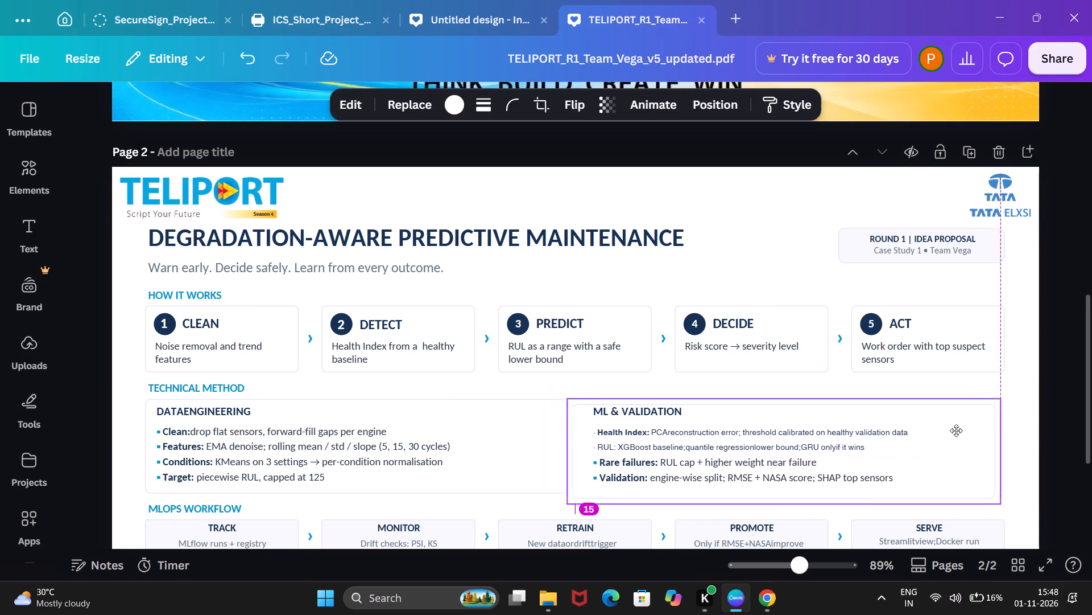
pyautogui.moveTo(956, 430); pyautogui.dragTo(957, 430)
pyautogui.moveTo(1025, 420); pyautogui.dragTo(897, 449)
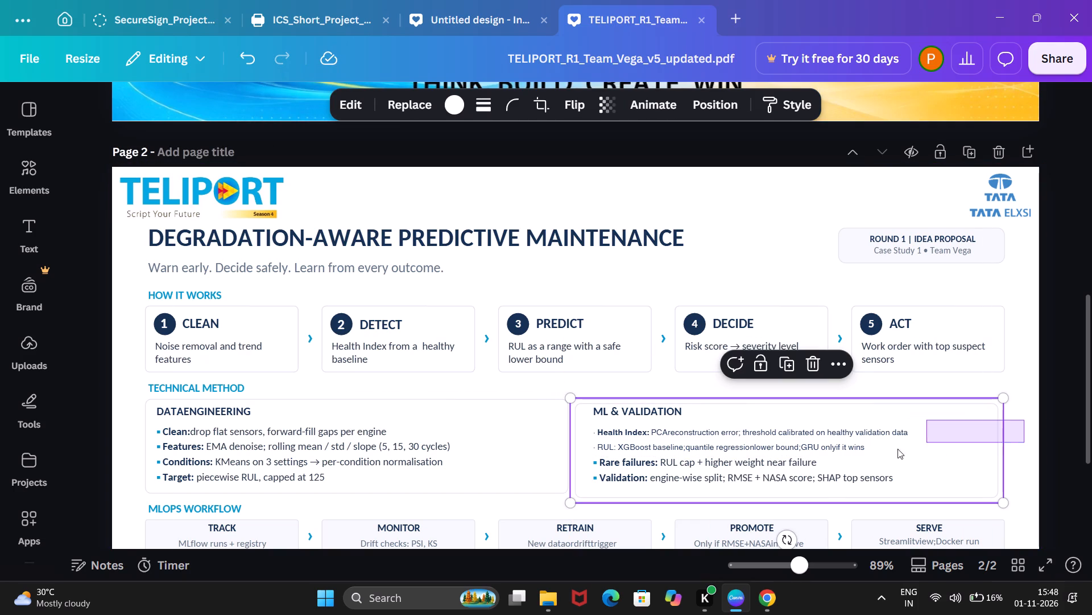
pyautogui.moveTo(897, 449); pyautogui.dragTo(849, 477)
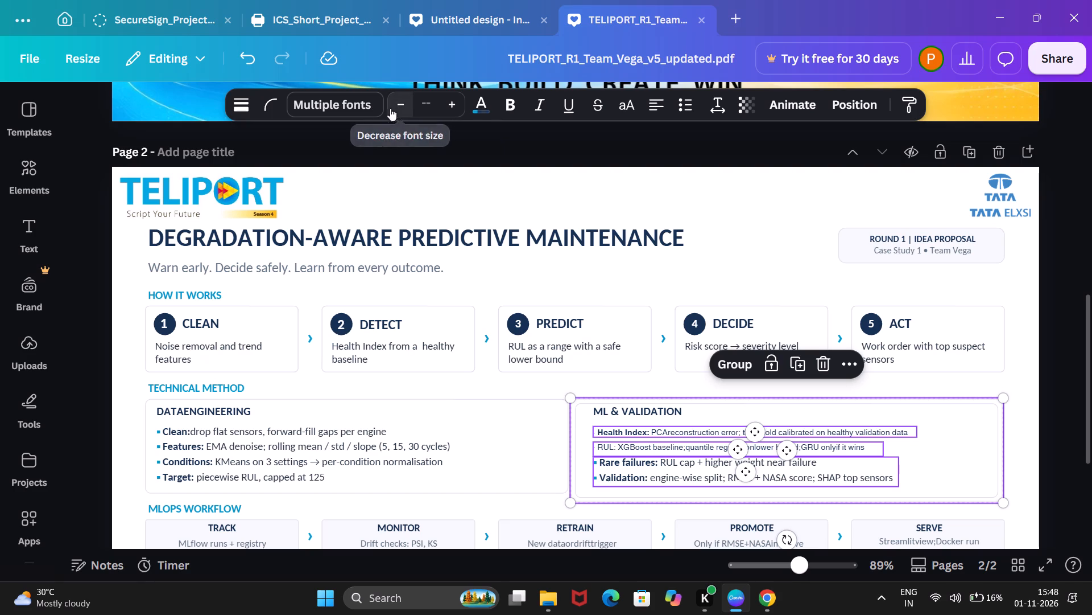
pyautogui.click(366, 108)
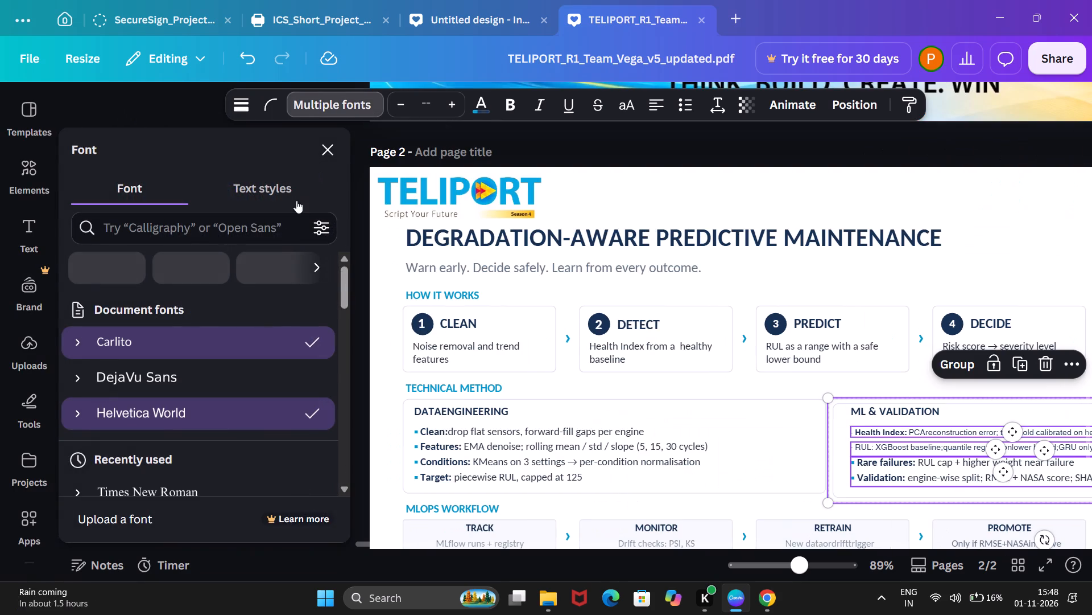
pyautogui.click(283, 219)
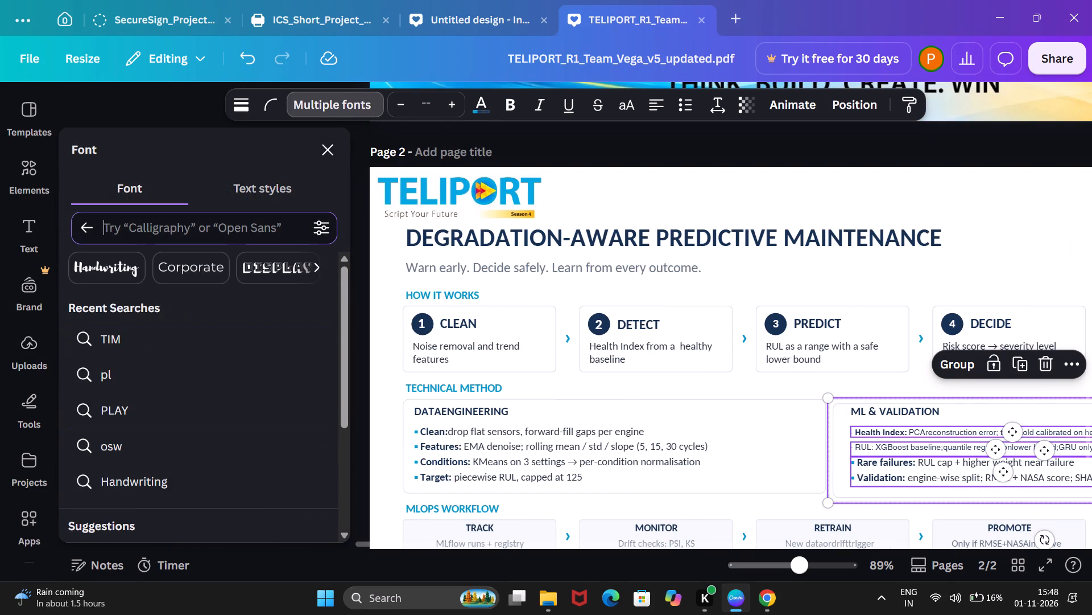
pyautogui.write('ti')
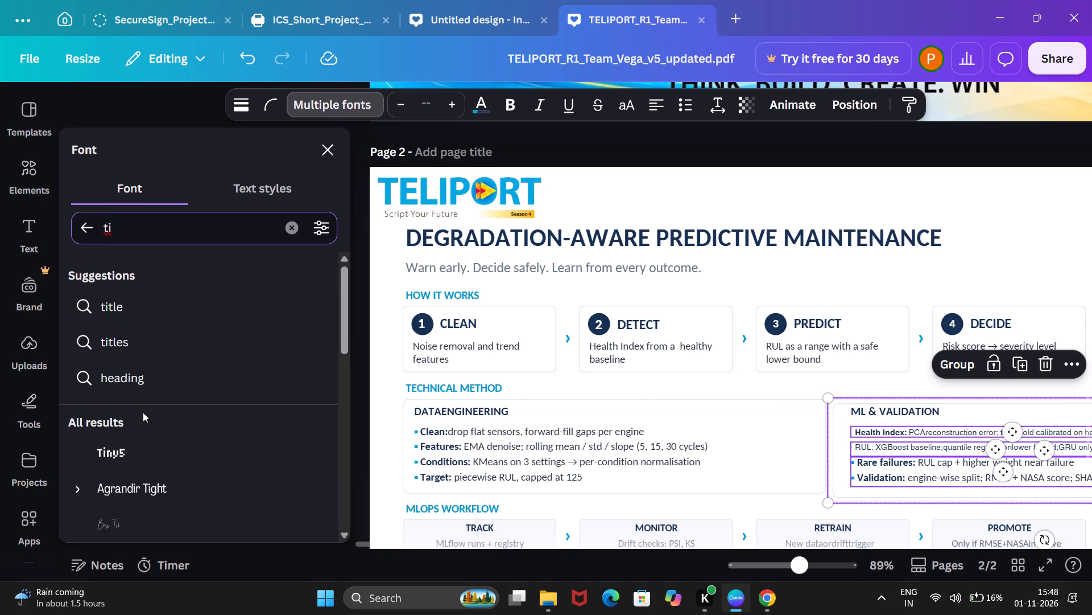
pyautogui.press('m')
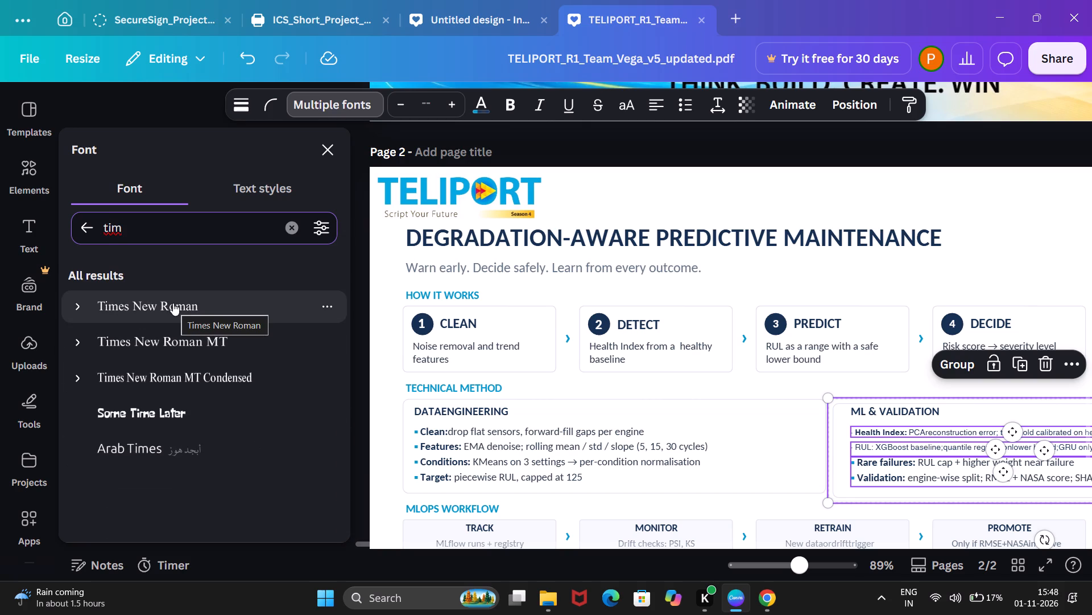
pyautogui.click(173, 303)
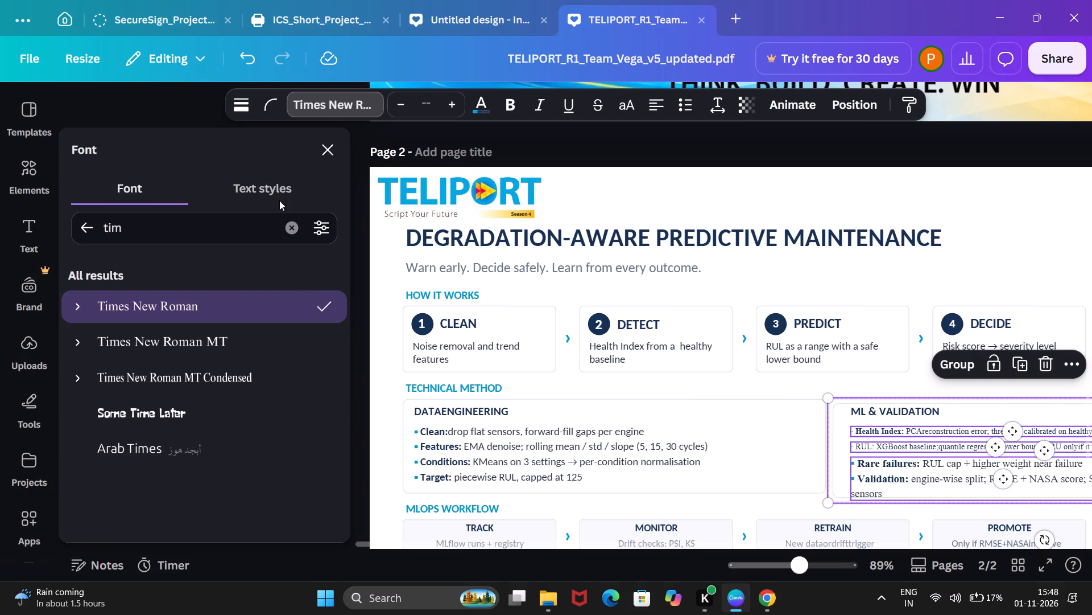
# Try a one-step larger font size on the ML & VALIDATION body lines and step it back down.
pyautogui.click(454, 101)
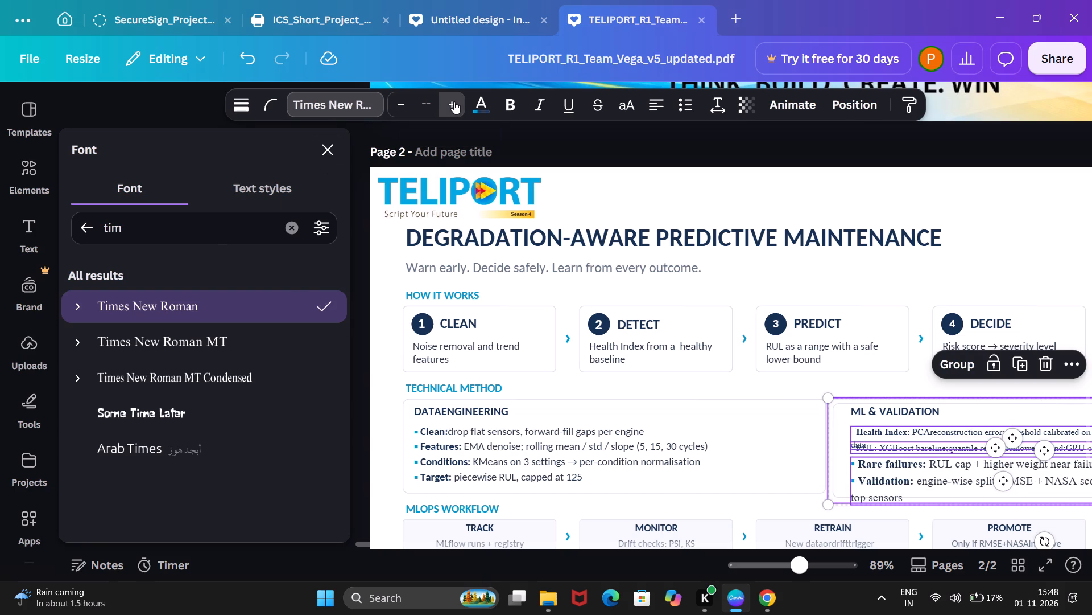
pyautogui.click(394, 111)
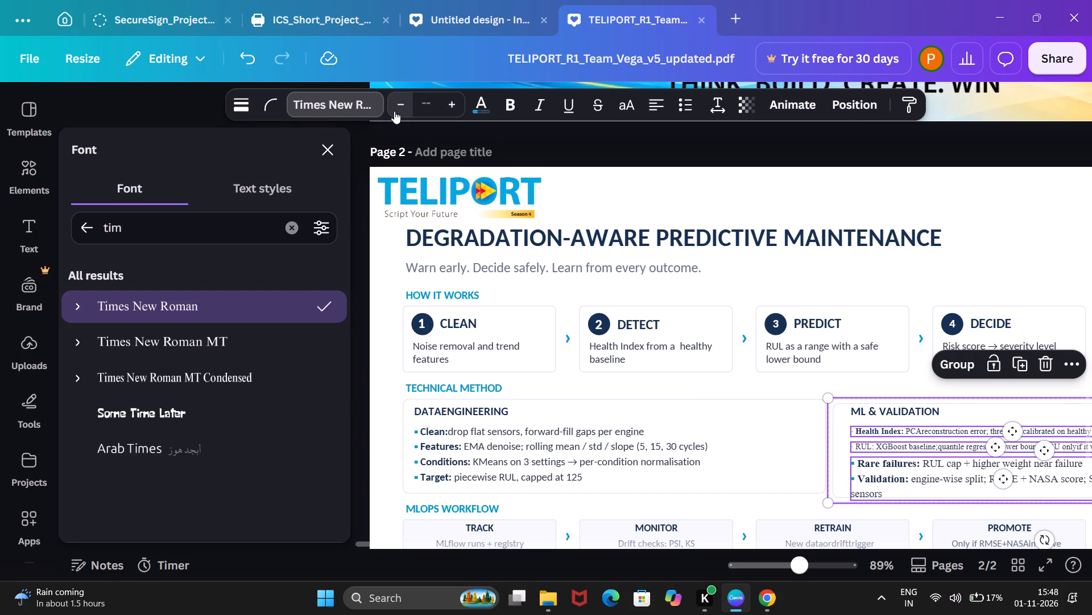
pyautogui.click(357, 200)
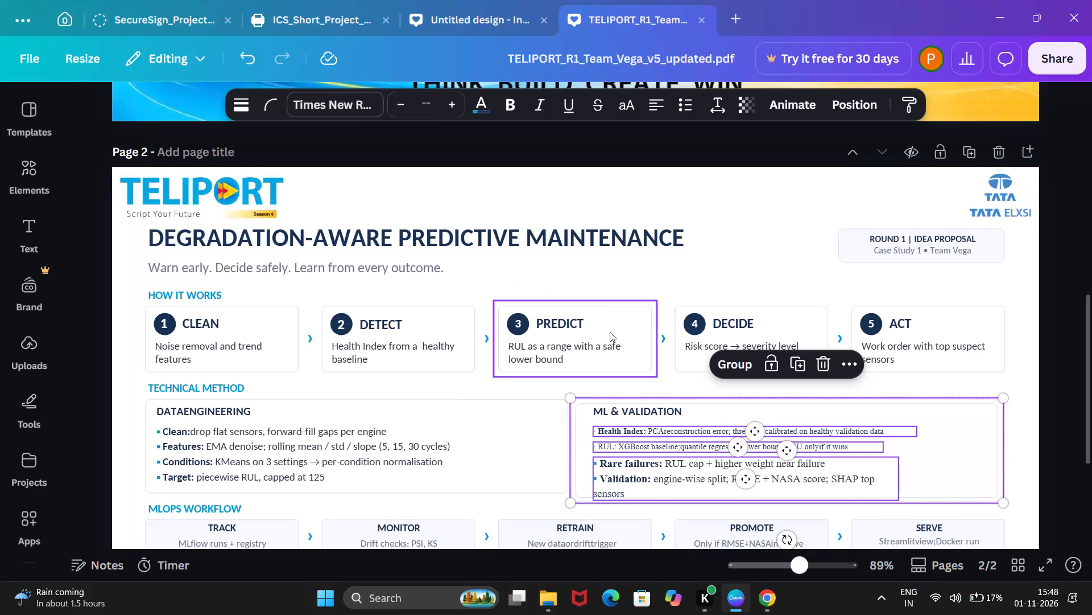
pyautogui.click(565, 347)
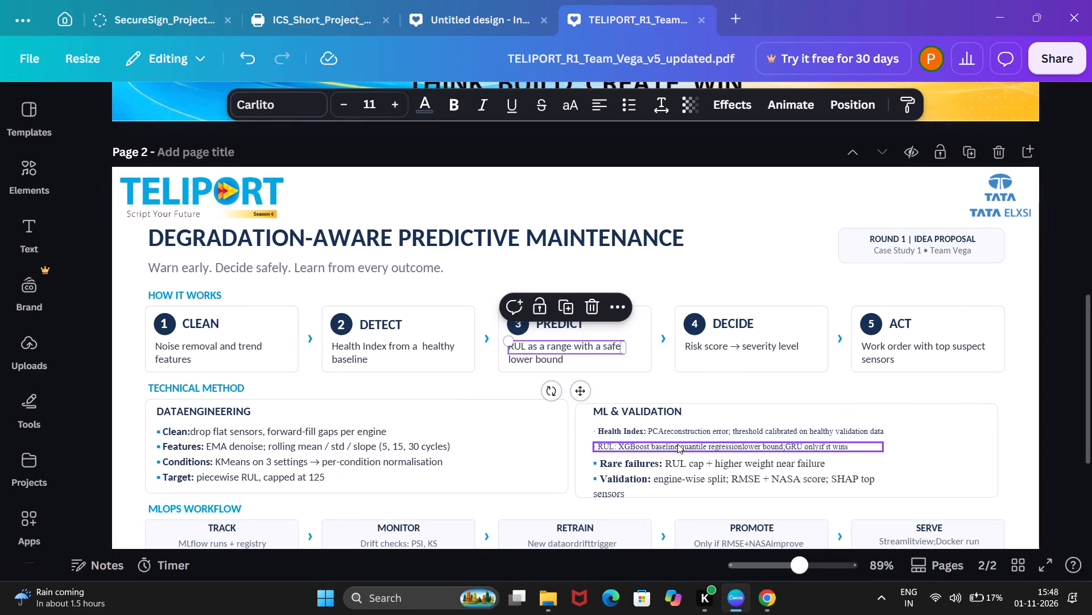
# Set the "Health Index:" line in the ML & VALIDATION card to font size 11 and widen its text box to fit one line.
pyautogui.click(678, 433)
pyautogui.click(396, 110)
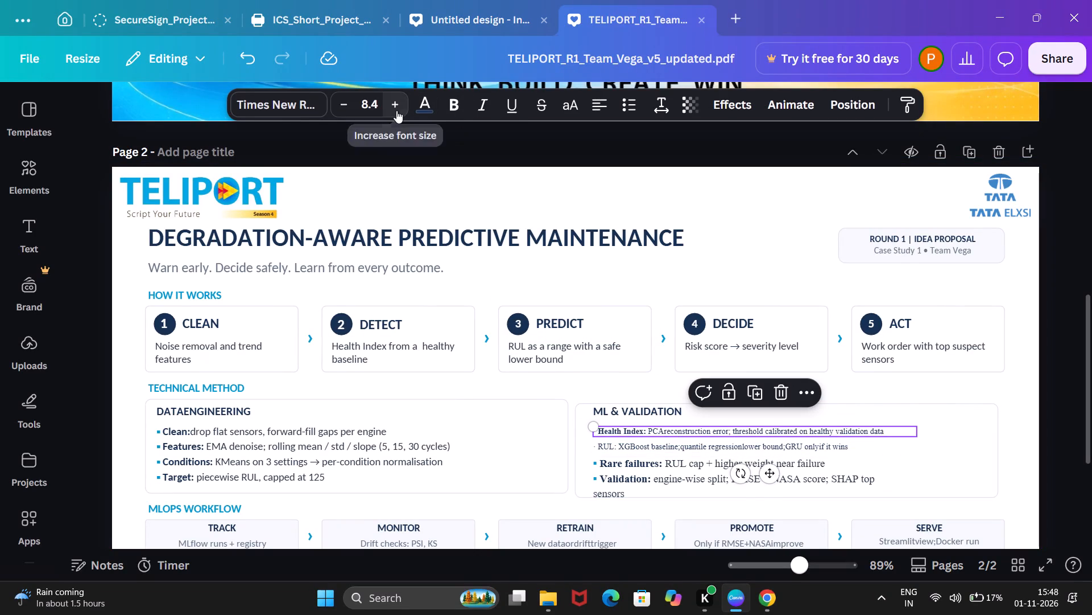
pyautogui.doubleClick(380, 102)
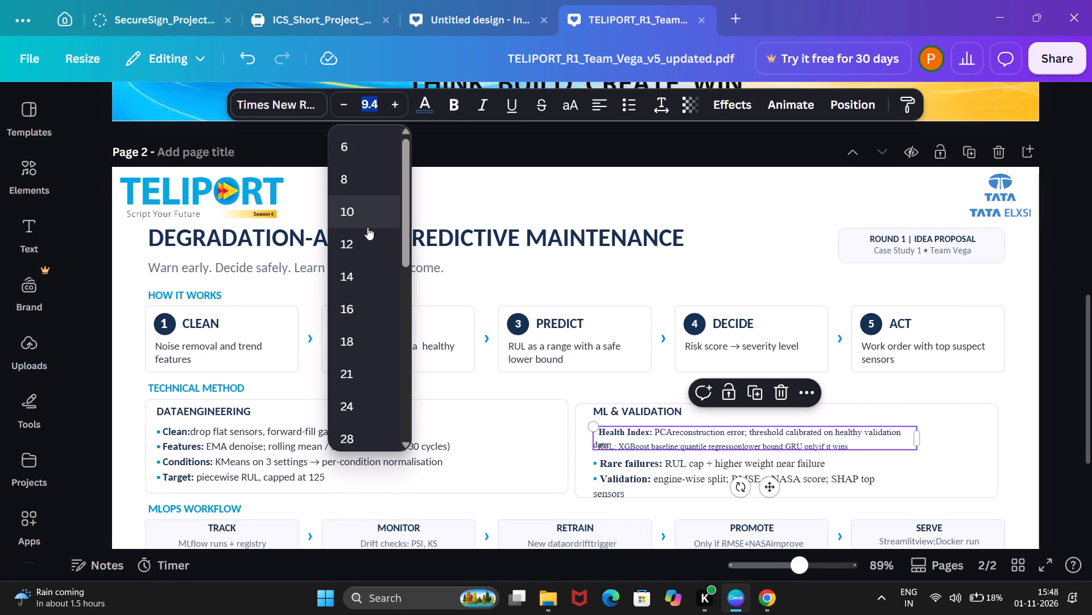
pyautogui.write('11')
pyautogui.press('Return')
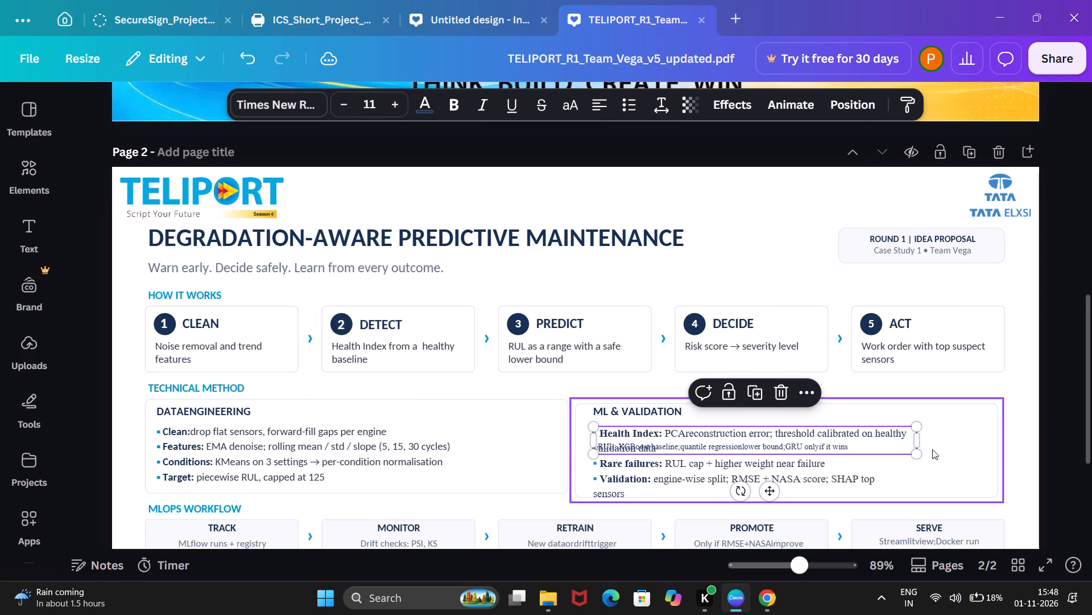
pyautogui.moveTo(921, 438); pyautogui.dragTo(941, 434)
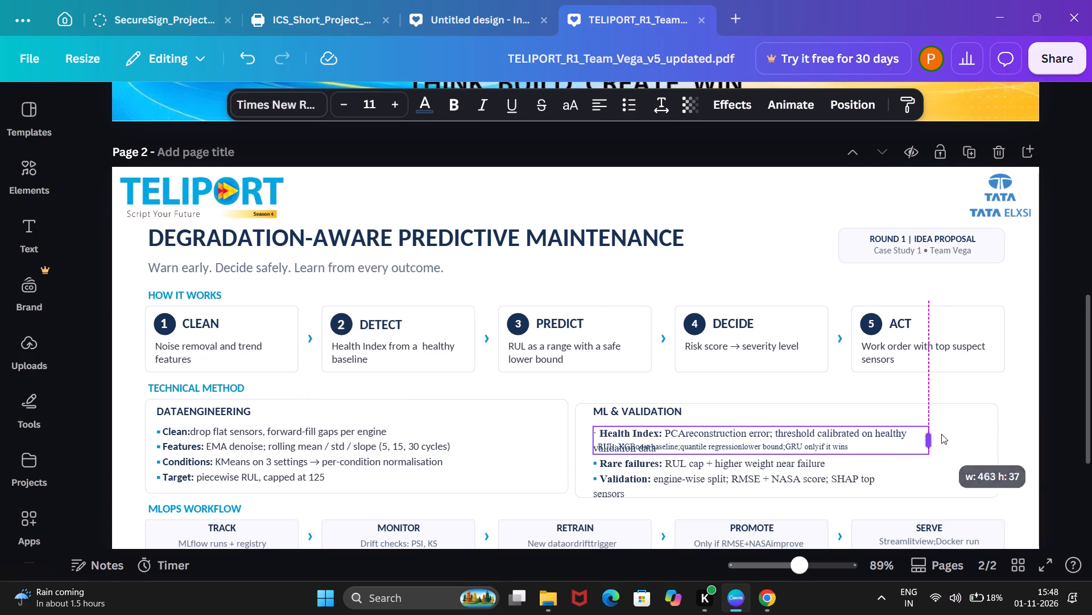
pyautogui.moveTo(941, 434); pyautogui.dragTo(982, 421)
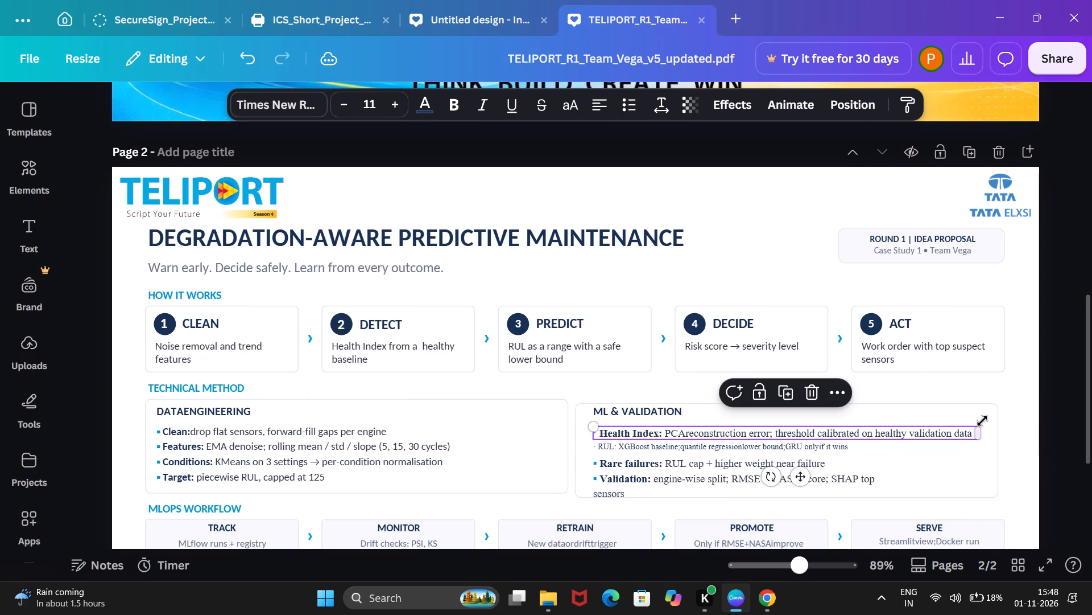
# Set the "RUL:" line in the ML & VALIDATION card to font size 11 and widen its text box to fit one line.
pyautogui.click(837, 446)
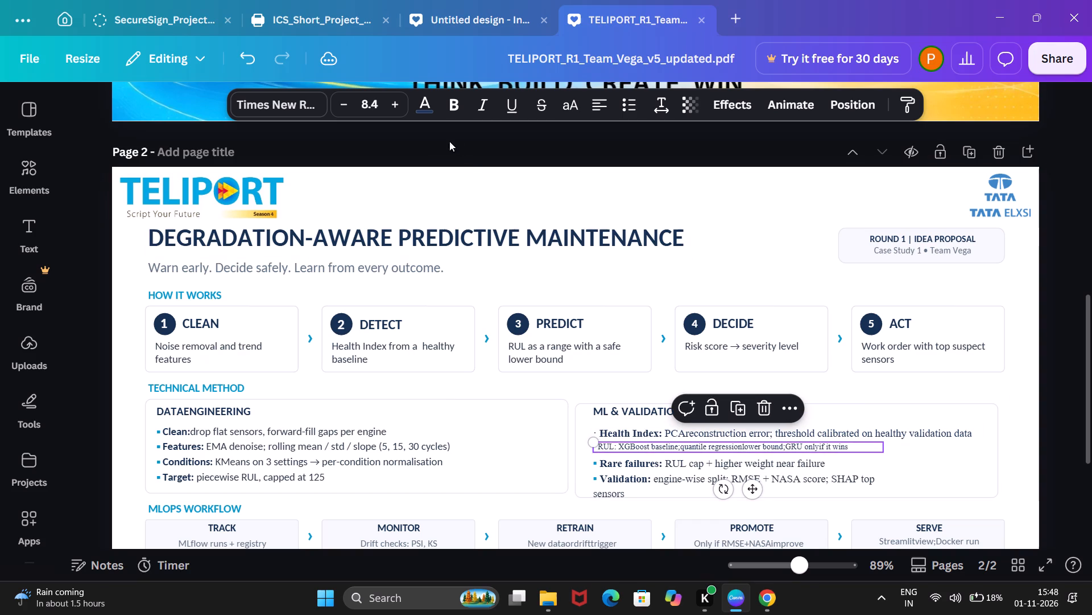
pyautogui.click(375, 100)
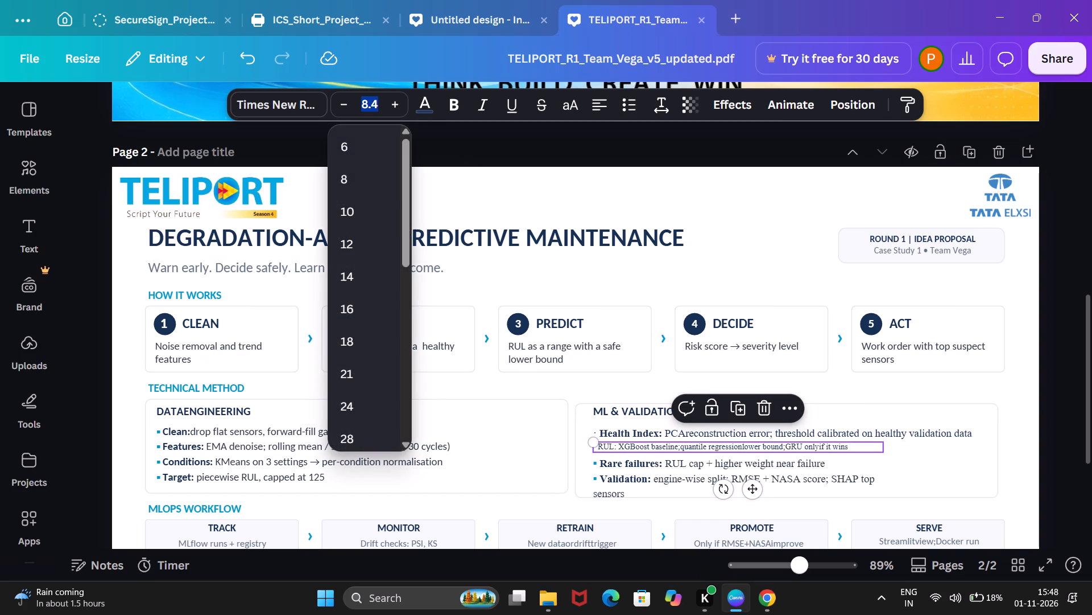
pyautogui.write('11')
pyautogui.press('Return')
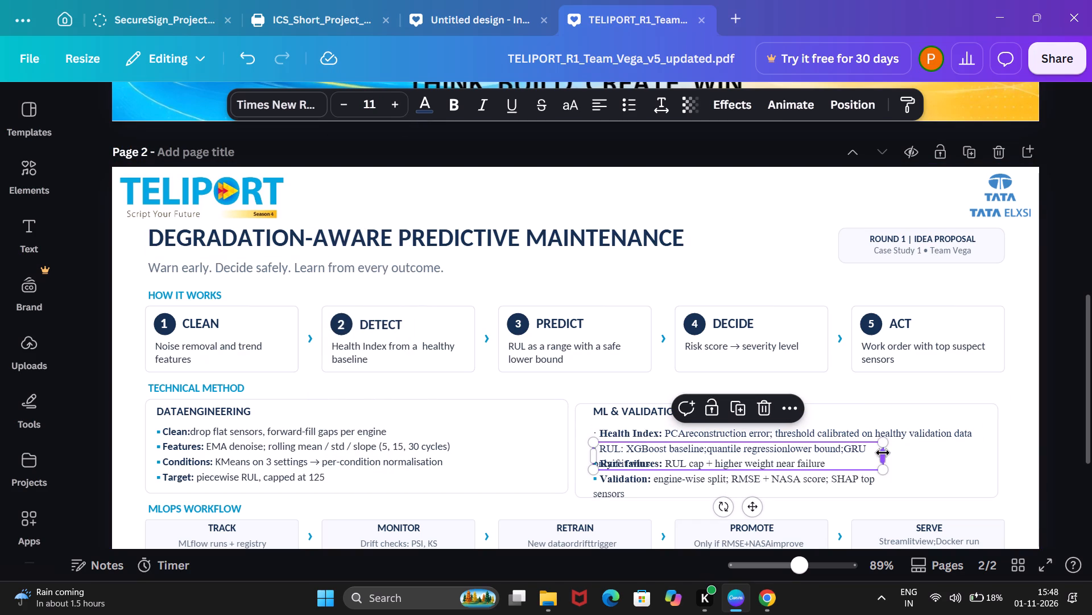
pyautogui.moveTo(883, 453); pyautogui.dragTo(987, 454)
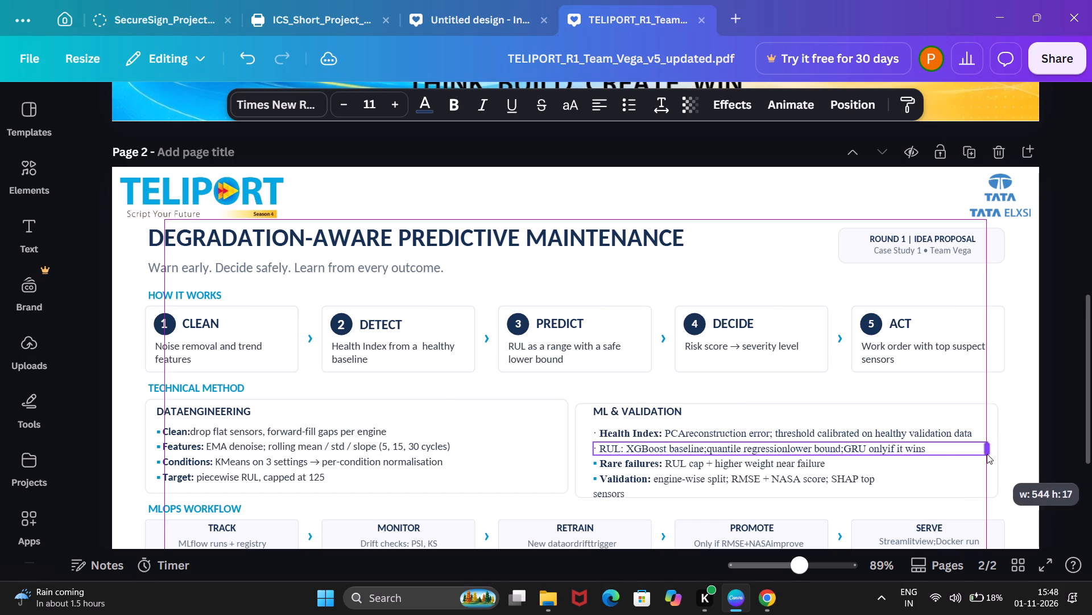
pyautogui.click(1023, 446)
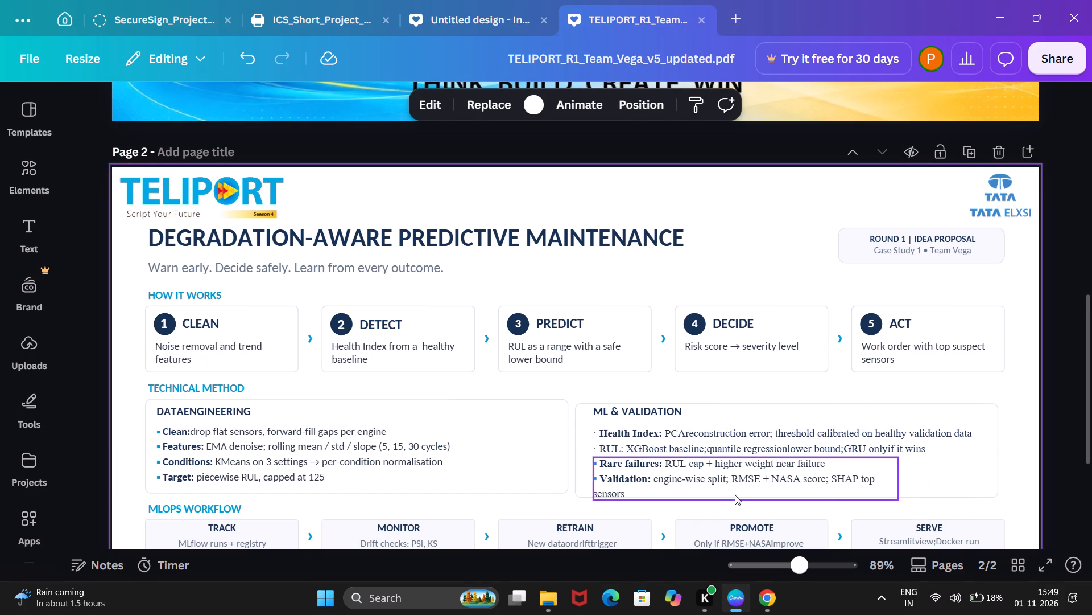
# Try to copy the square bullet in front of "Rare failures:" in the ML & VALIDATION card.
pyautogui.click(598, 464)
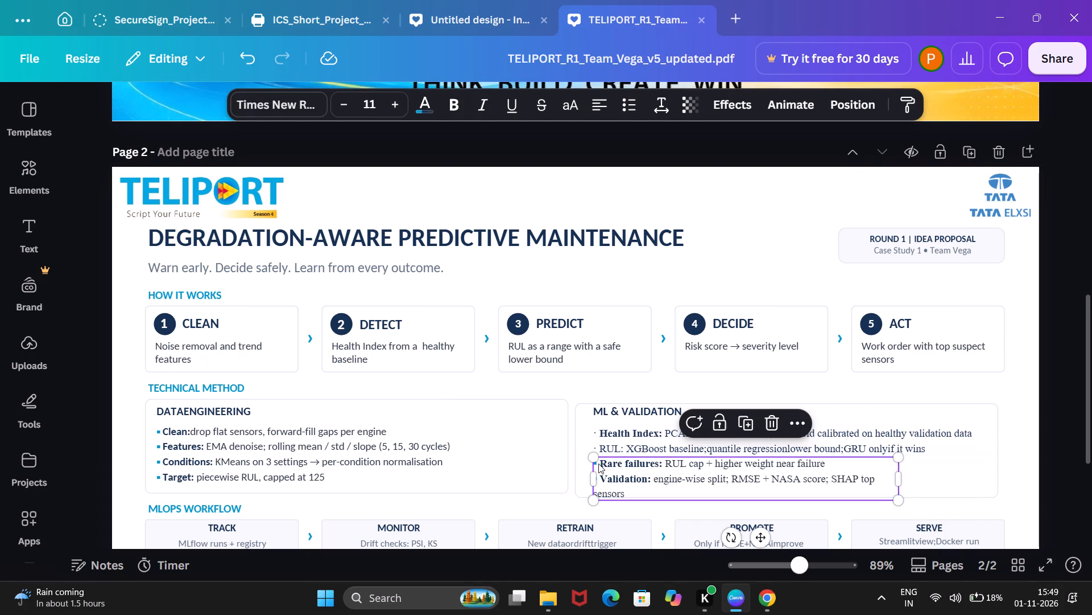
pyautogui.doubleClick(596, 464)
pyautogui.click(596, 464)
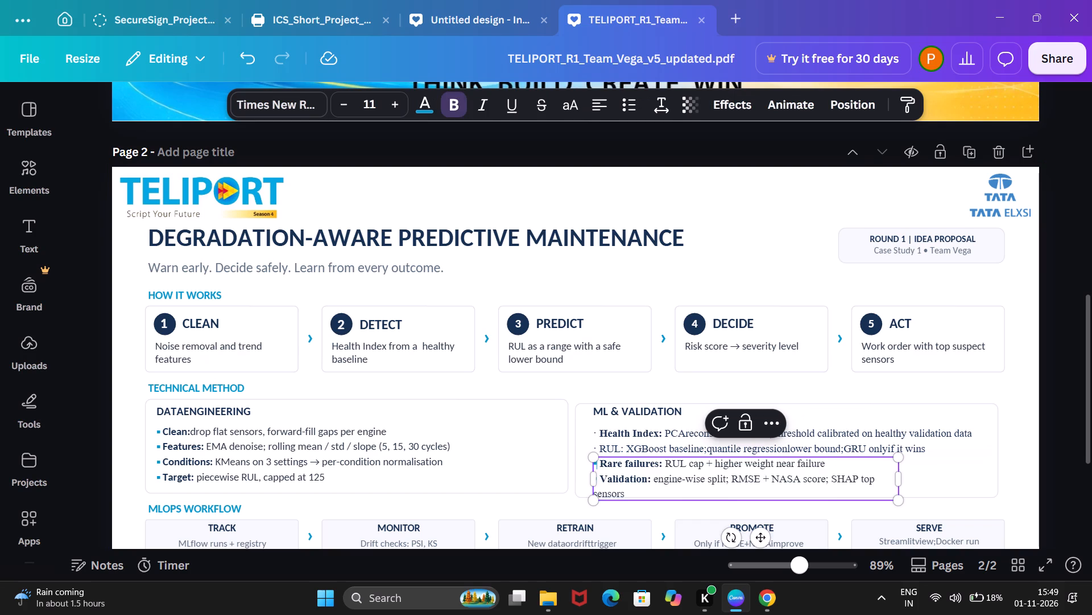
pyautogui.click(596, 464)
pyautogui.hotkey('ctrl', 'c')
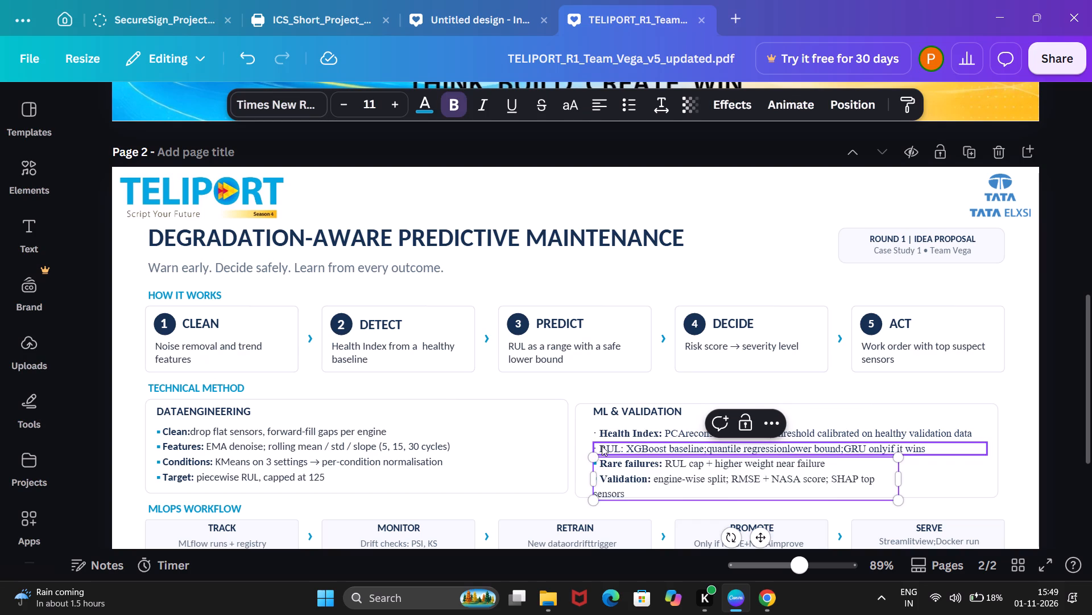
# Delete the small dot bullet and its space at the start of the "RUL:" line.
pyautogui.click(602, 446)
pyautogui.tripleClick(602, 446)
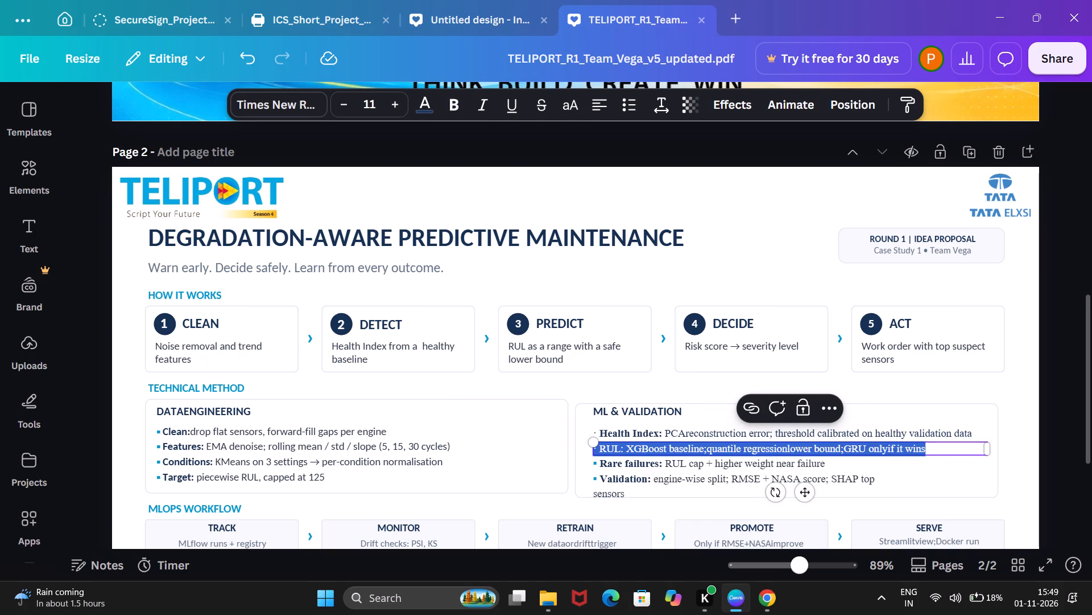
pyautogui.click(602, 446)
pyautogui.hotkey('ctrl', 'v')
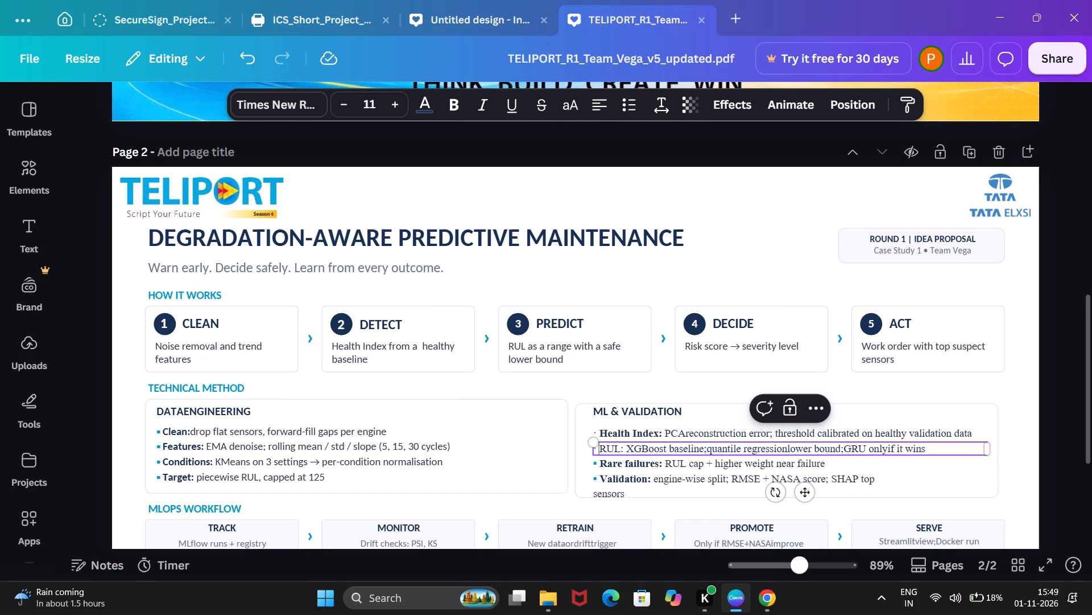
pyautogui.press('BackSpace')
pyautogui.press('BackSpace')
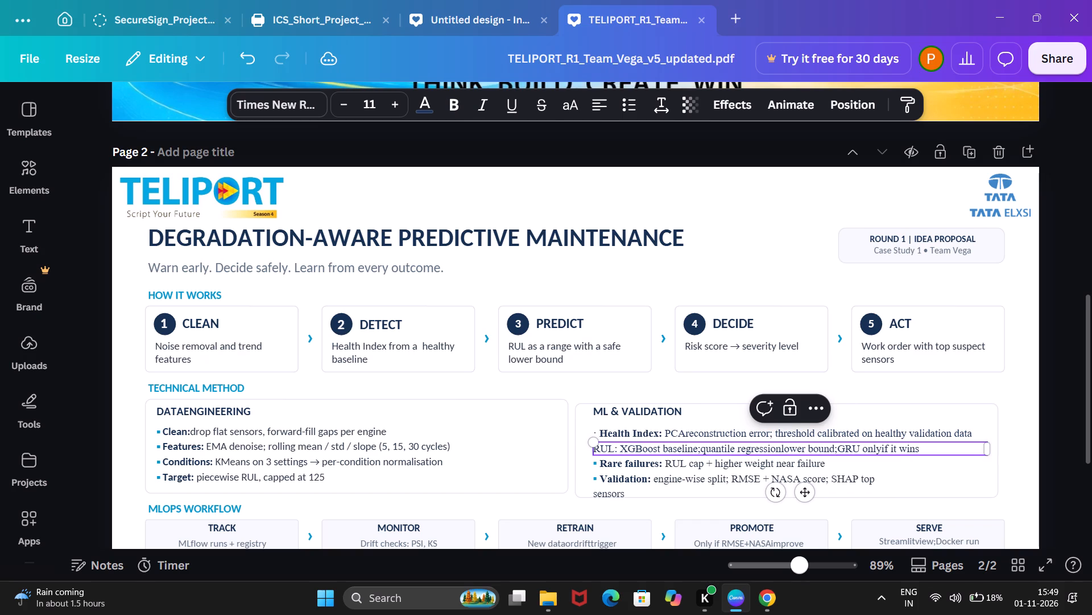
# Copy the square bullet from the "Rare failures:" line to the start of the "RUL:" line.
pyautogui.tripleClick(611, 462)
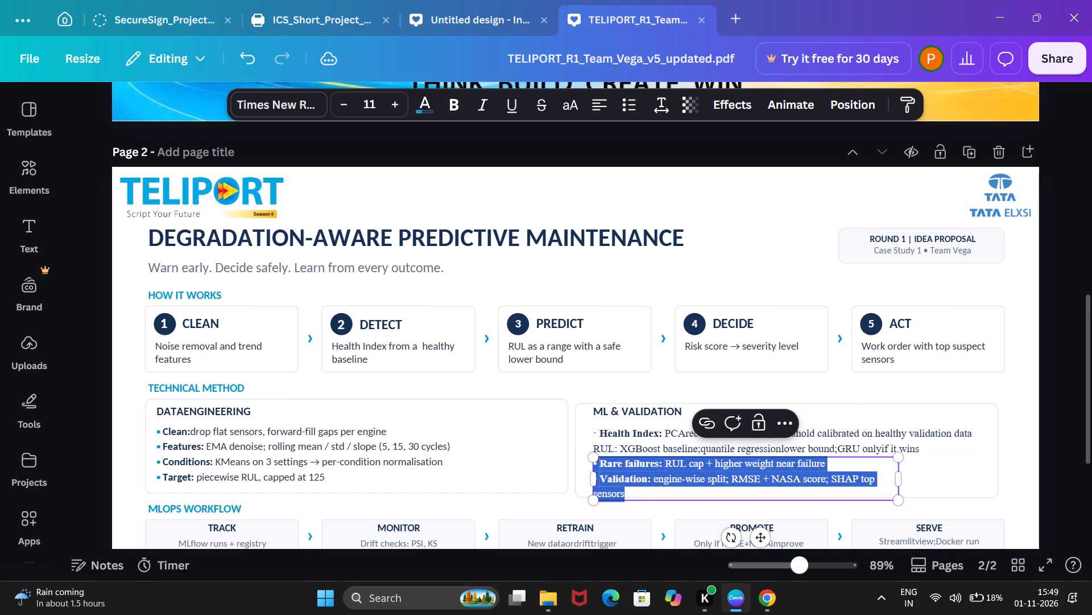
pyautogui.click(611, 462)
pyautogui.click(611, 462)
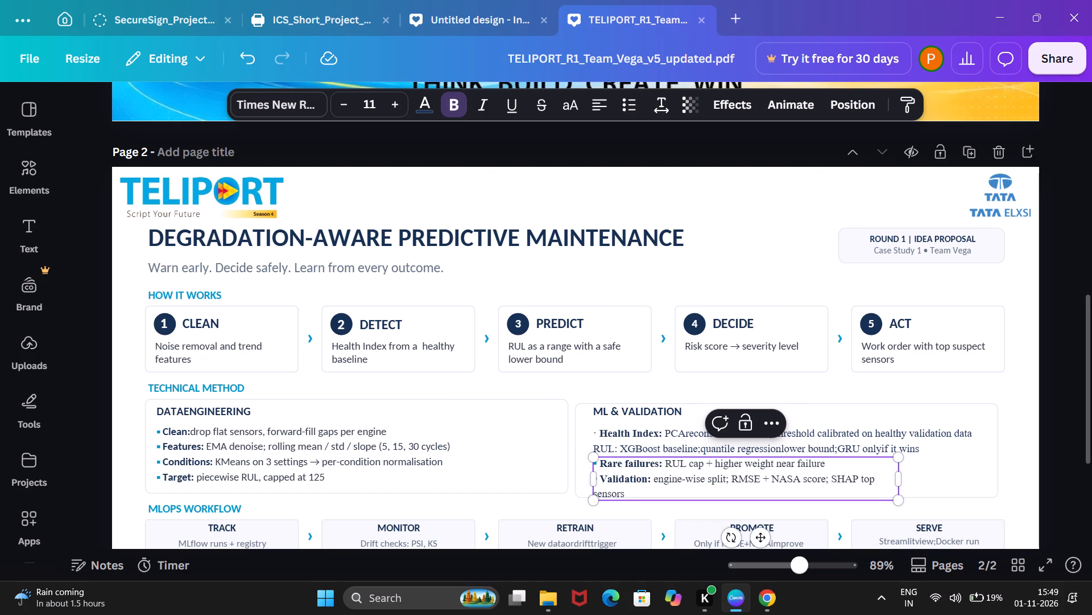
pyautogui.doubleClick(597, 462)
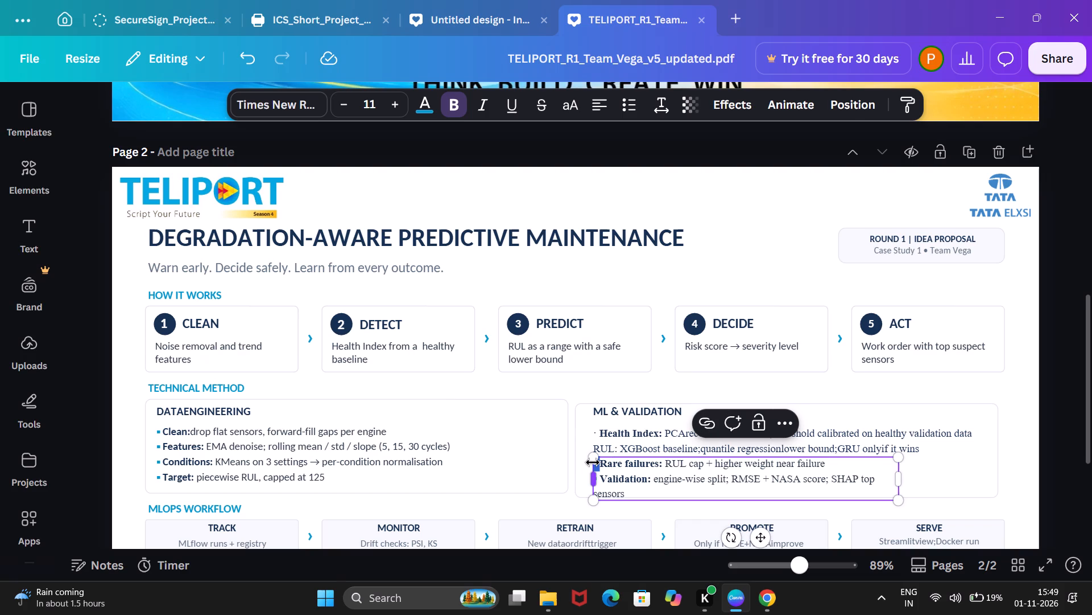
pyautogui.hotkey('ctrl', 'x')
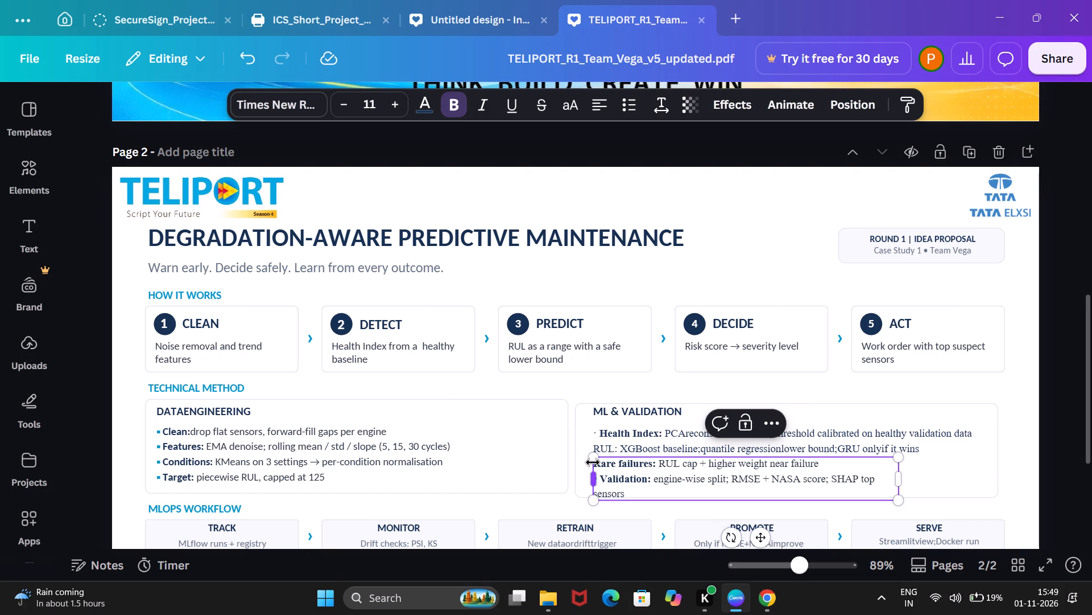
pyautogui.hotkey('ctrl', 'z')
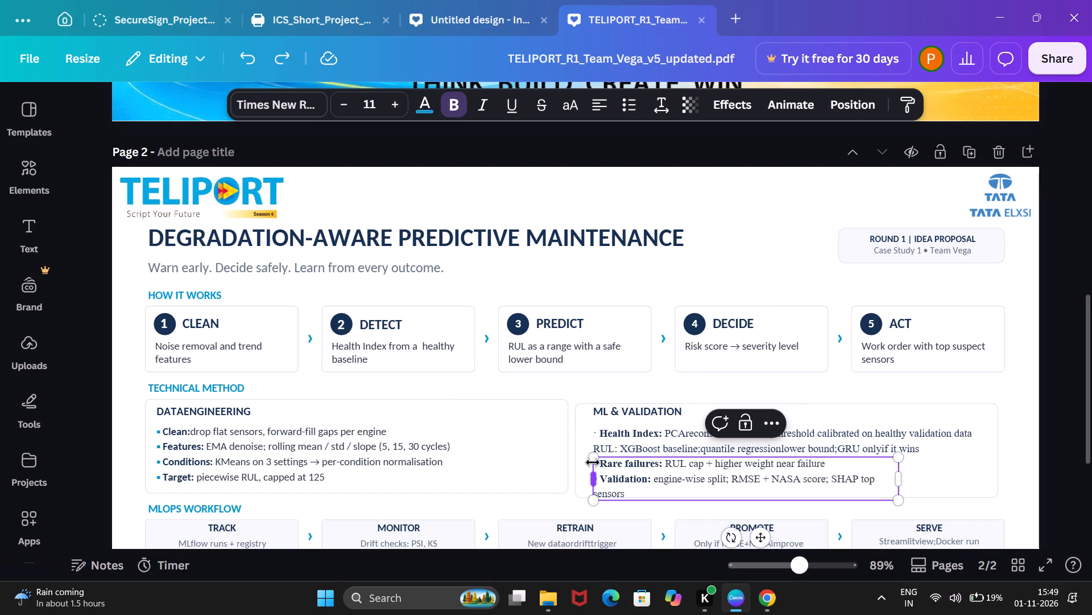
pyautogui.hotkey('ctrl', 'c')
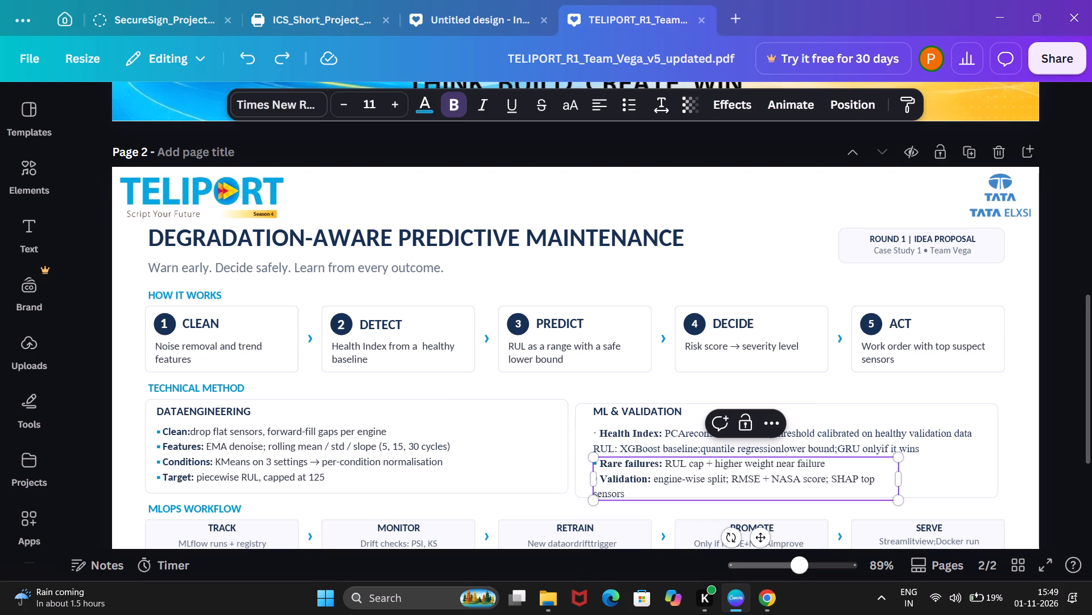
pyautogui.click(598, 464)
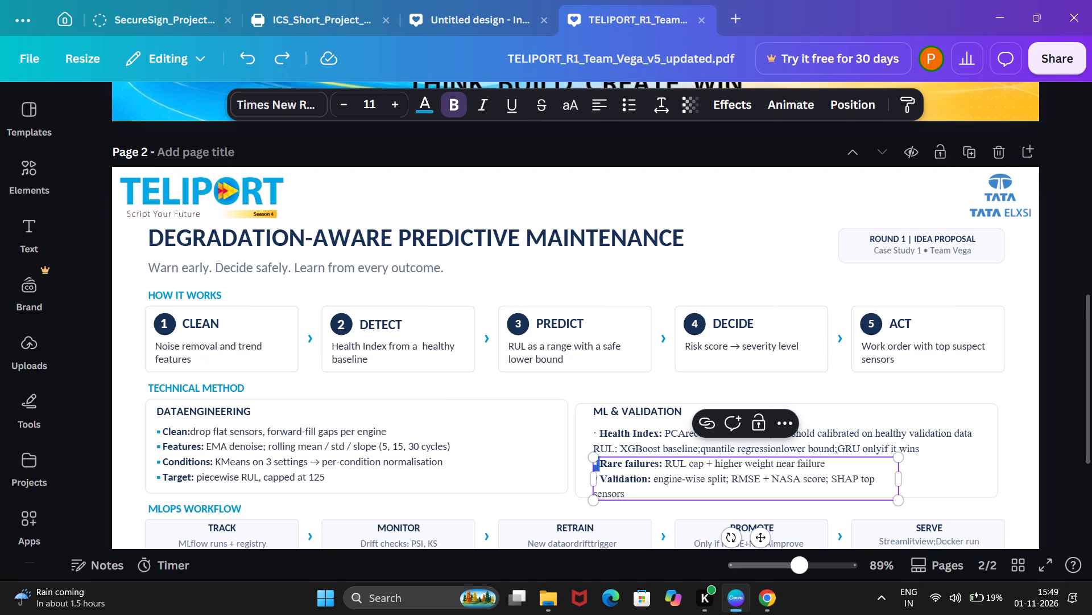
pyautogui.hotkey('ctrl', 'c')
pyautogui.hotkey('ctrl', 'c')
pyautogui.click(602, 448)
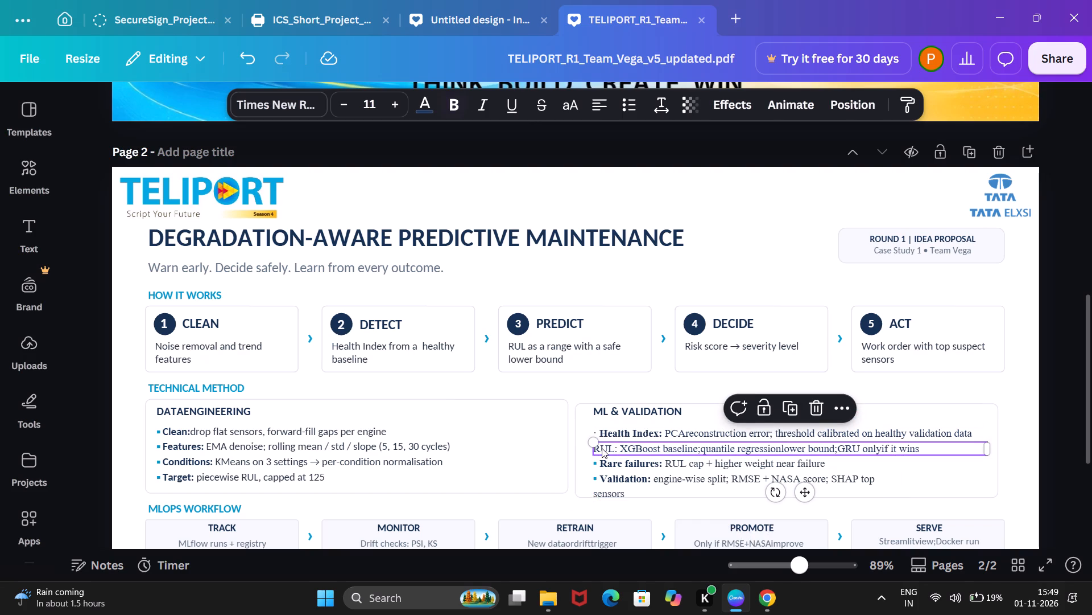
pyautogui.doubleClick(602, 448)
pyautogui.click(602, 448)
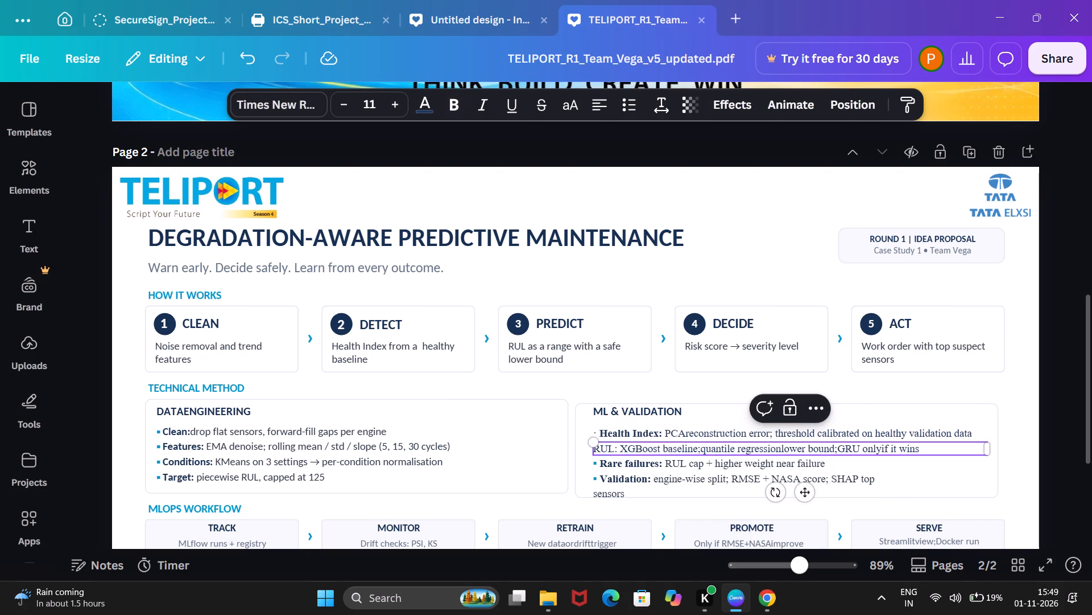
pyautogui.press('Left')
pyautogui.hotkey('ctrl', 'v')
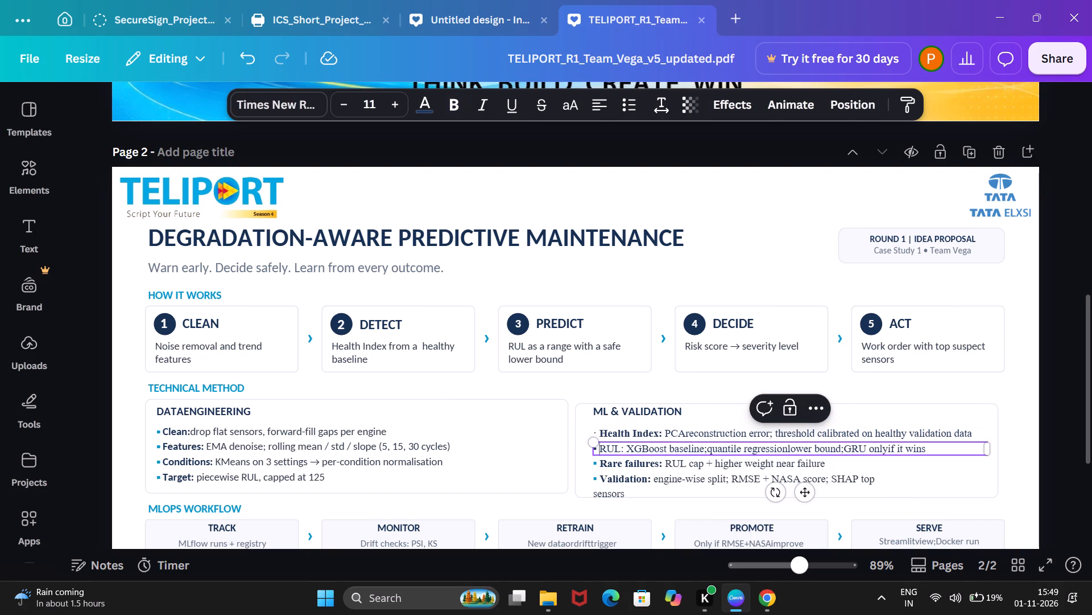
# Replace the small dot bullet in front of "Health Index:" with the copied square bullet.
pyautogui.click(605, 428)
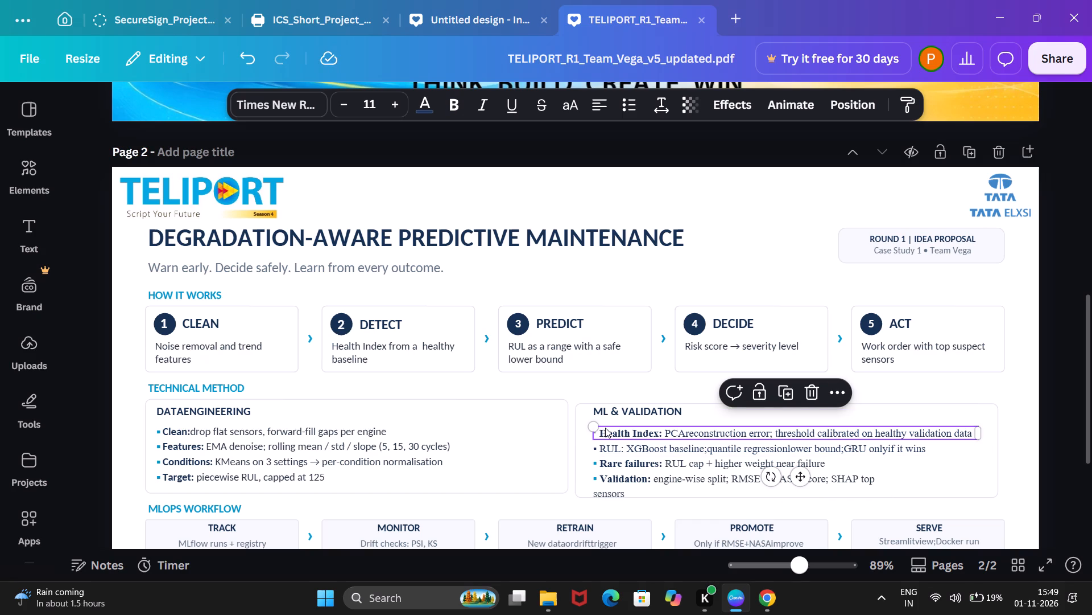
pyautogui.click(601, 430)
pyautogui.click(601, 430)
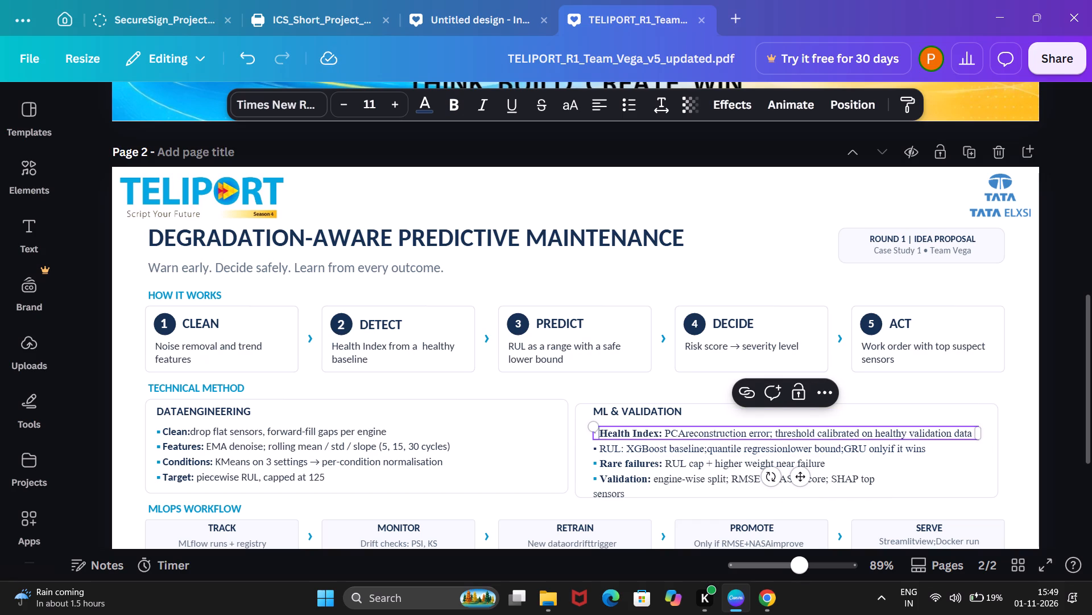
pyautogui.press('BackSpace')
pyautogui.press('BackSpace')
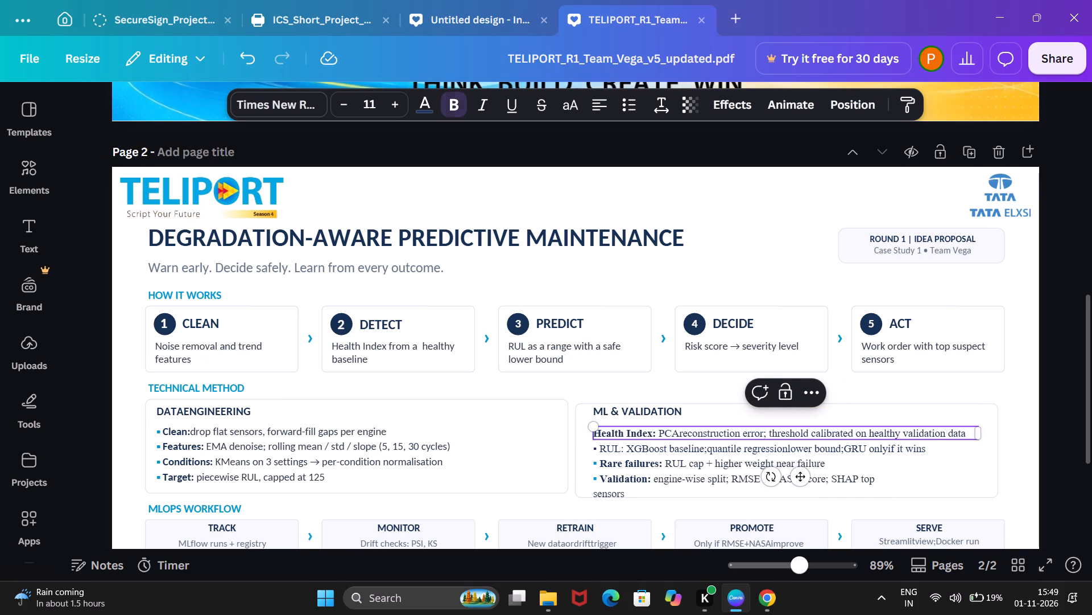
pyautogui.hotkey('ctrl', 'v')
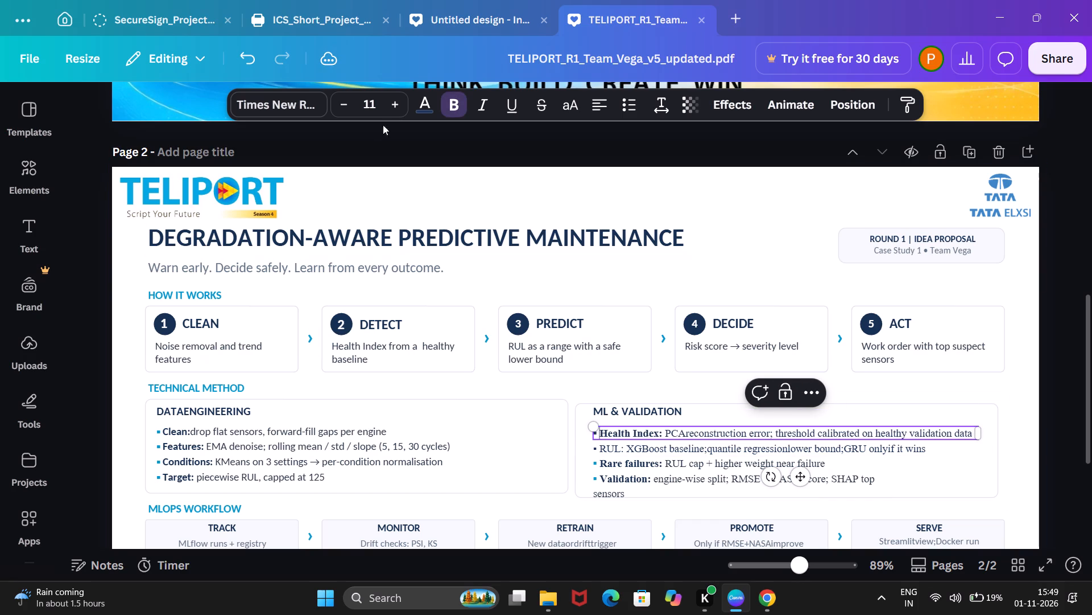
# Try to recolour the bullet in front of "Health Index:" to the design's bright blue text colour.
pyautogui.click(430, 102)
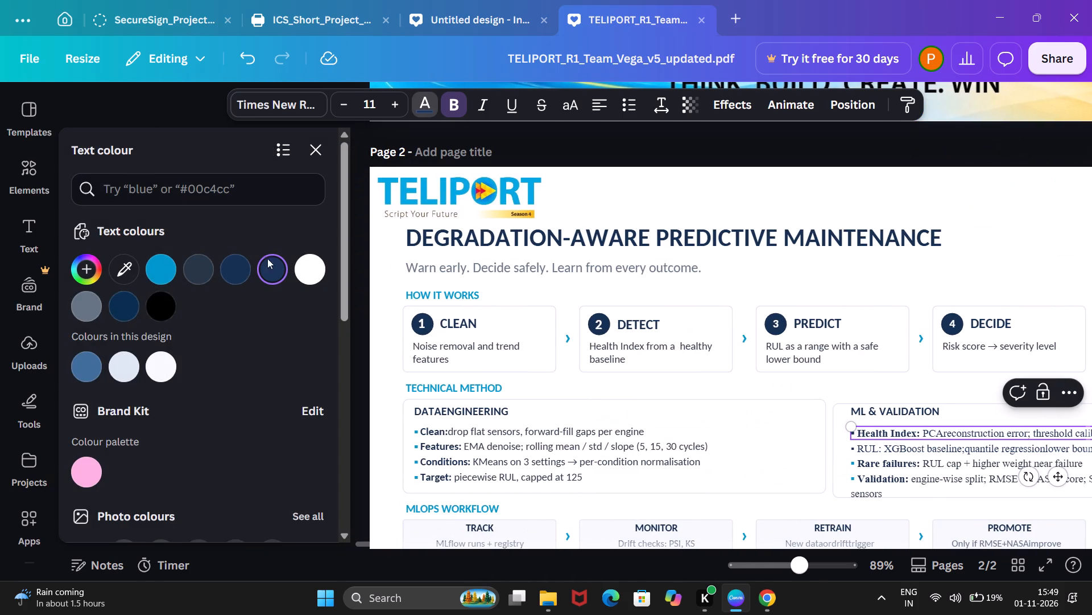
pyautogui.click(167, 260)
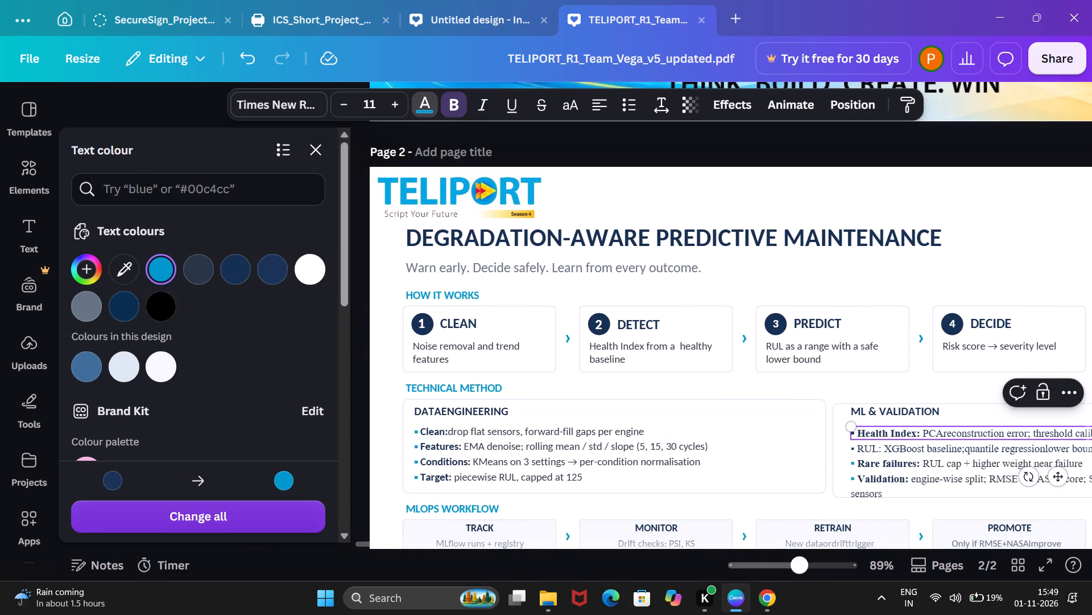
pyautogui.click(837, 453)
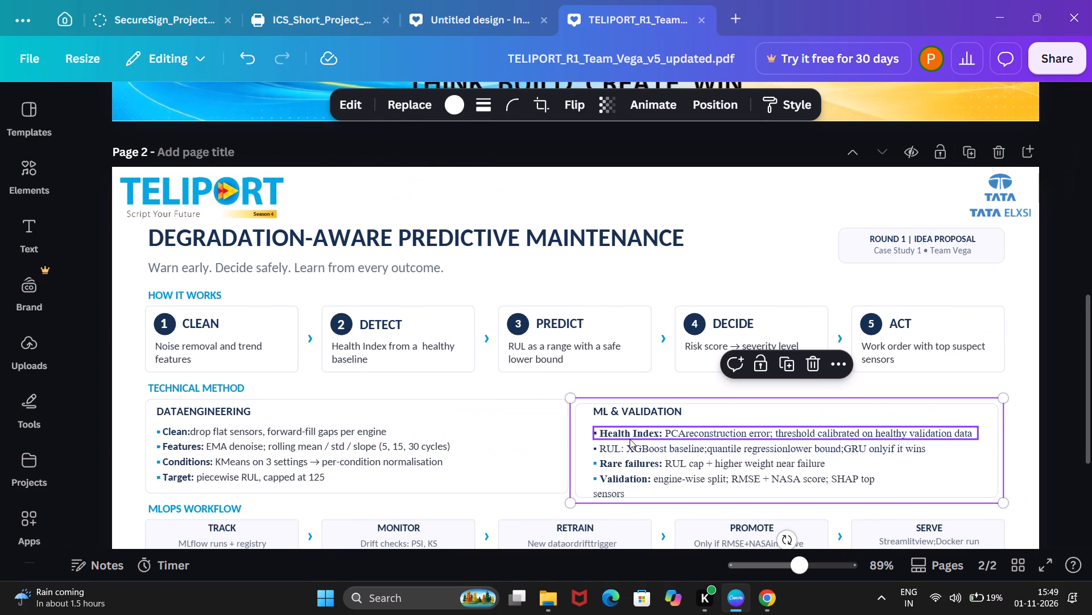
# Make the "RUL:" label in the ML & Validation box bold.
pyautogui.click(594, 446)
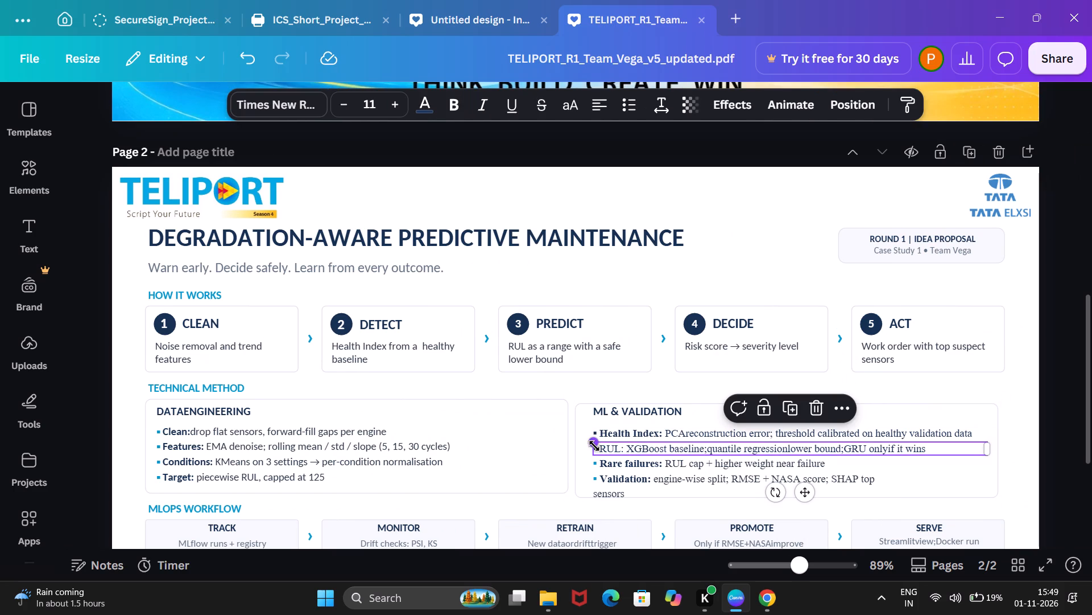
pyautogui.scroll(-1, 628, 450)
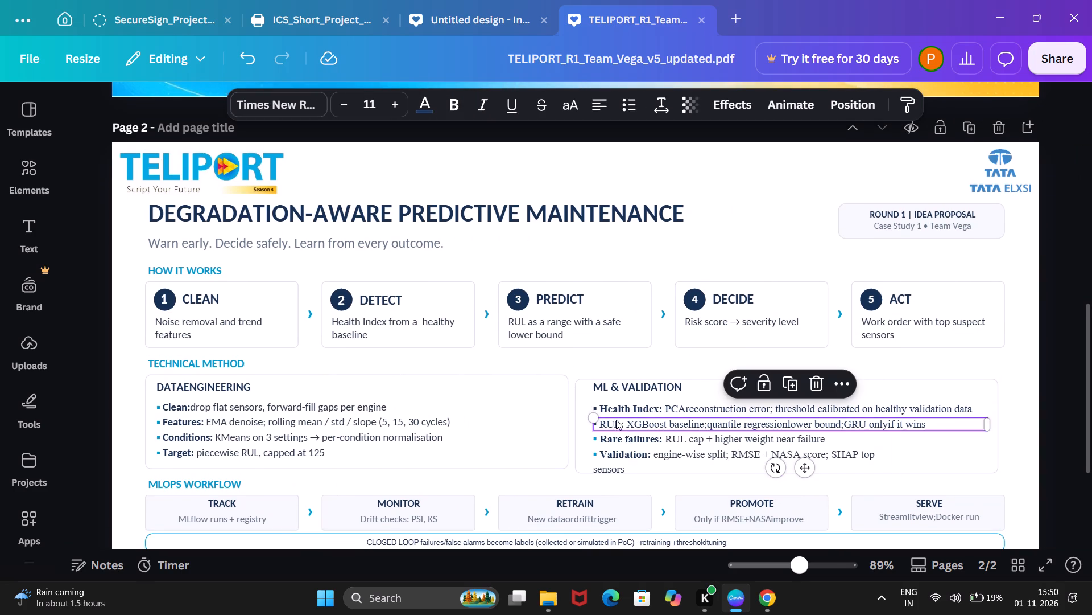
pyautogui.click(614, 404)
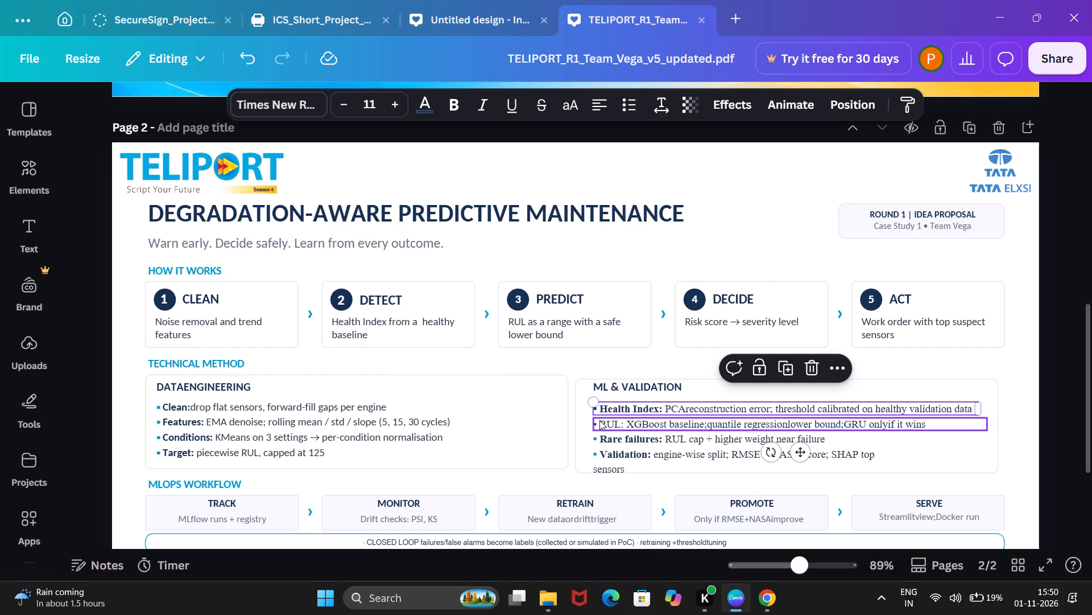
pyautogui.click(598, 423)
pyautogui.click(621, 421)
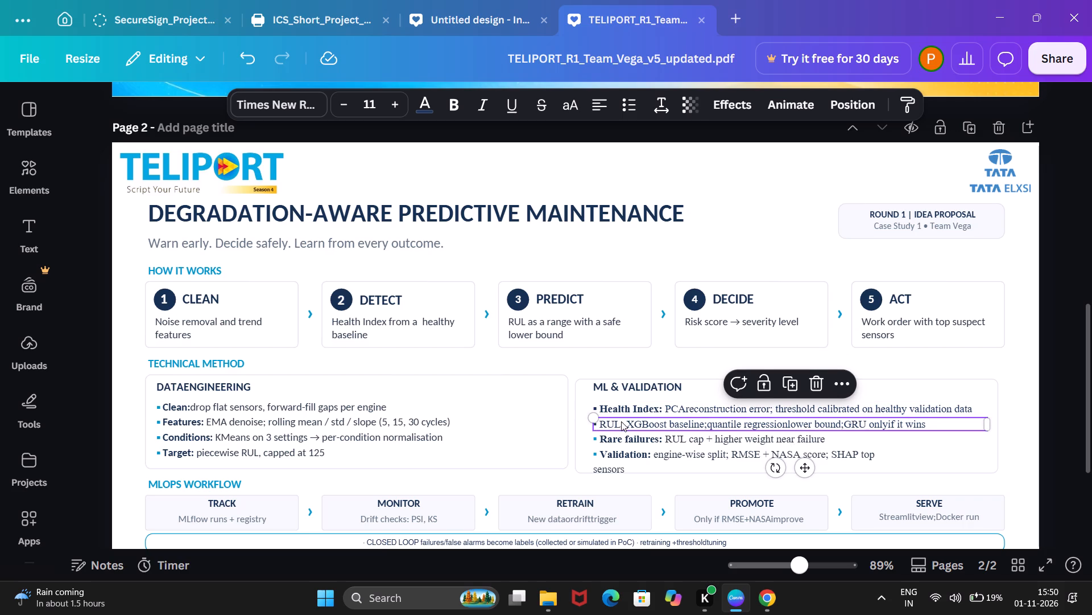
pyautogui.moveTo(624, 421); pyautogui.dragTo(605, 421)
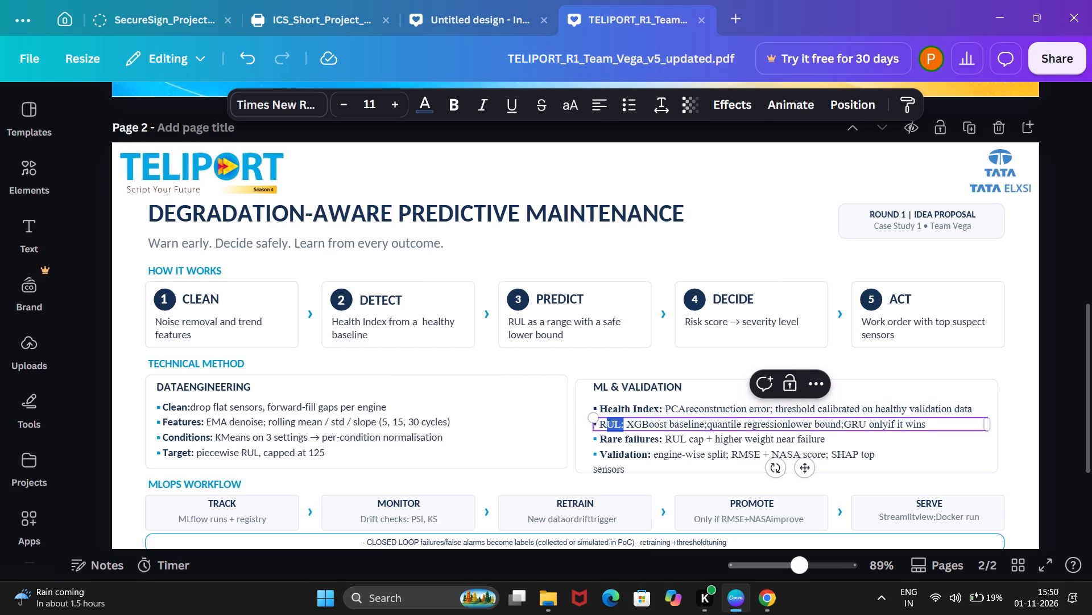
pyautogui.moveTo(605, 421); pyautogui.dragTo(601, 421)
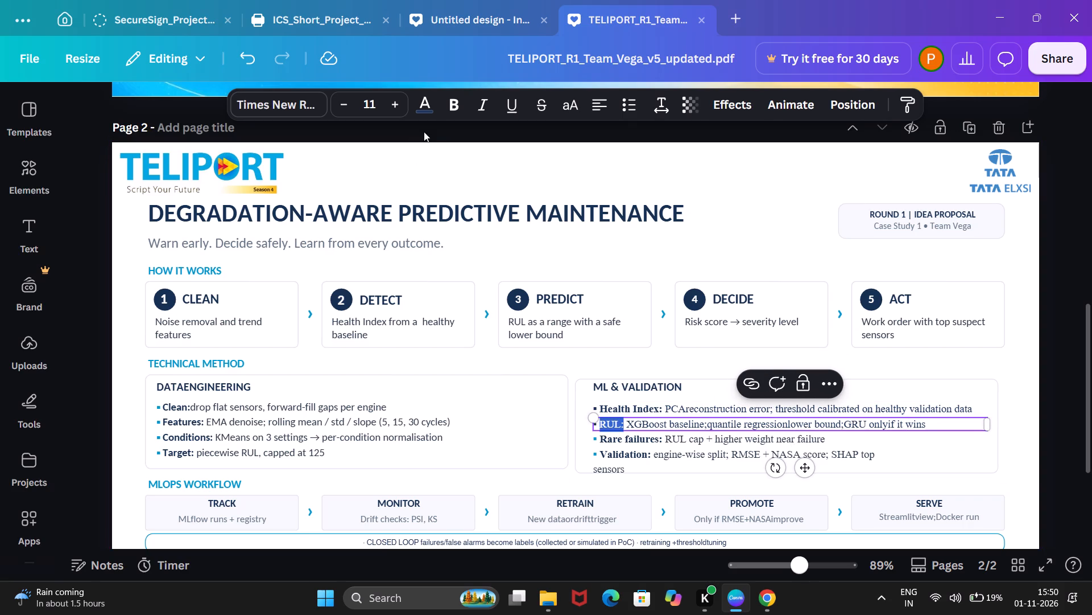
pyautogui.click(446, 105)
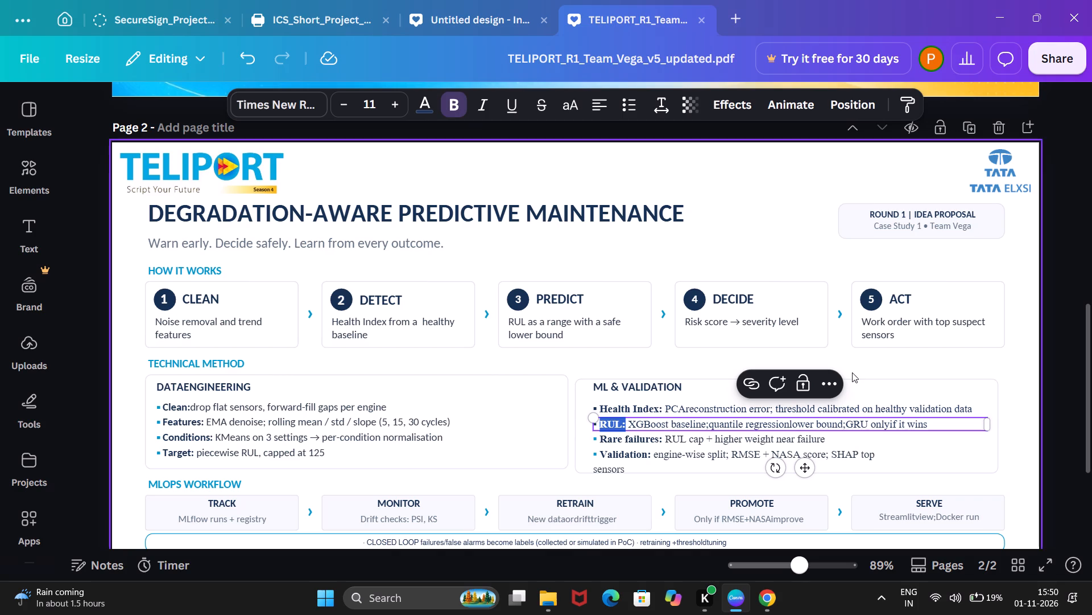
pyautogui.click(952, 382)
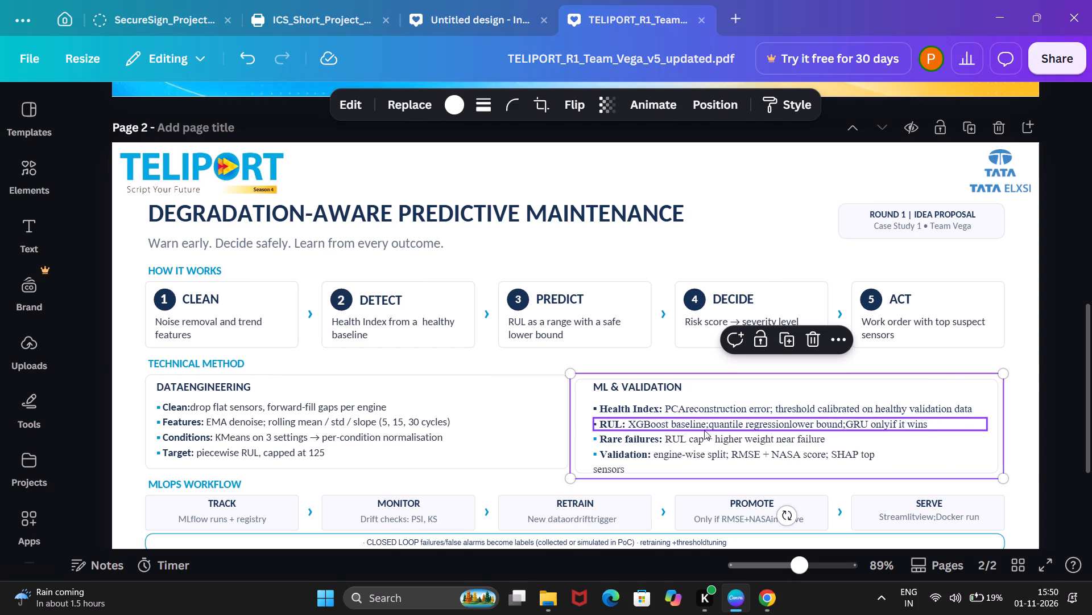
# Insert the missing space between "PCA" and "reconstruction" in the "Health Index:" line.
pyautogui.doubleClick(682, 411)
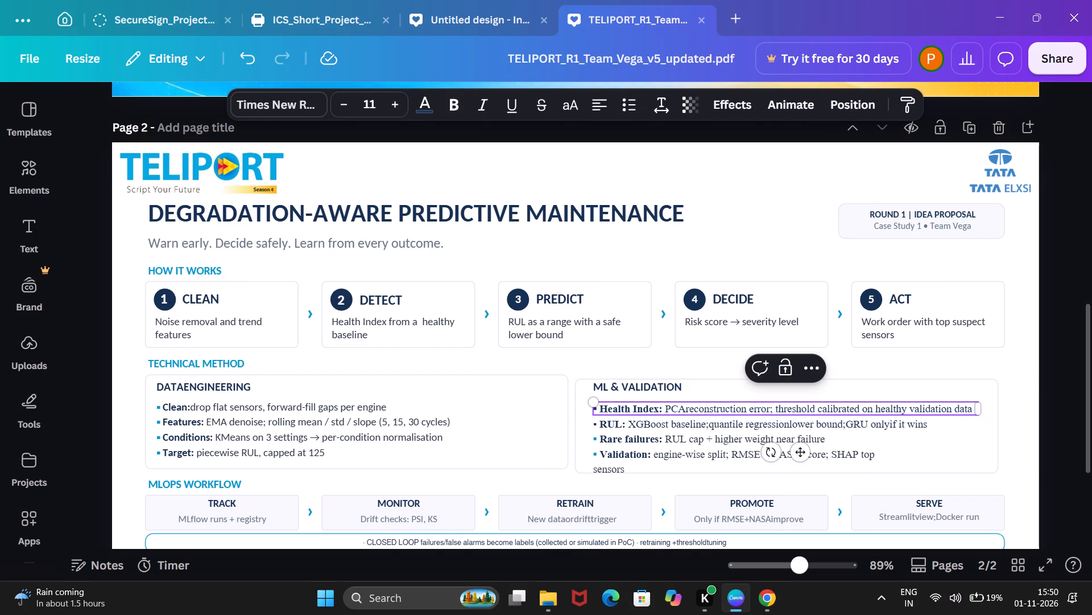
pyautogui.press('space')
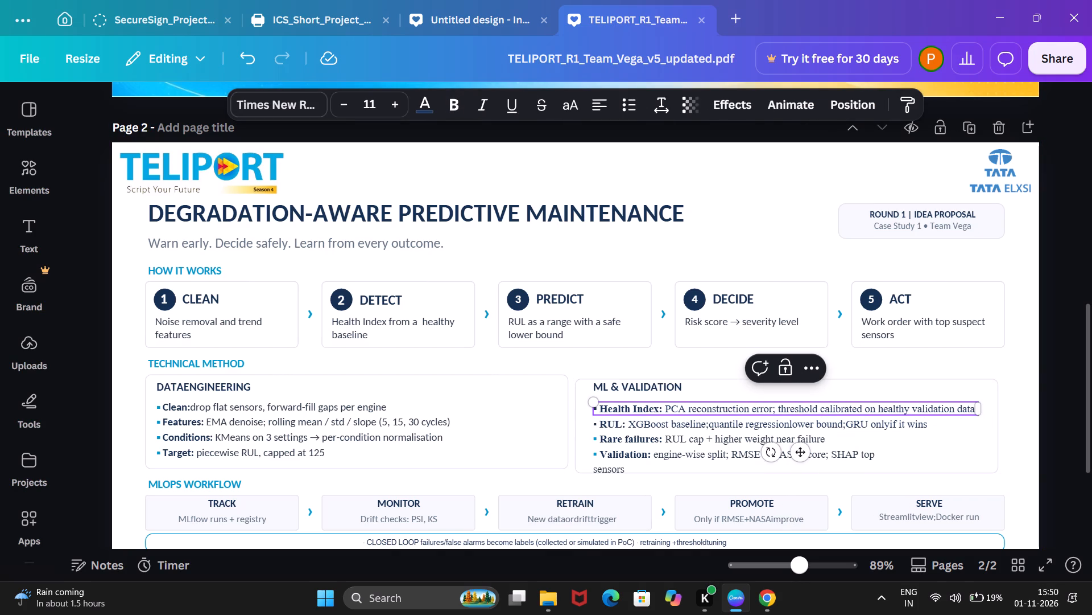
# Insert the missing space between "baseline;" and "quantile" in the "RUL:" line.
pyautogui.click(702, 419)
pyautogui.click(702, 422)
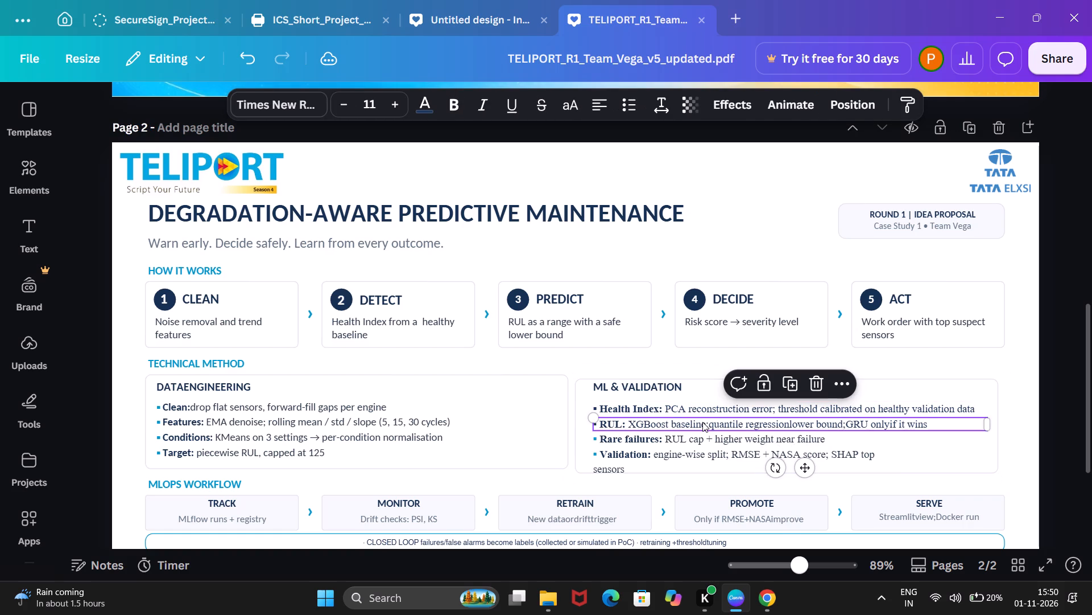
pyautogui.click(703, 422)
pyautogui.press('Right')
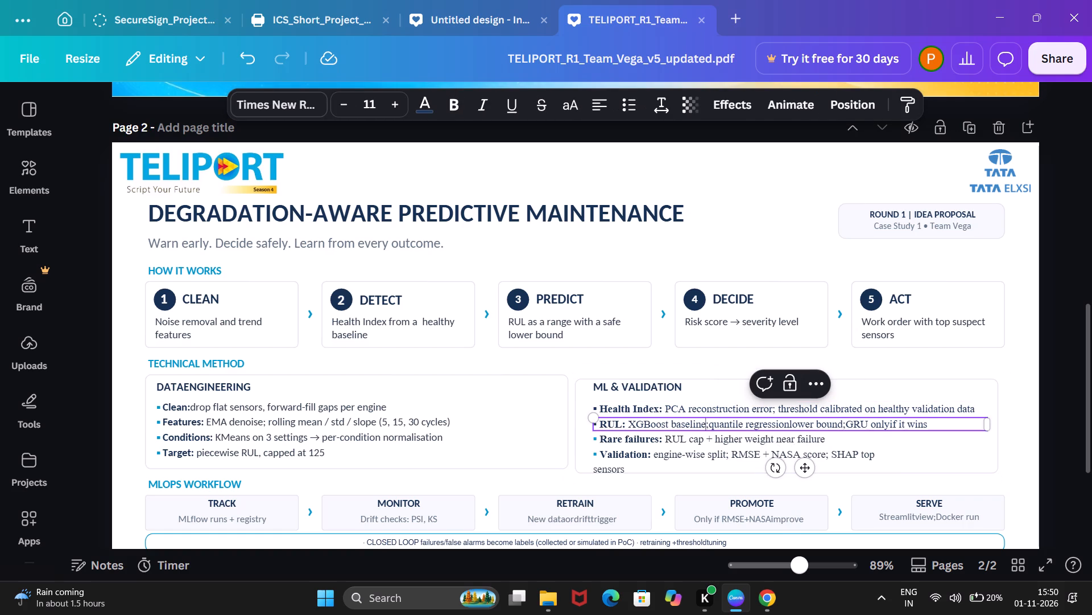
pyautogui.press('Right')
pyautogui.press('space')
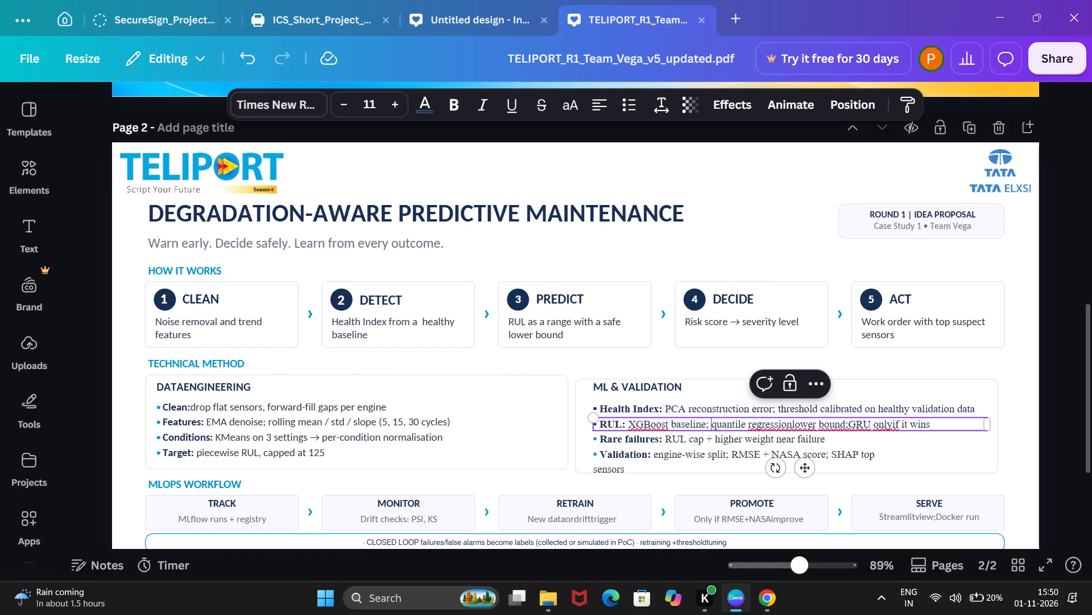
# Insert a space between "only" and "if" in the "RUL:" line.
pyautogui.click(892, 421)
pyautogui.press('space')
# Replace ";GRU only if it wins" at the end of the "RUL:" line with a full stop.
pyautogui.click(928, 422)
pyautogui.moveTo(941, 419); pyautogui.dragTo(845, 425)
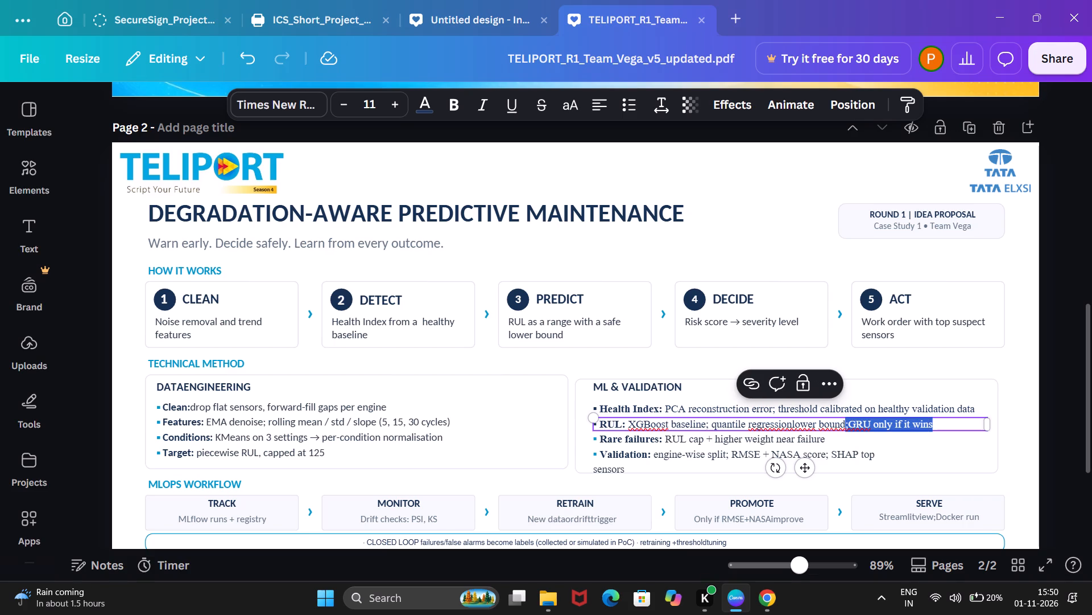
pyautogui.press('BackSpace')
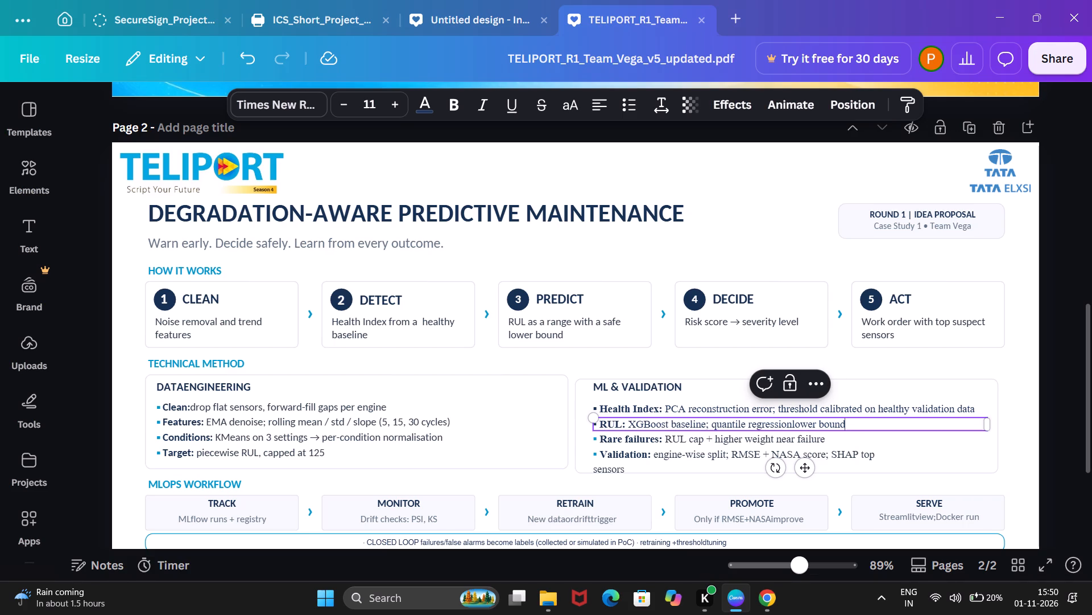
pyautogui.write('..')
pyautogui.press('BackSpace')
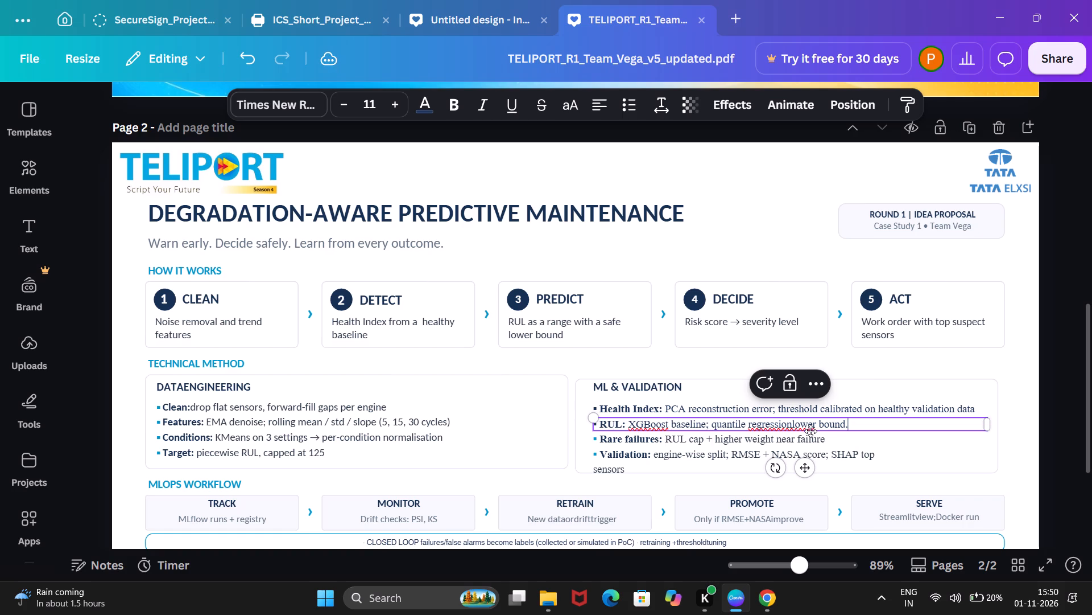
# Separate "regressionlower" into "regression lower" in the "RUL:" line.
pyautogui.click(793, 424)
pyautogui.press('space')
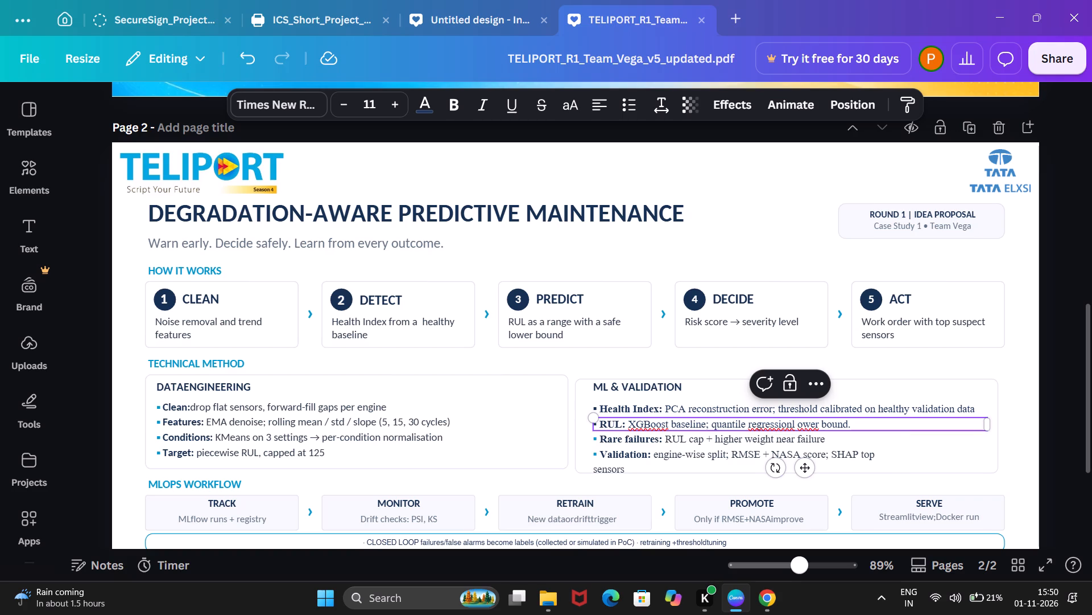
pyautogui.click(789, 422)
pyautogui.press('a')
pyautogui.press('BackSpace')
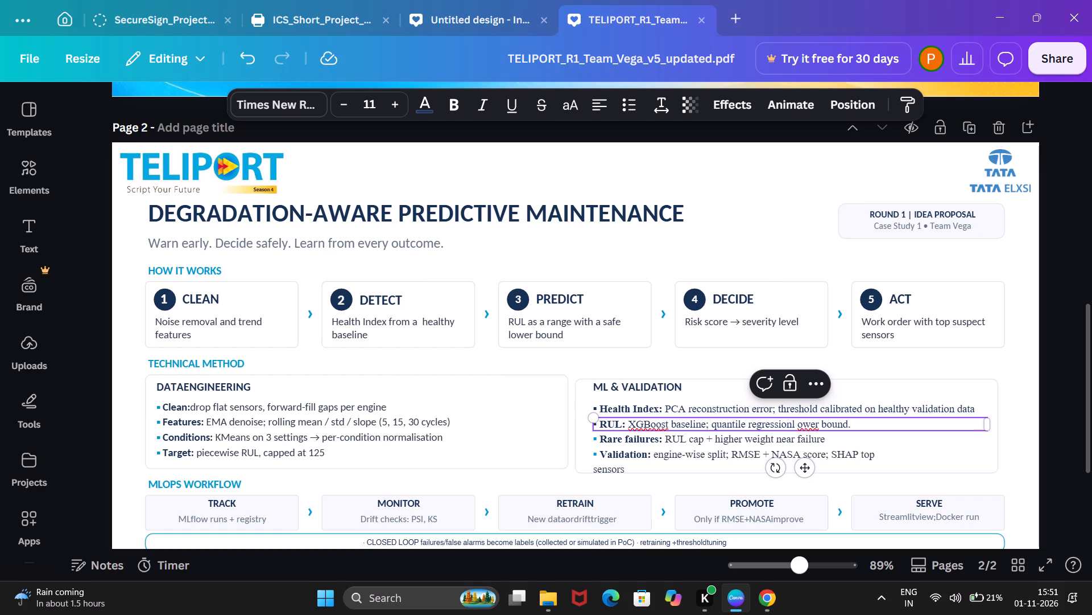
pyautogui.press('space')
pyautogui.press('Right')
pyautogui.press('Right')
pyautogui.press('BackSpace')
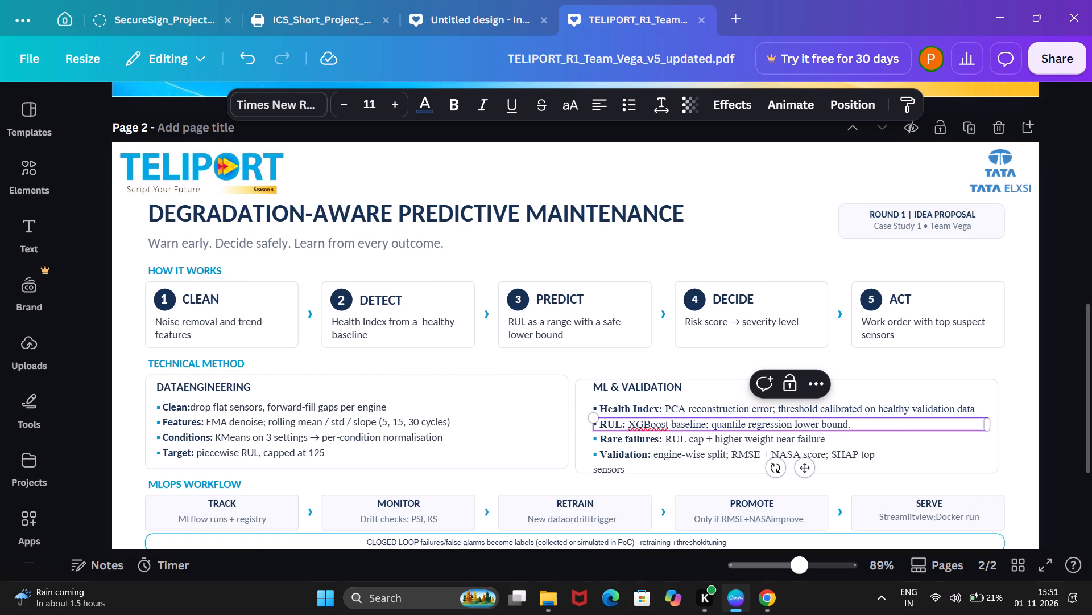
# Widen the text box holding "Rare failures:" and "Validation:" so the Validation text fits on one line.
pyautogui.click(712, 453)
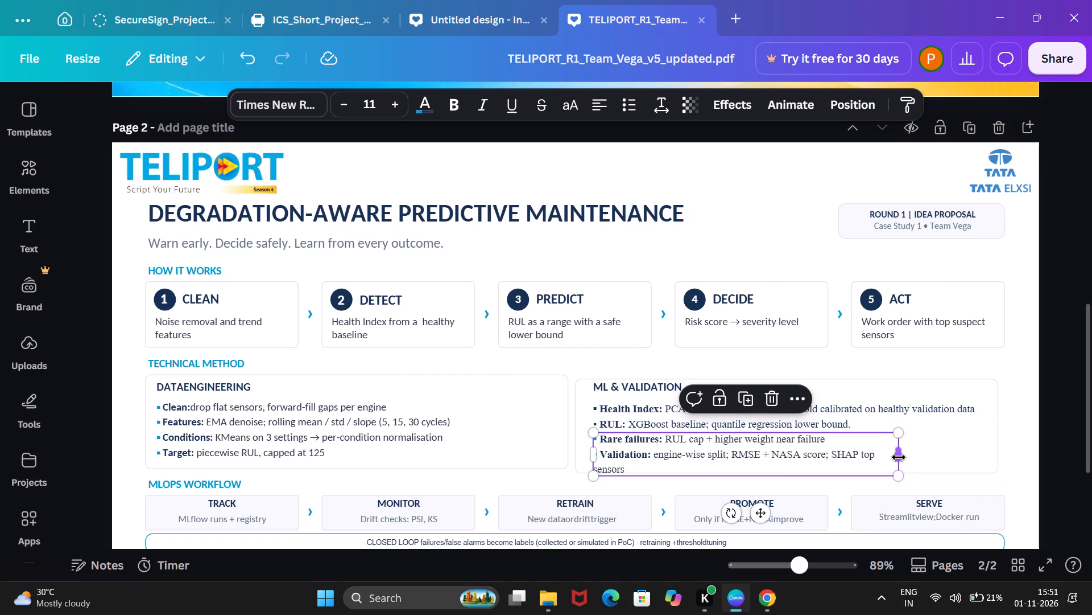
pyautogui.moveTo(899, 457); pyautogui.dragTo(961, 462)
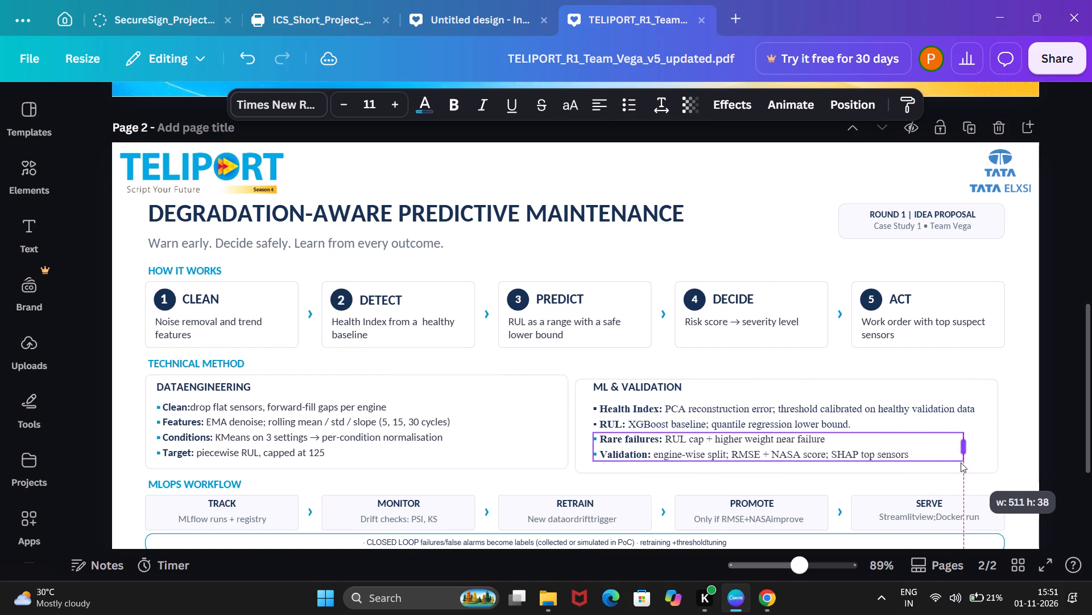
pyautogui.moveTo(961, 462); pyautogui.dragTo(957, 463)
pyautogui.click(1020, 405)
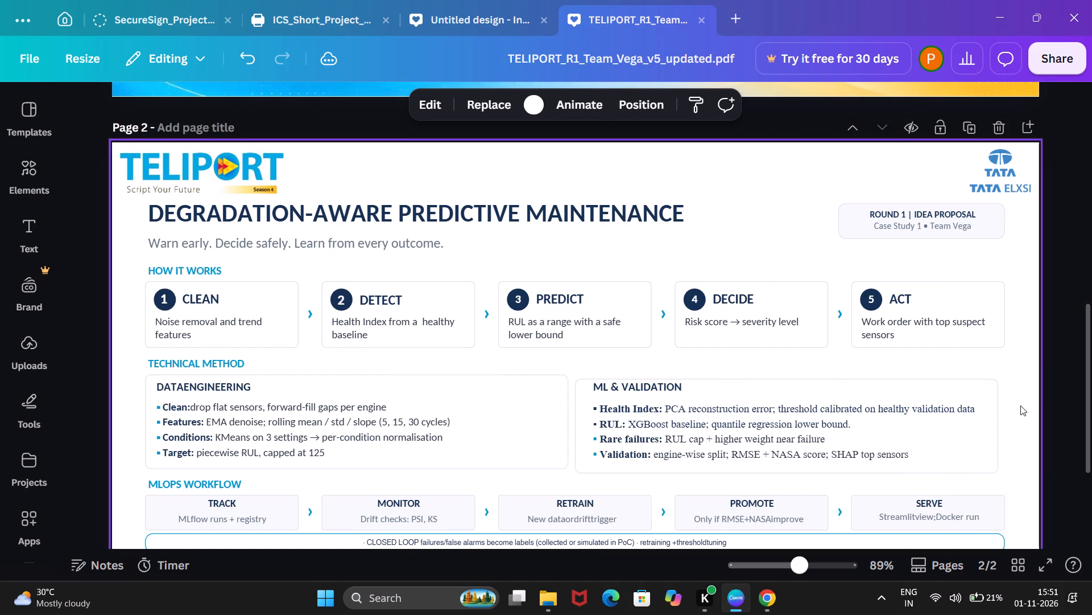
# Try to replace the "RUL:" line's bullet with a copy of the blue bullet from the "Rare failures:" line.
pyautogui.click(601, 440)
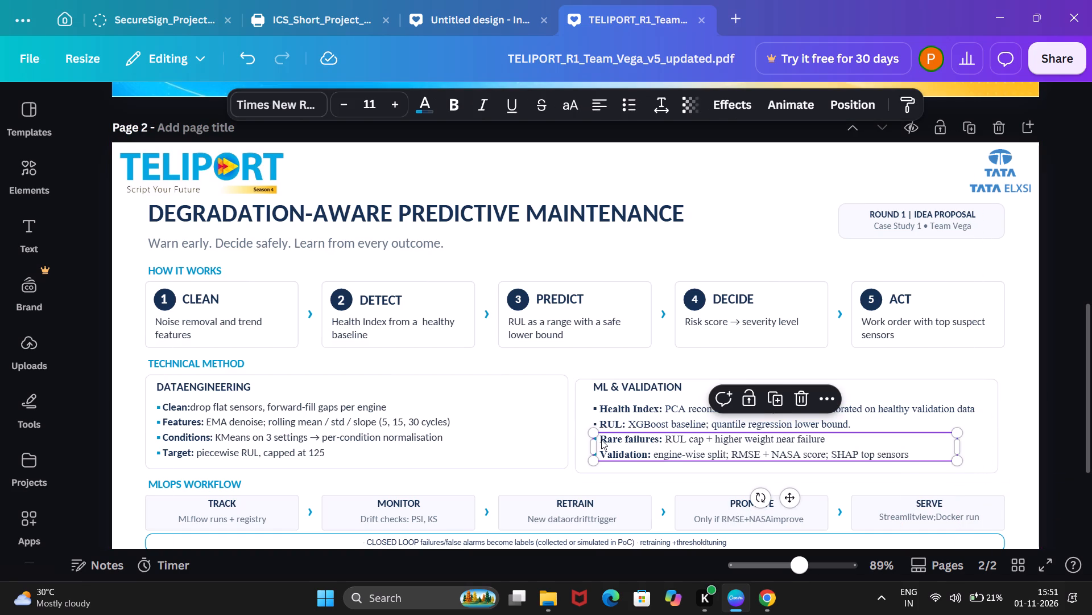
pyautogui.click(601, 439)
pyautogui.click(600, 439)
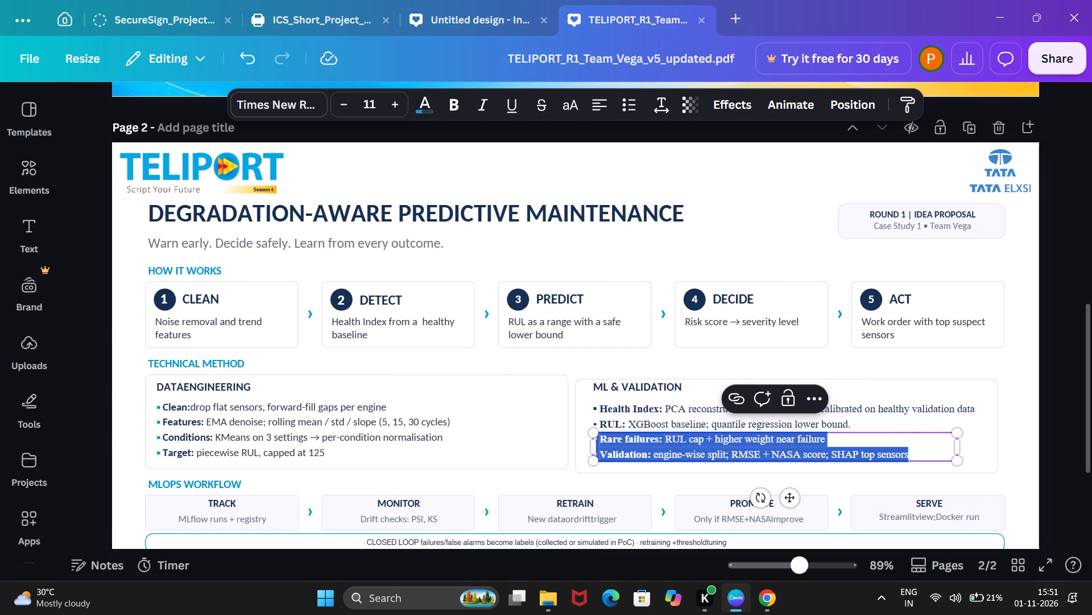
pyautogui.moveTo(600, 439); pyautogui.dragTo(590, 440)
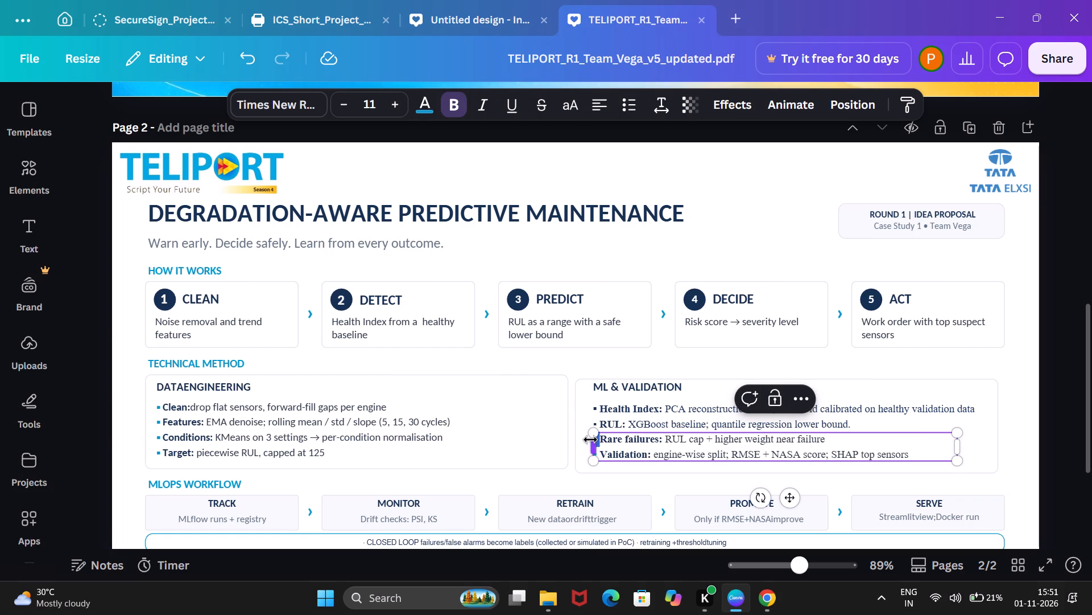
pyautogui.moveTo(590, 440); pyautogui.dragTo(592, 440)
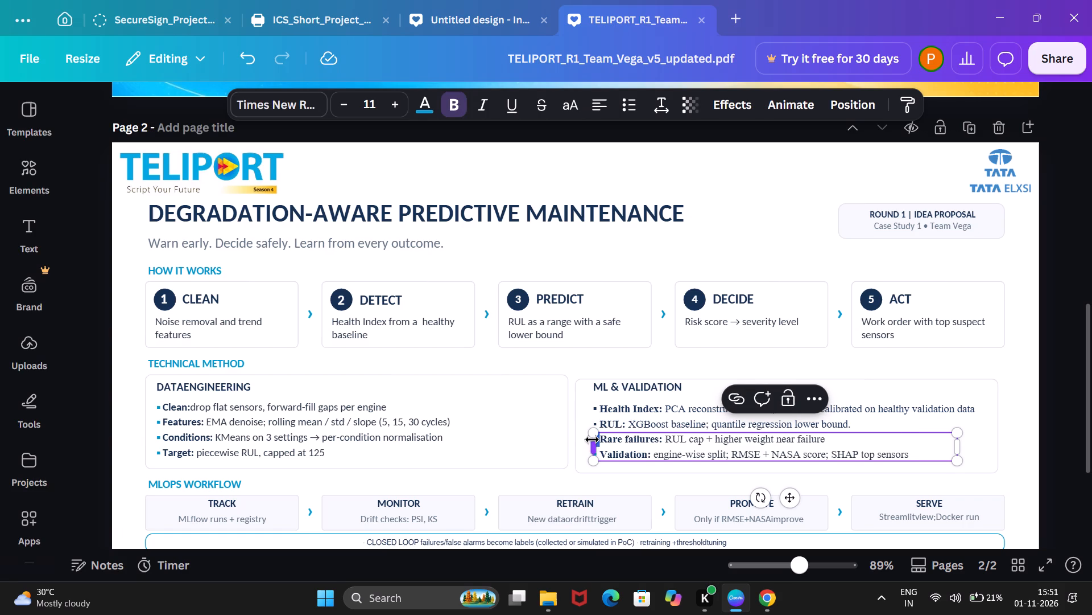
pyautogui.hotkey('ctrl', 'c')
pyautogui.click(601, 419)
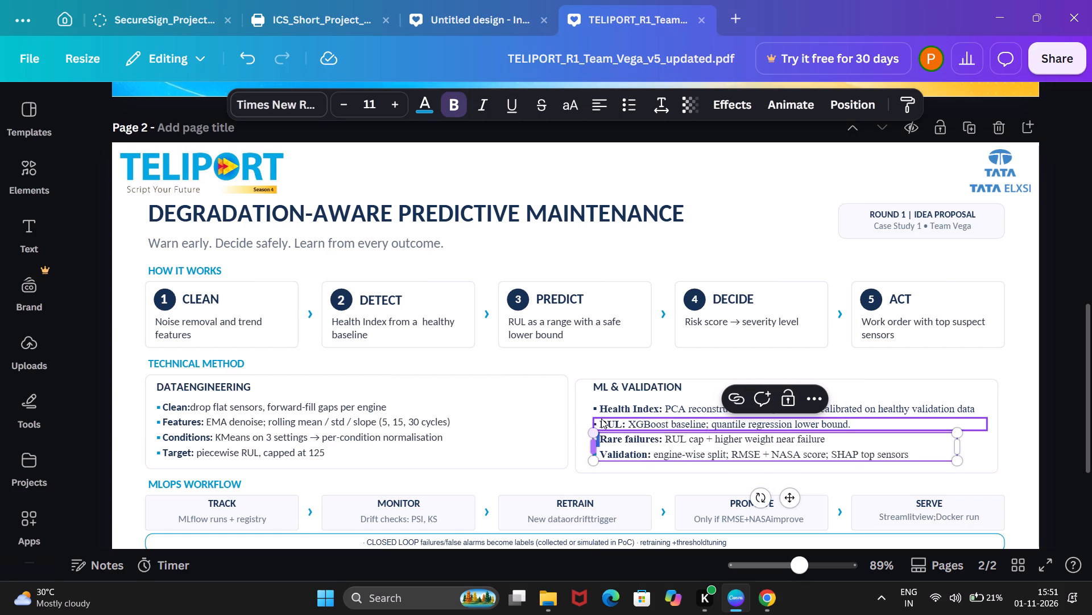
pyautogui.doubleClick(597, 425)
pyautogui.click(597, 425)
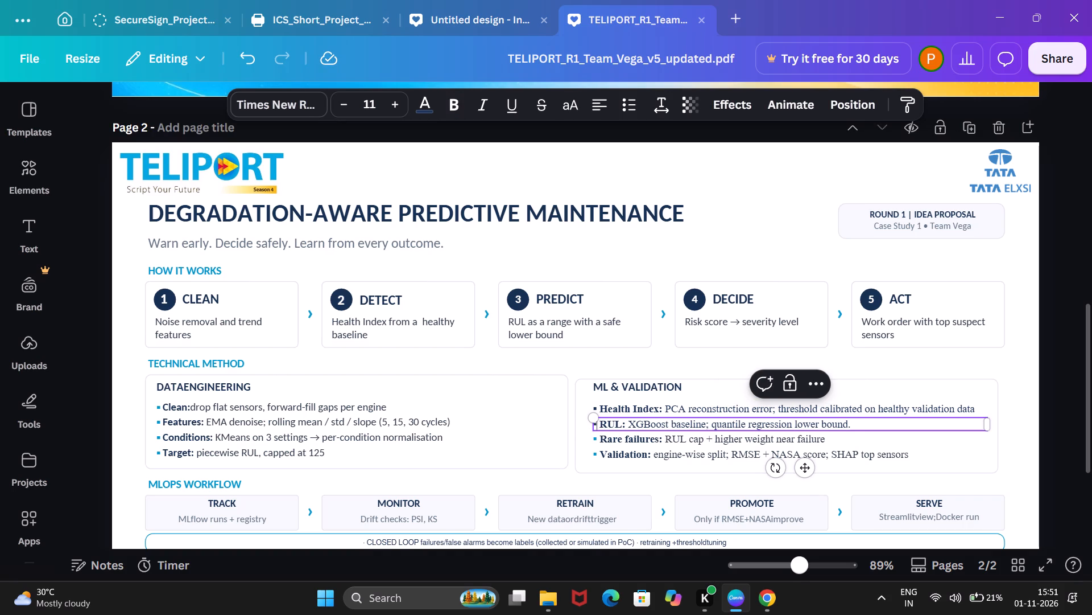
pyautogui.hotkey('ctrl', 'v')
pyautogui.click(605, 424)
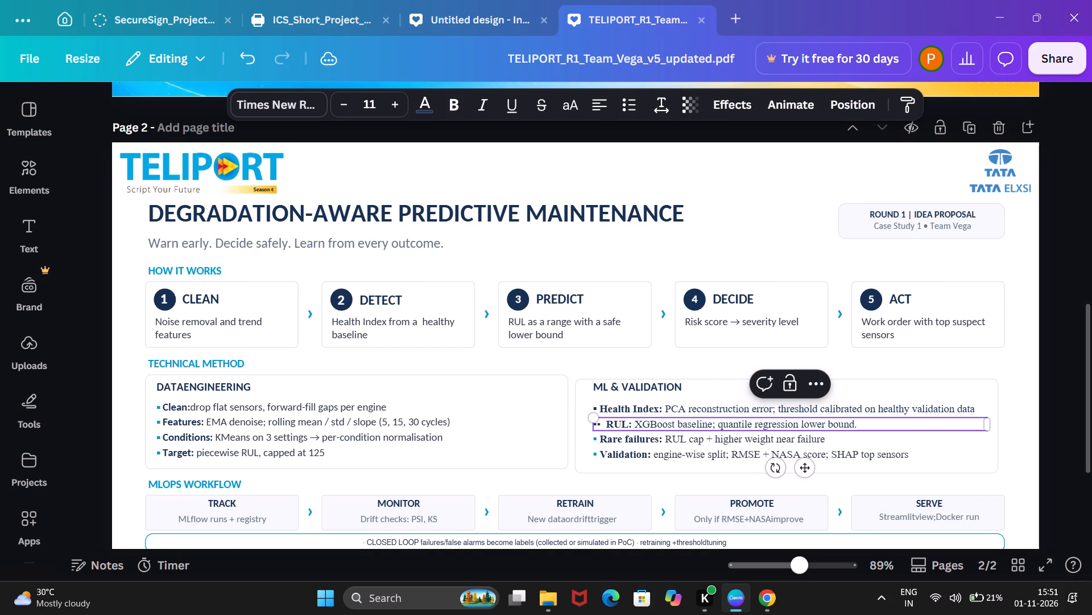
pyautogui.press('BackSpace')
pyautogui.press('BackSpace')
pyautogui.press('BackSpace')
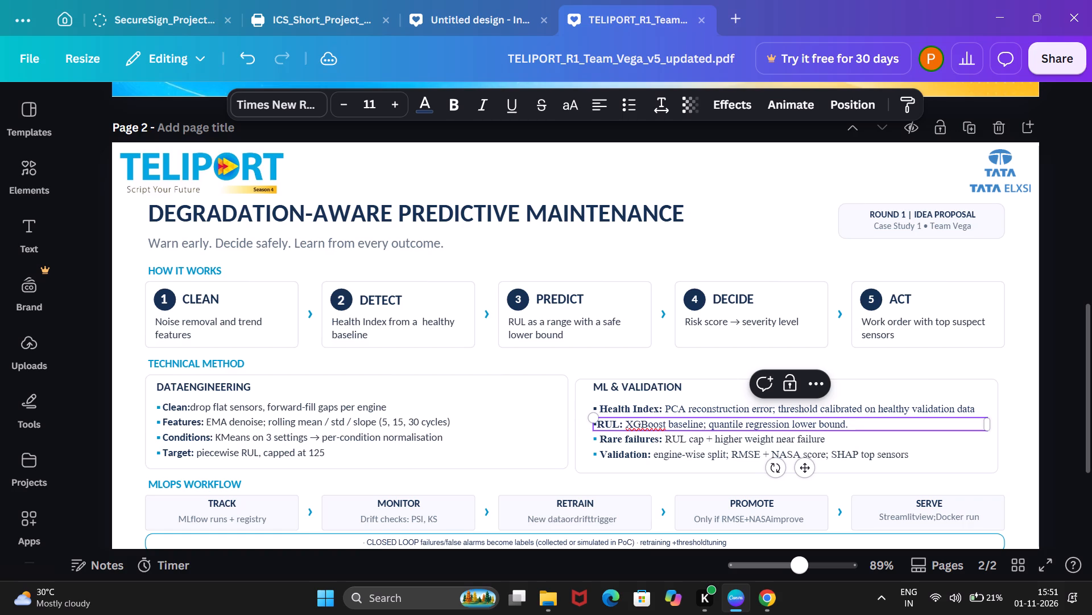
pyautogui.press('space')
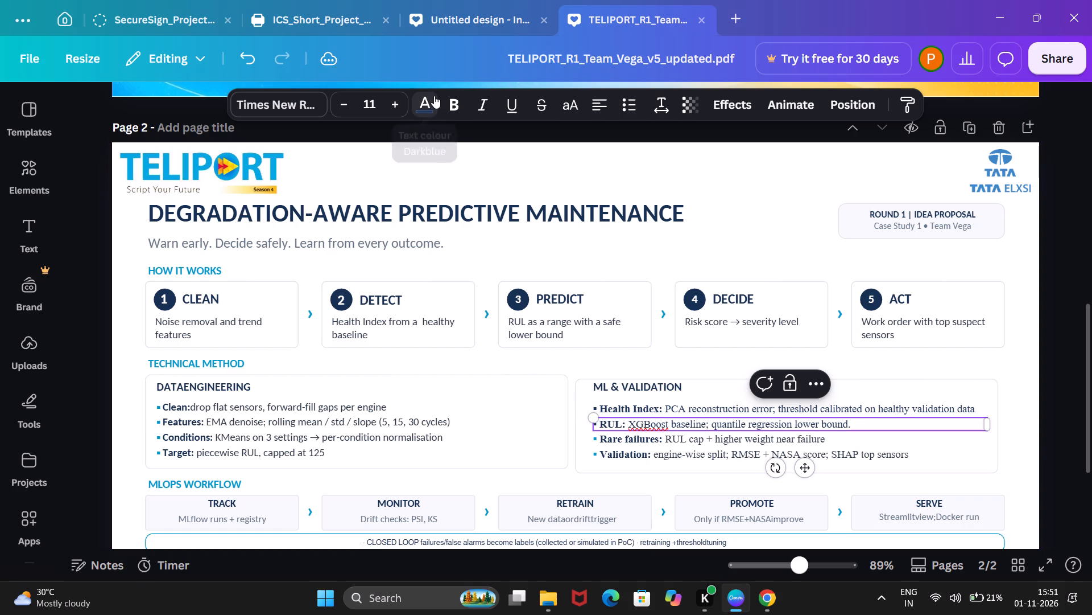
# Recolour the bullet in front of "RUL:" to the vivid azure blue #0097cc.
pyautogui.click(434, 96)
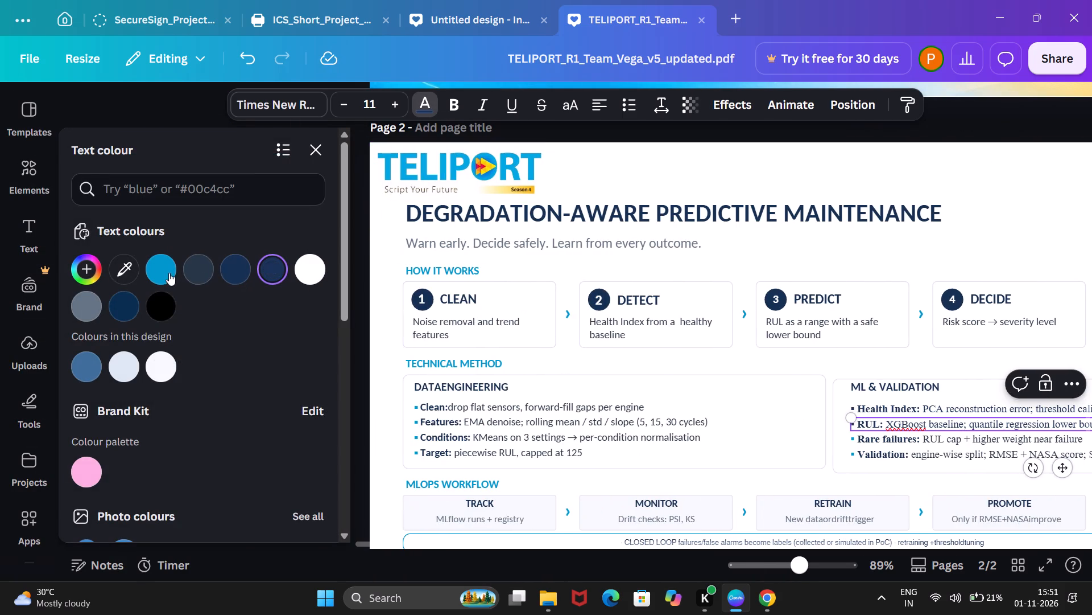
pyautogui.click(166, 272)
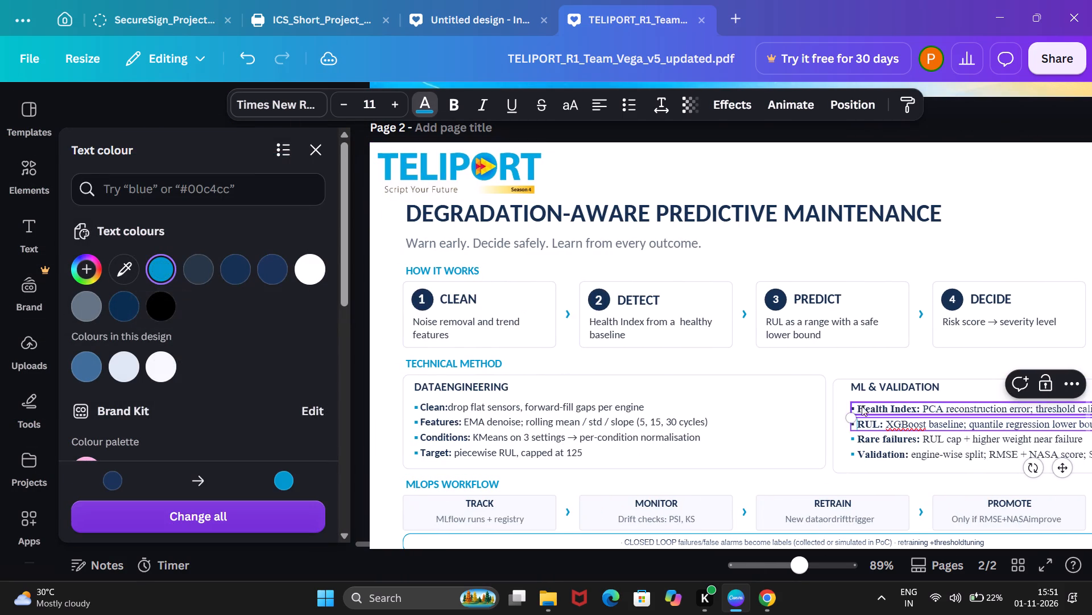
pyautogui.tripleClick(855, 425)
pyautogui.click(855, 425)
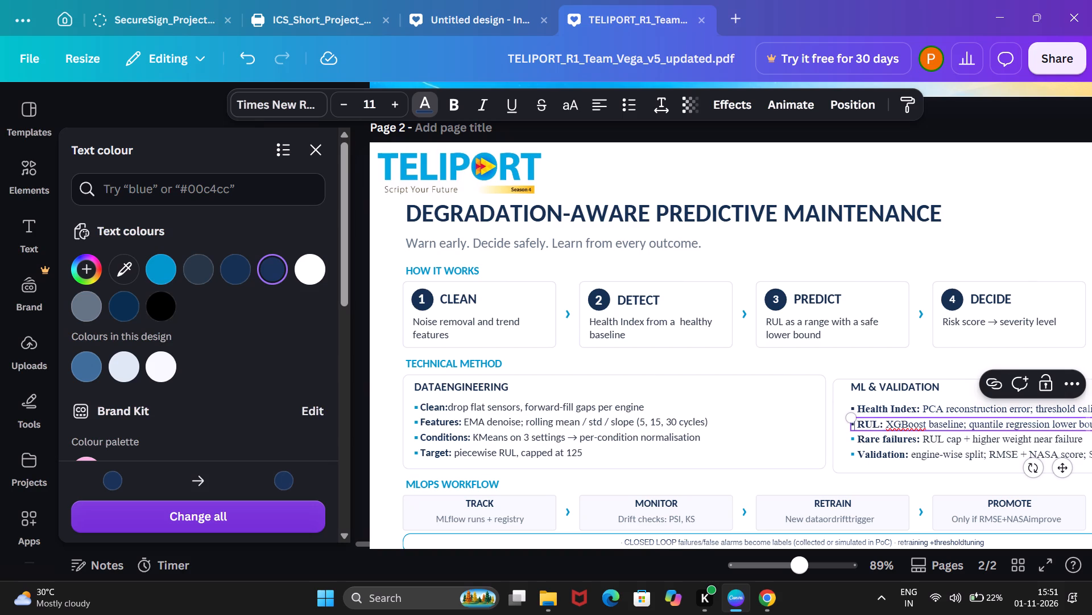
pyautogui.click(855, 425)
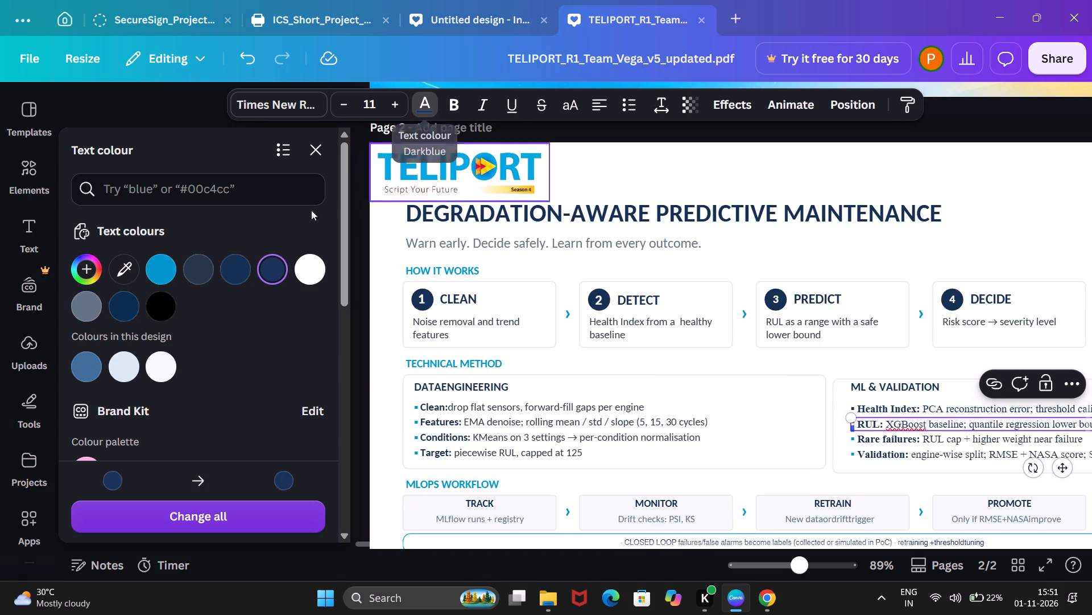
pyautogui.click(151, 258)
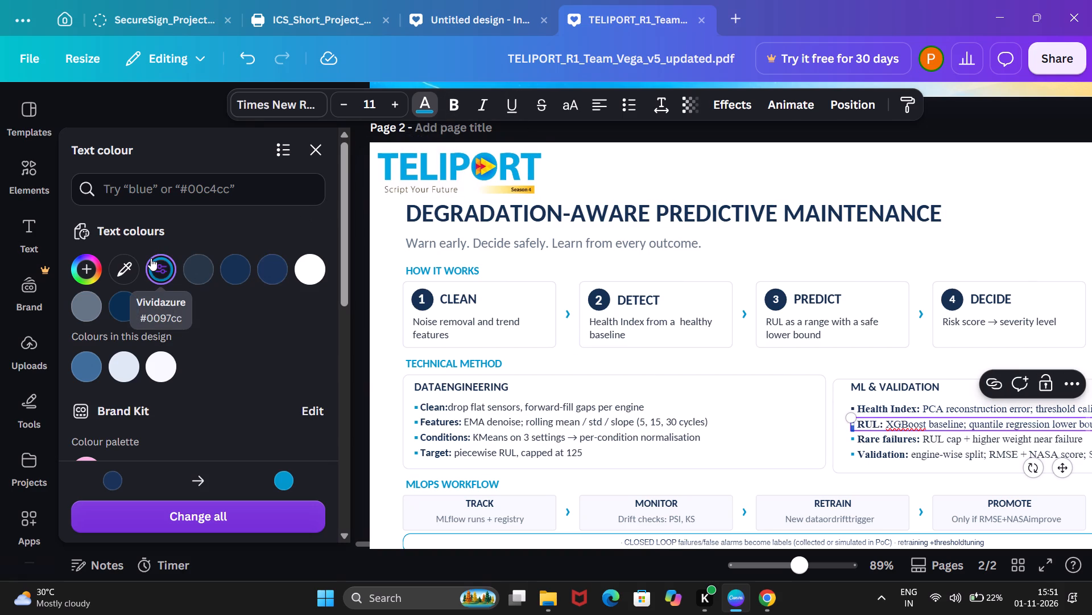
pyautogui.click(803, 446)
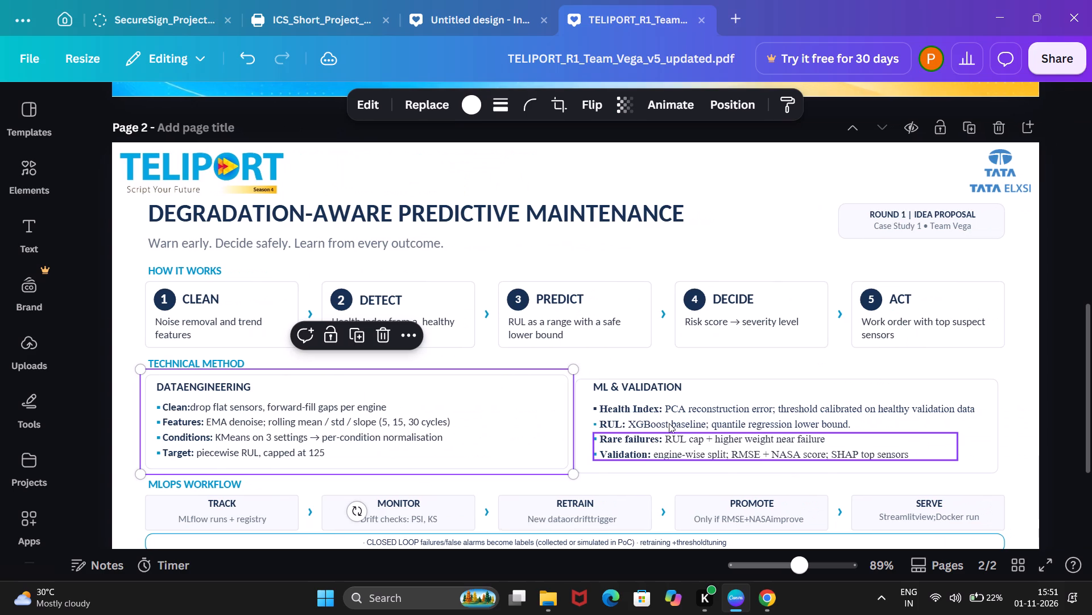
# Recolour the bullet in front of "Health Index:" to the same vivid azure blue, #0097cc.
pyautogui.click(641, 409)
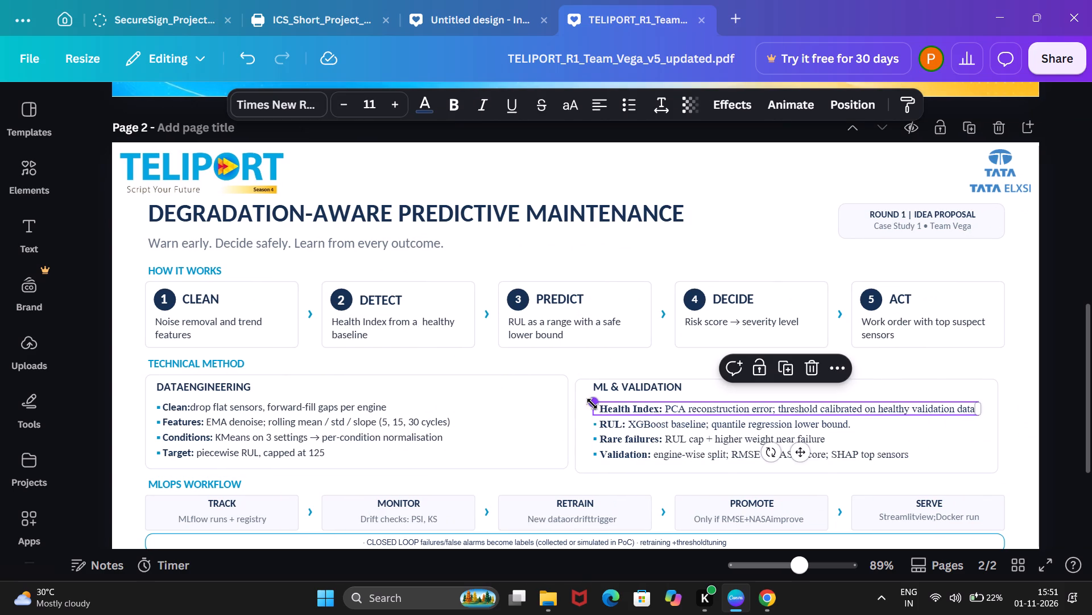
pyautogui.click(598, 408)
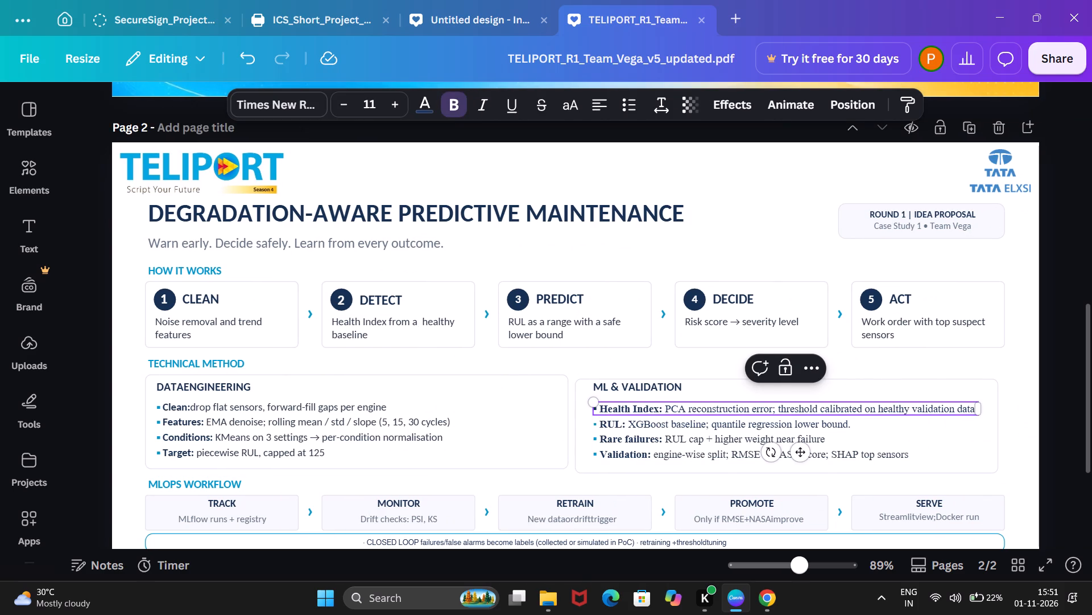
pyautogui.click(595, 408)
pyautogui.moveTo(600, 408); pyautogui.dragTo(591, 408)
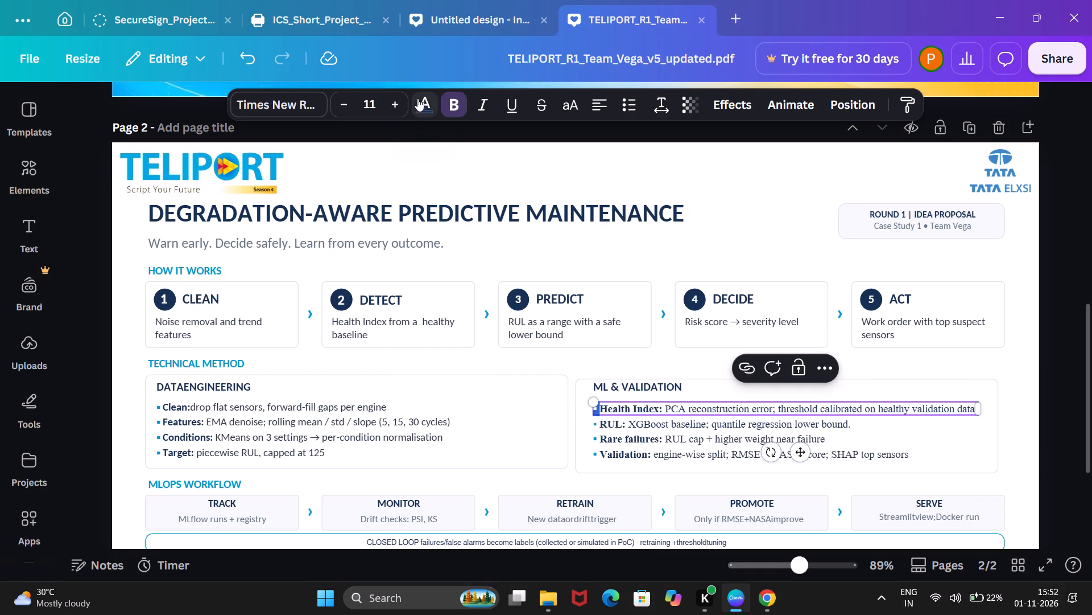
pyautogui.click(423, 99)
pyautogui.click(164, 264)
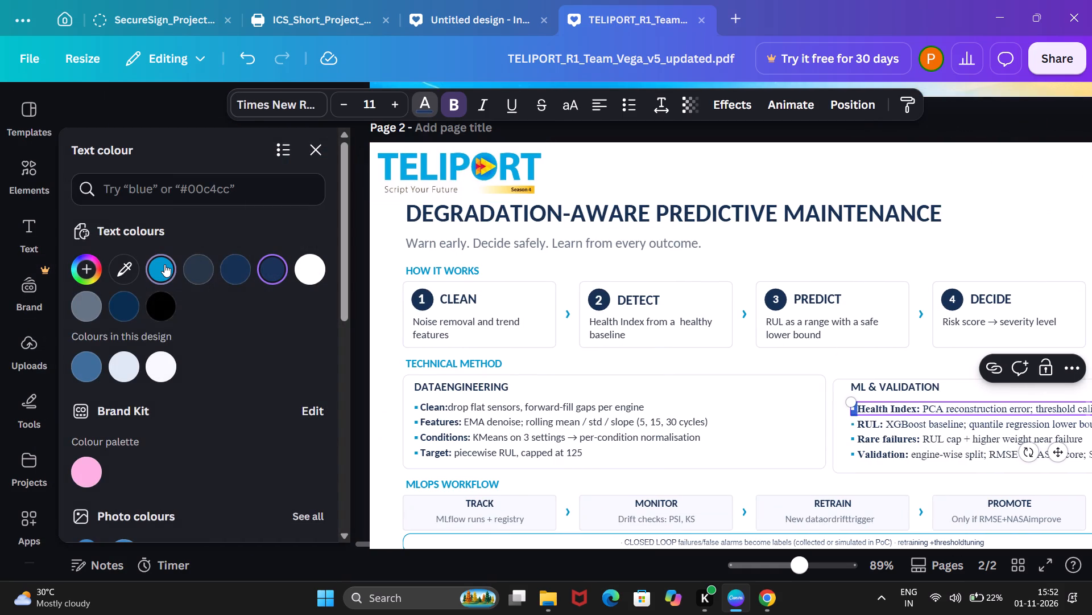
pyautogui.click(739, 364)
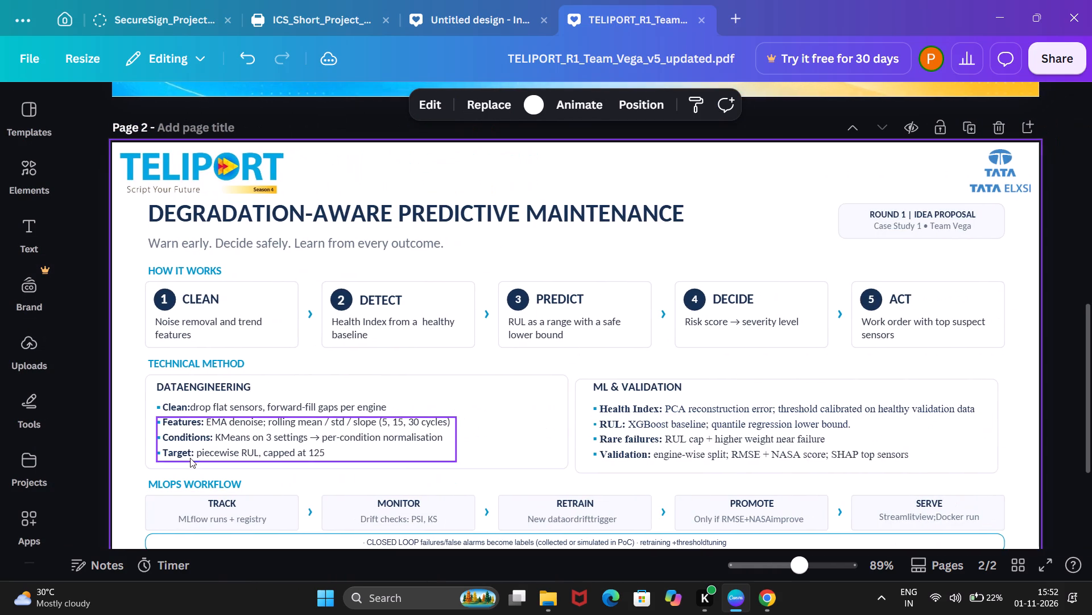
# Change "Clean:drop" to "Clean: Drop" in the data engineering list, with the capital D in regular weight.
pyautogui.click(197, 411)
pyautogui.doubleClick(197, 411)
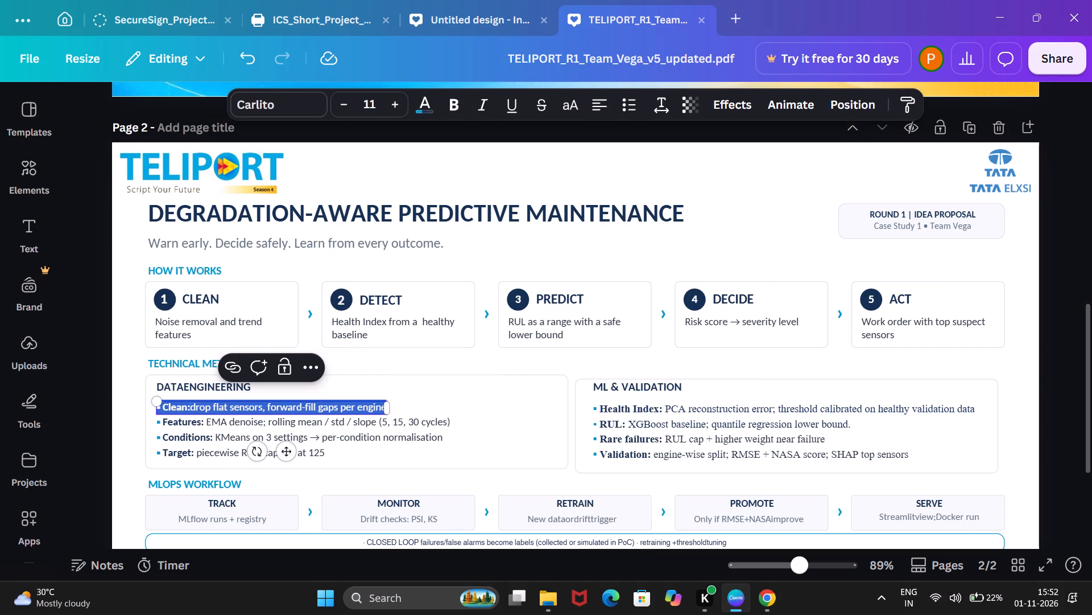
pyautogui.click(199, 404)
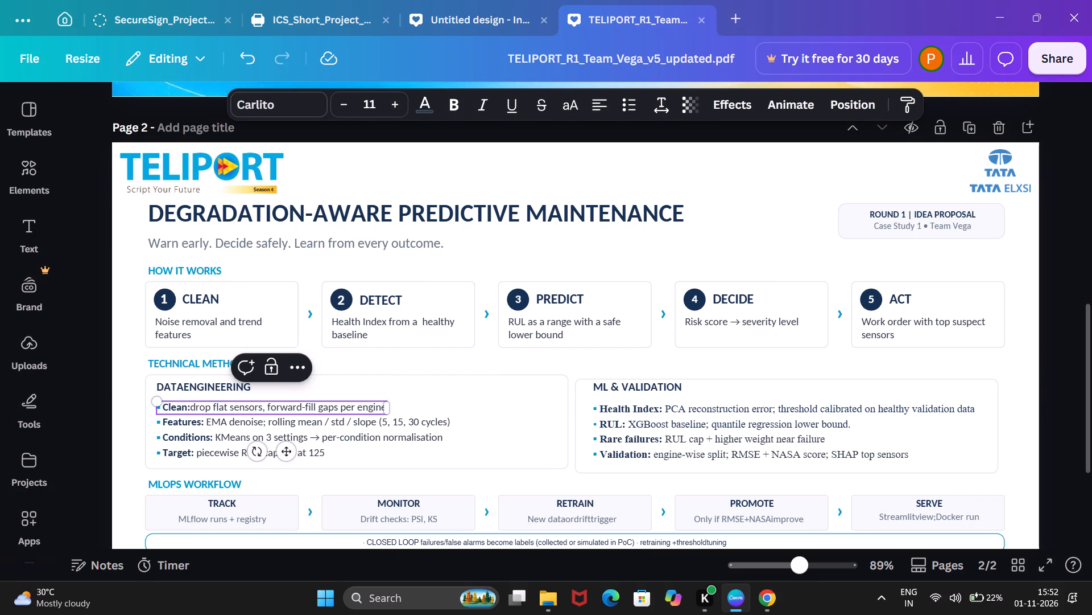
pyautogui.press('Left')
pyautogui.press('BackSpace')
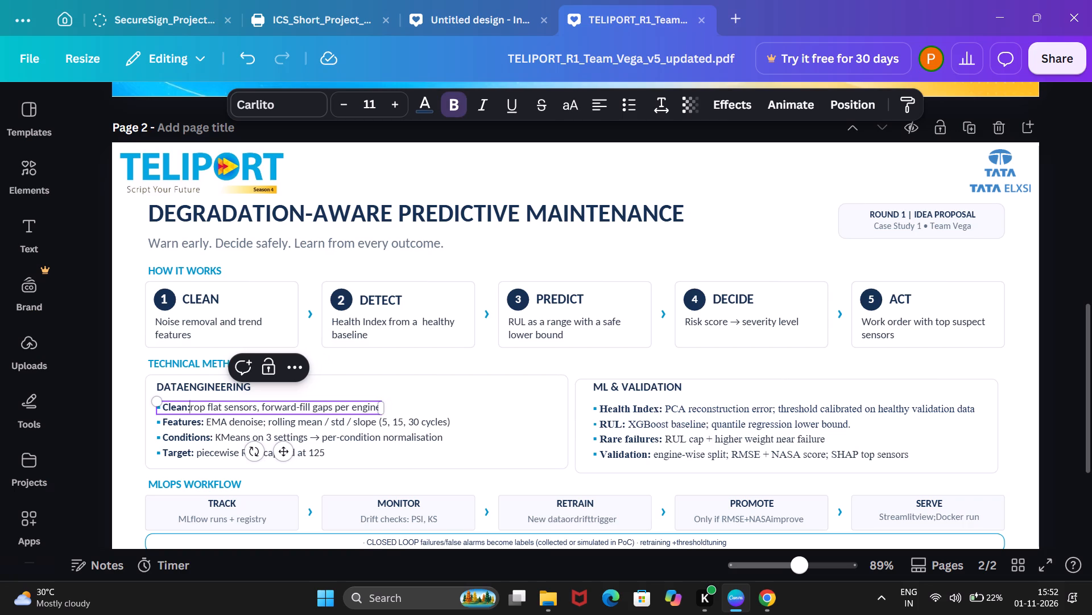
pyautogui.hotkey('shift', 'd')
pyautogui.press('BackSpace')
pyautogui.press('Left')
pyautogui.press('space')
pyautogui.press('BackSpace')
pyautogui.press('Right')
pyautogui.press('space')
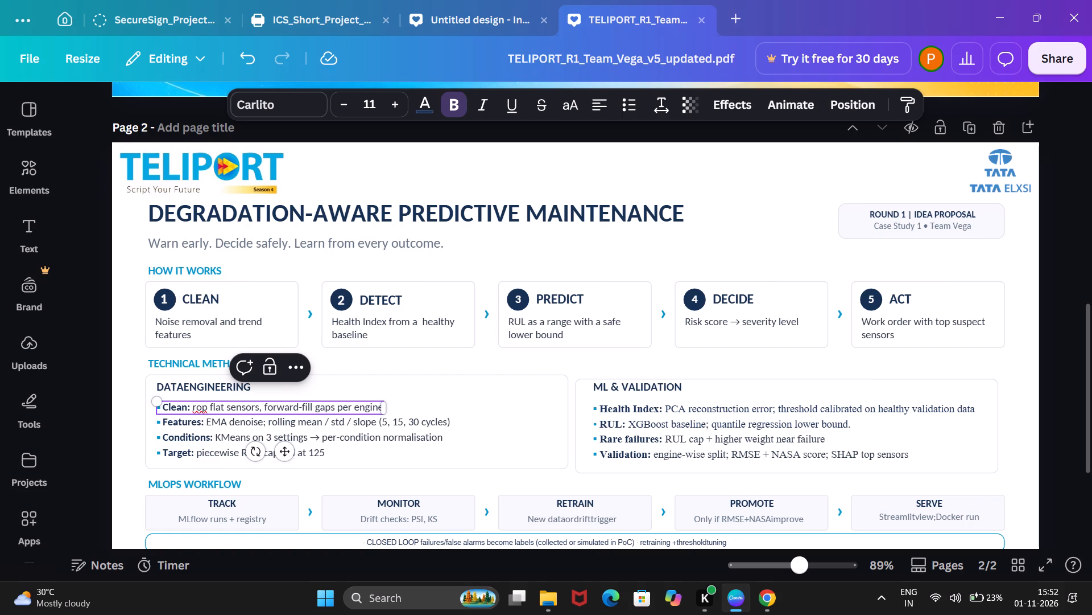
pyautogui.hotkey('shift', 'd')
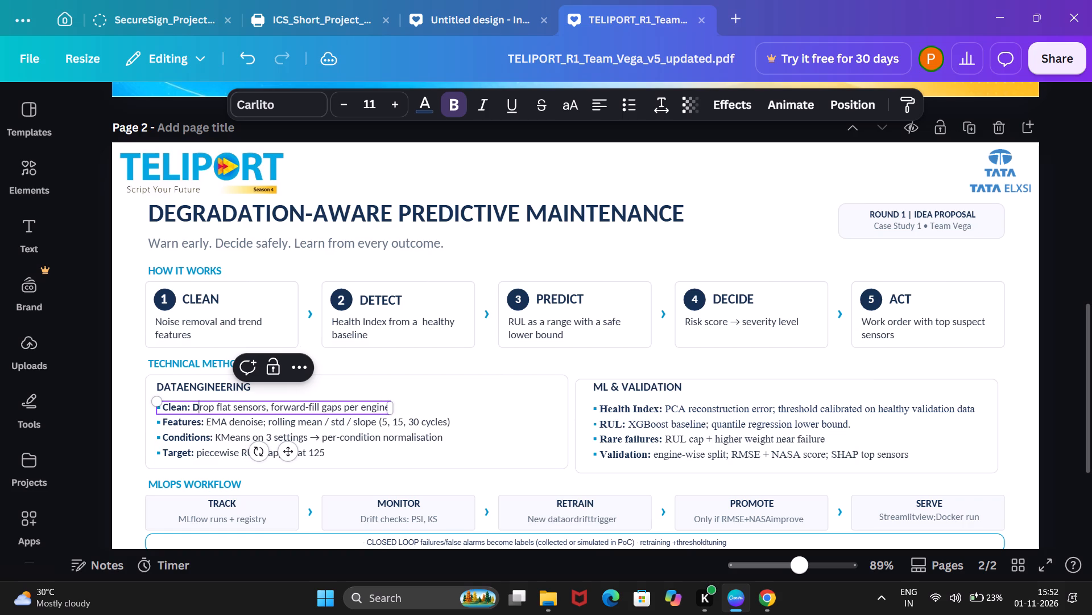
pyautogui.press('BackSpace')
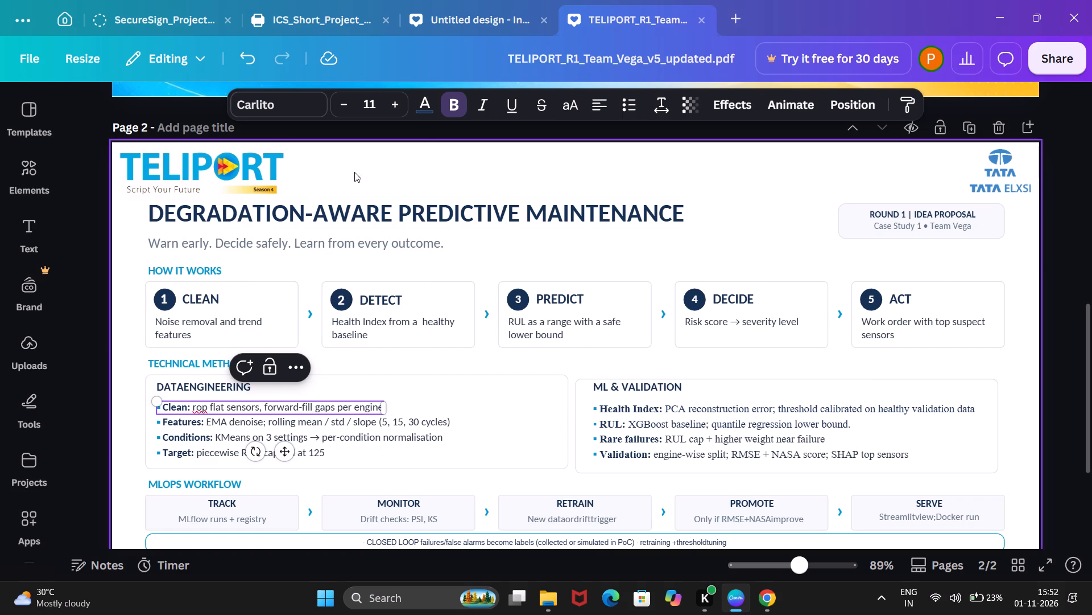
pyautogui.click(449, 114)
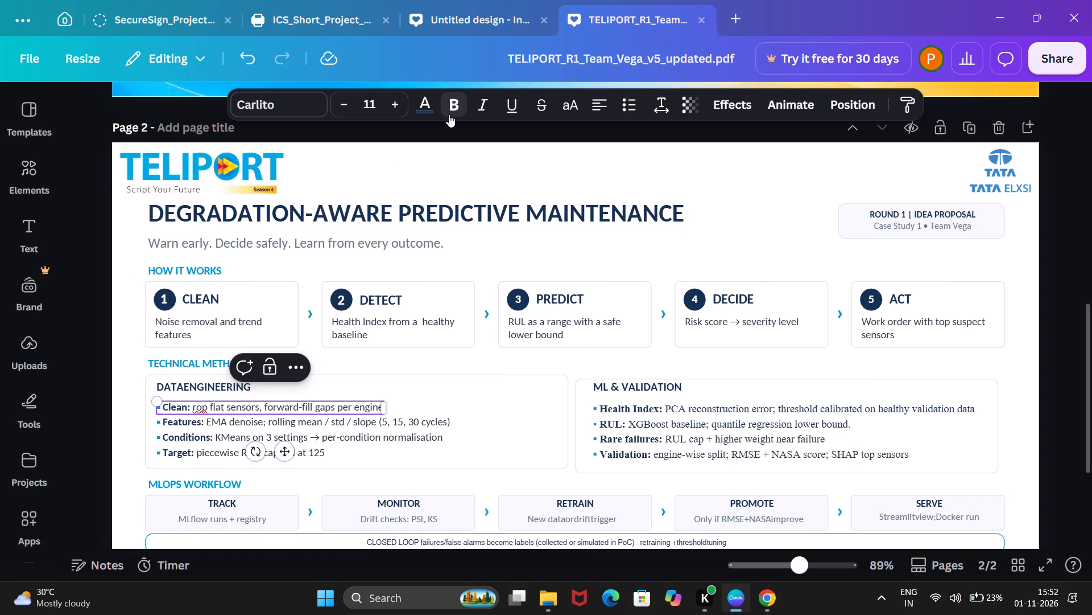
pyautogui.hotkey('shift', 'd')
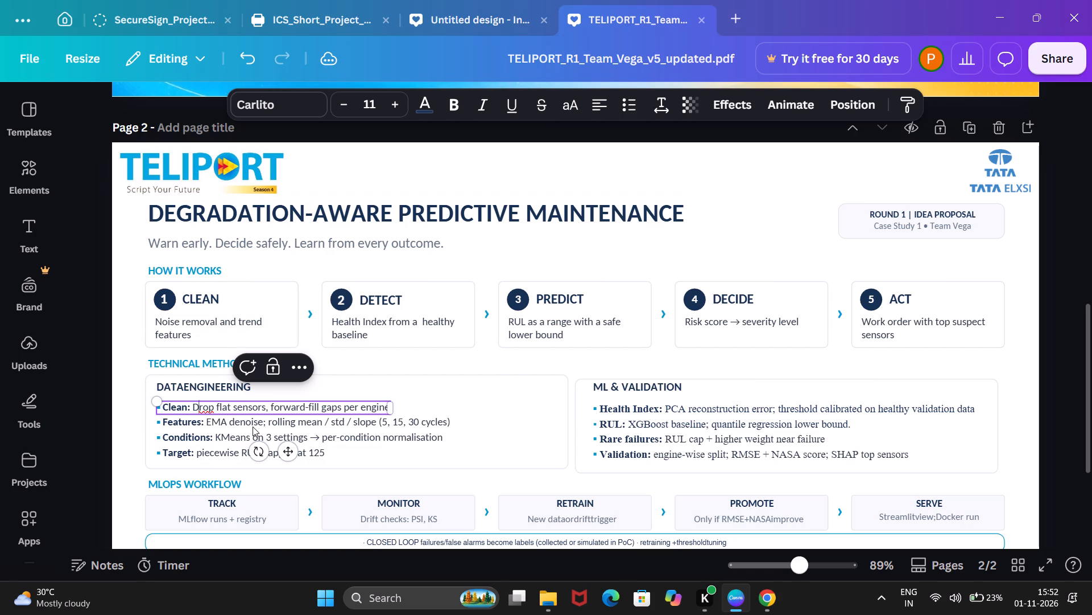
pyautogui.click(413, 406)
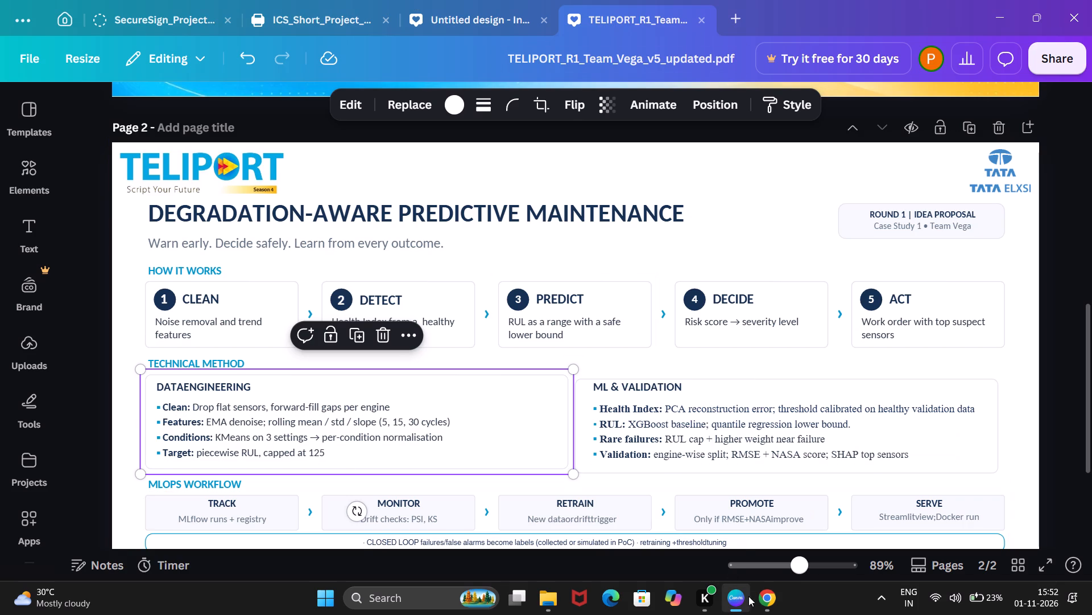
# Check page 2 of the original PDF in Chrome for reference, and return to the Canva design.
pyautogui.click(766, 599)
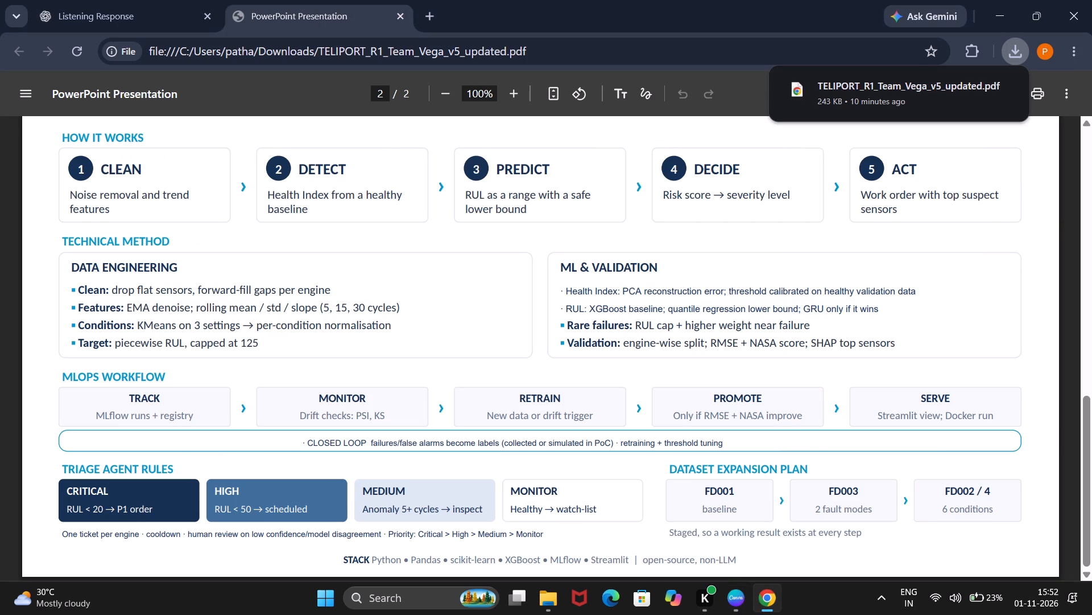
pyautogui.click(741, 606)
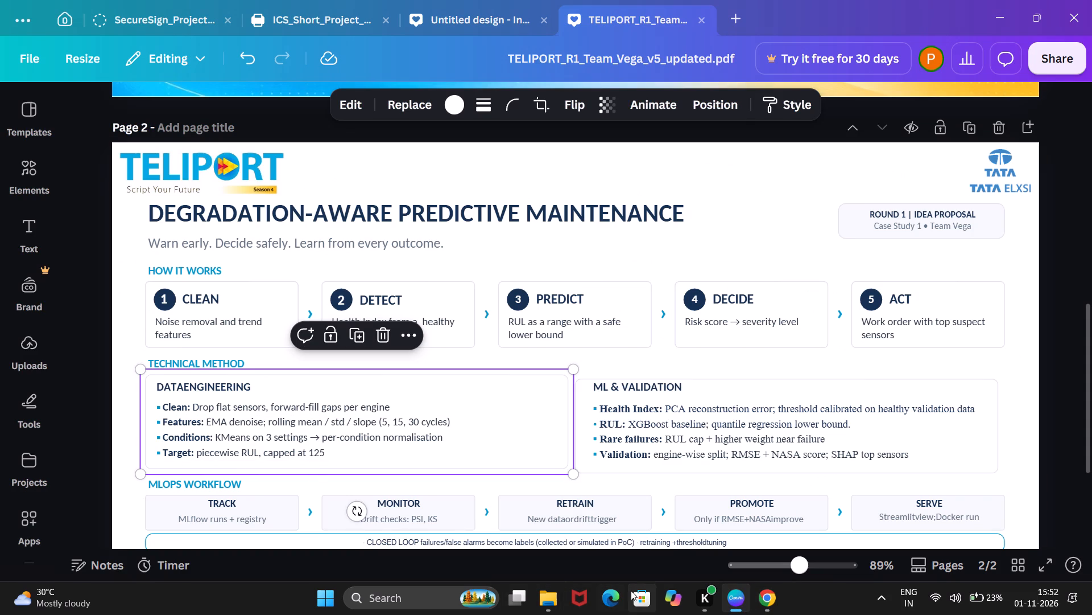
# Check the original PDF in Chrome, and back in Canva change "engine-wise" to "Engine-wise" after "Validation:", with the capital E in regular weight.
pyautogui.click(770, 594)
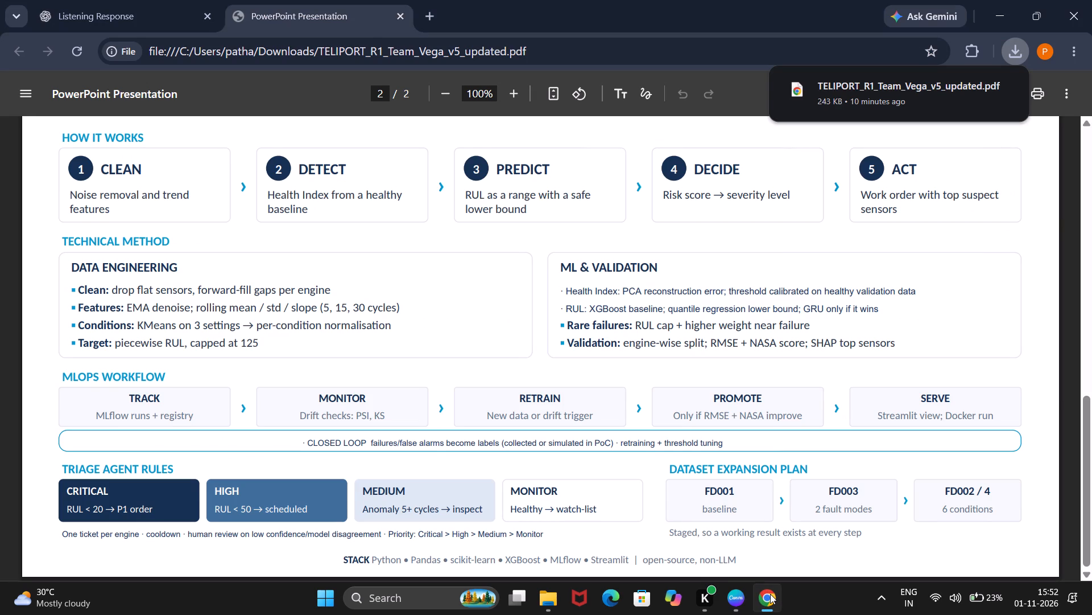
pyautogui.click(742, 598)
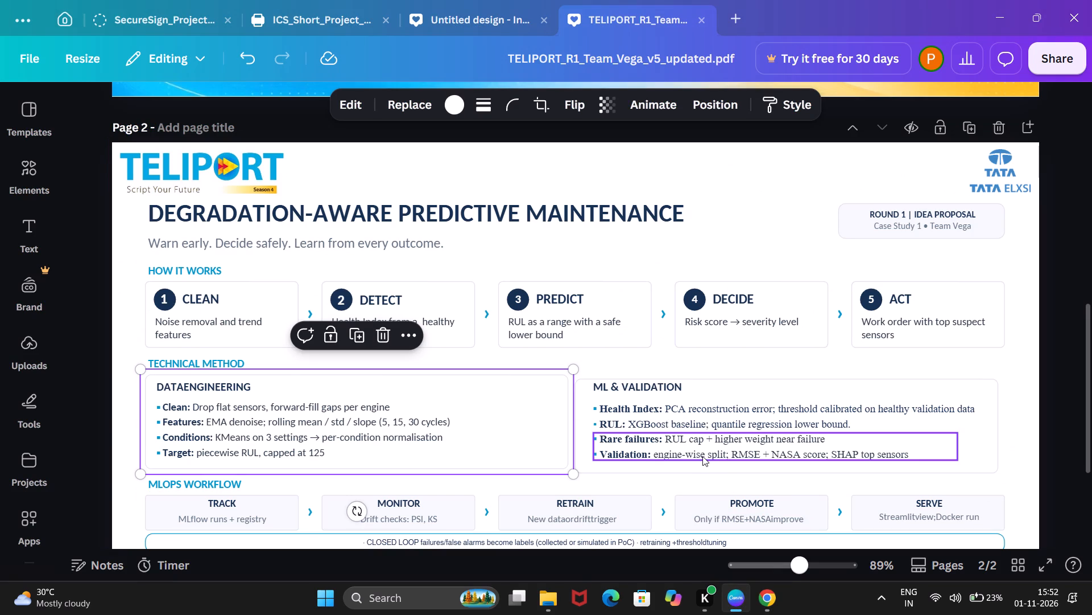
pyautogui.click(663, 449)
pyautogui.click(657, 451)
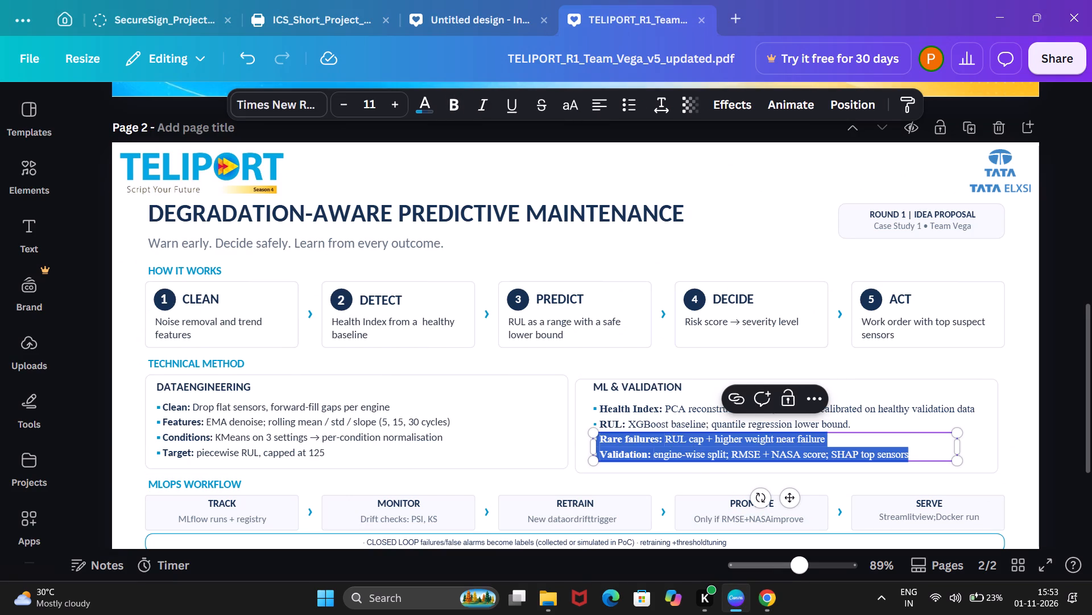
pyautogui.click(657, 451)
pyautogui.press('BackSpace')
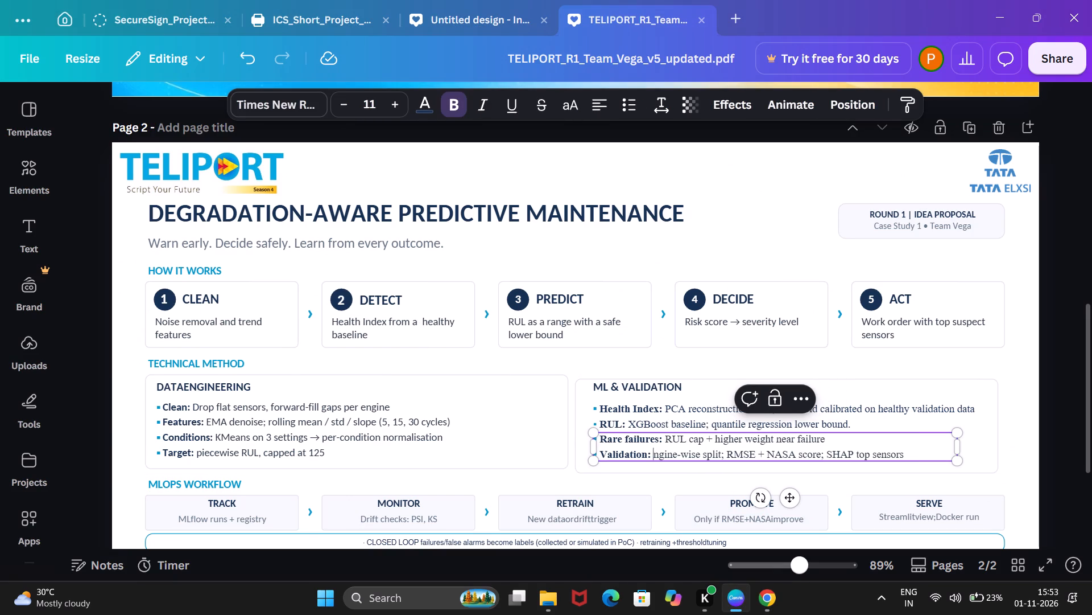
pyautogui.hotkey('shift', 'e')
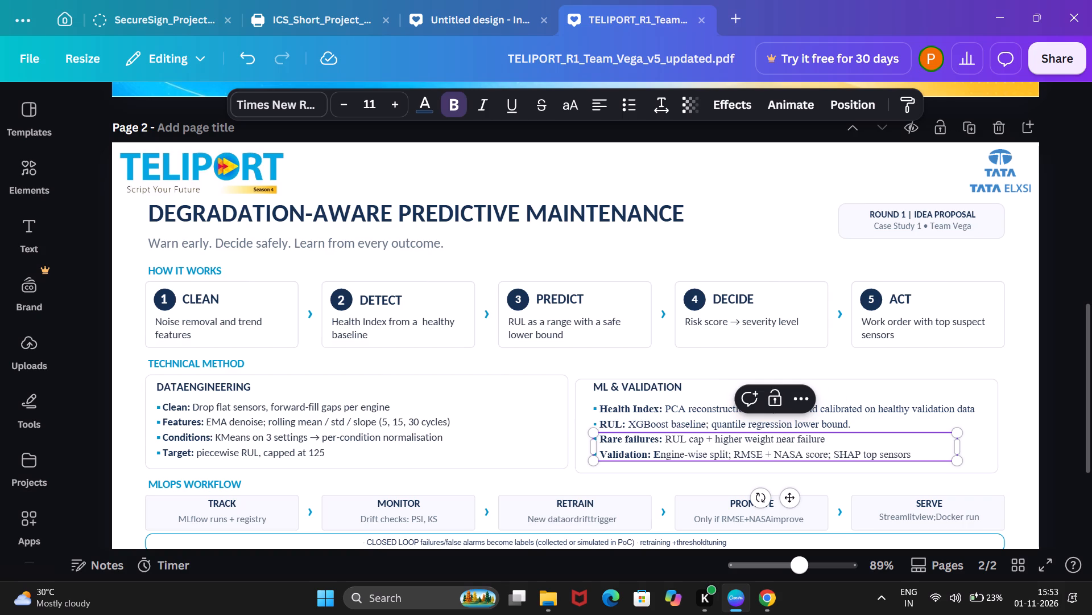
pyautogui.press('BackSpace')
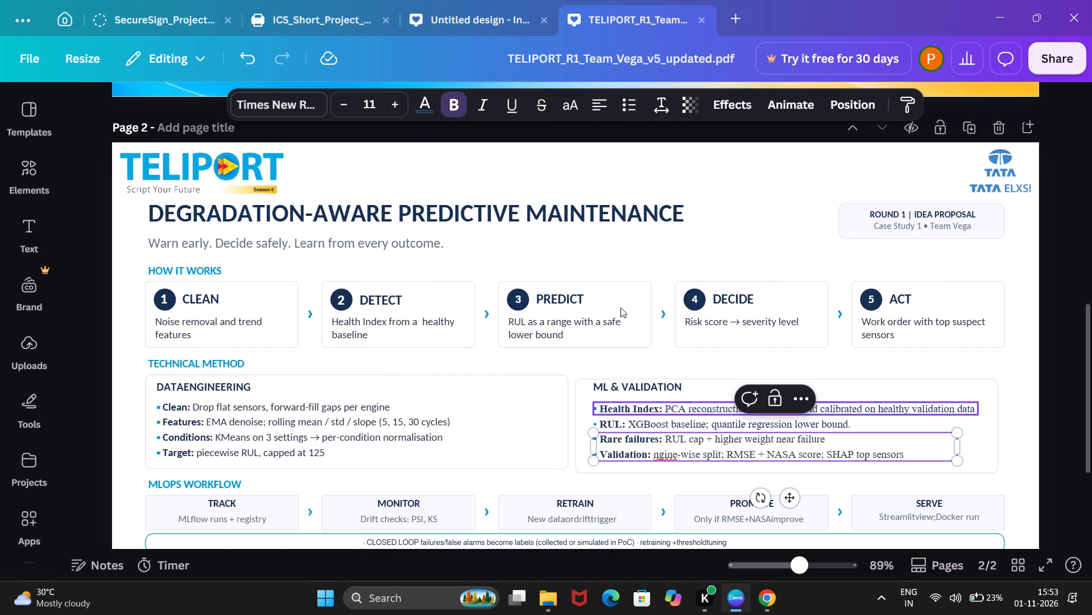
pyautogui.click(460, 105)
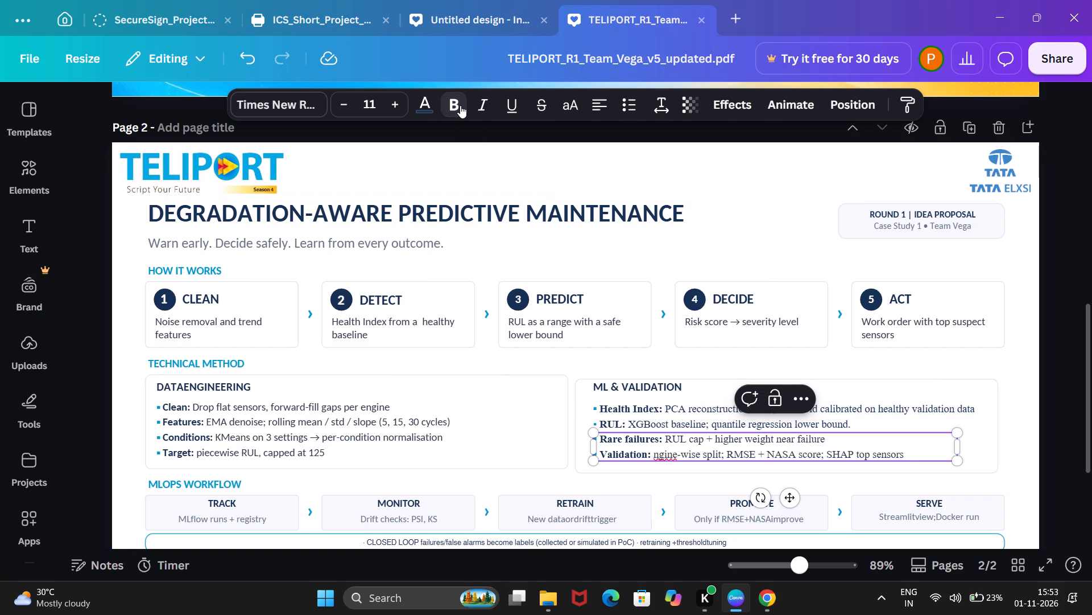
pyautogui.hotkey('shift', 'e')
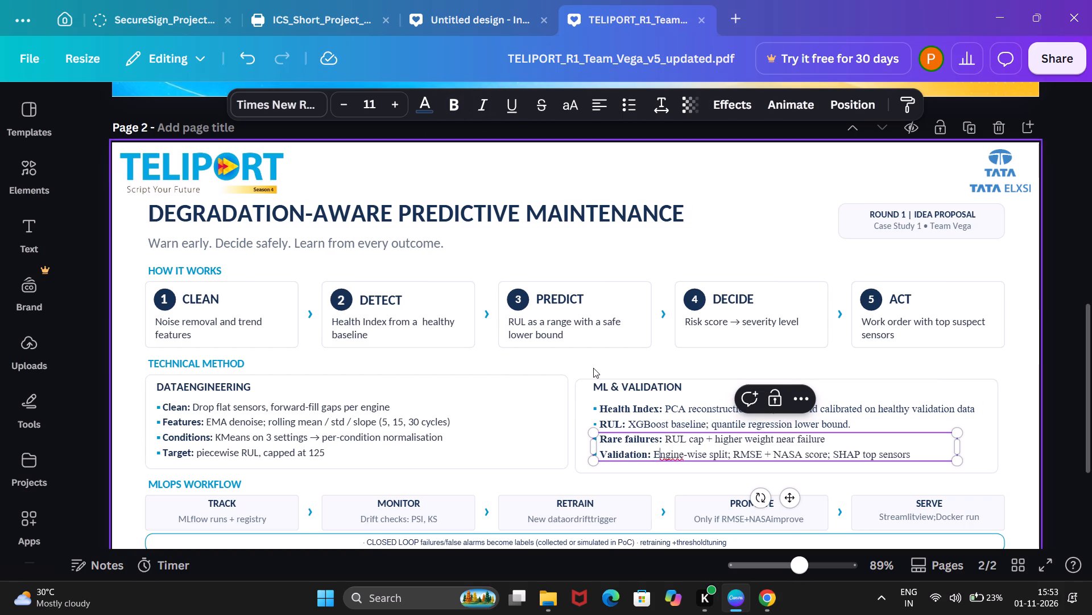
# Capitalise "piecewise" to "Piecewise" after "Target:" in the data engineering list.
pyautogui.scroll(-1, 593, 368)
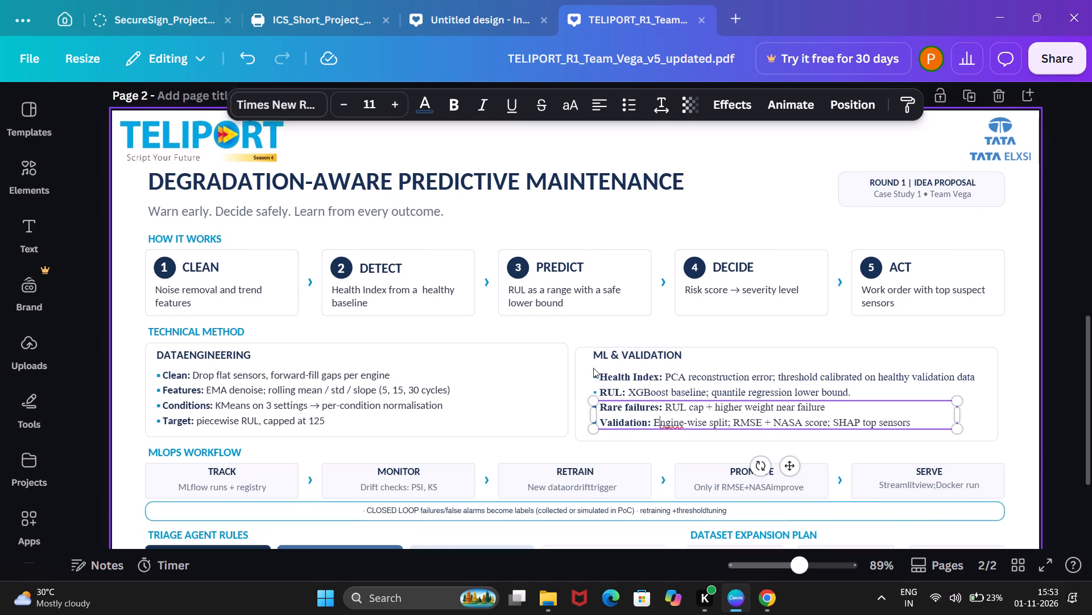
pyautogui.scroll(-1, 593, 368)
pyautogui.click(201, 397)
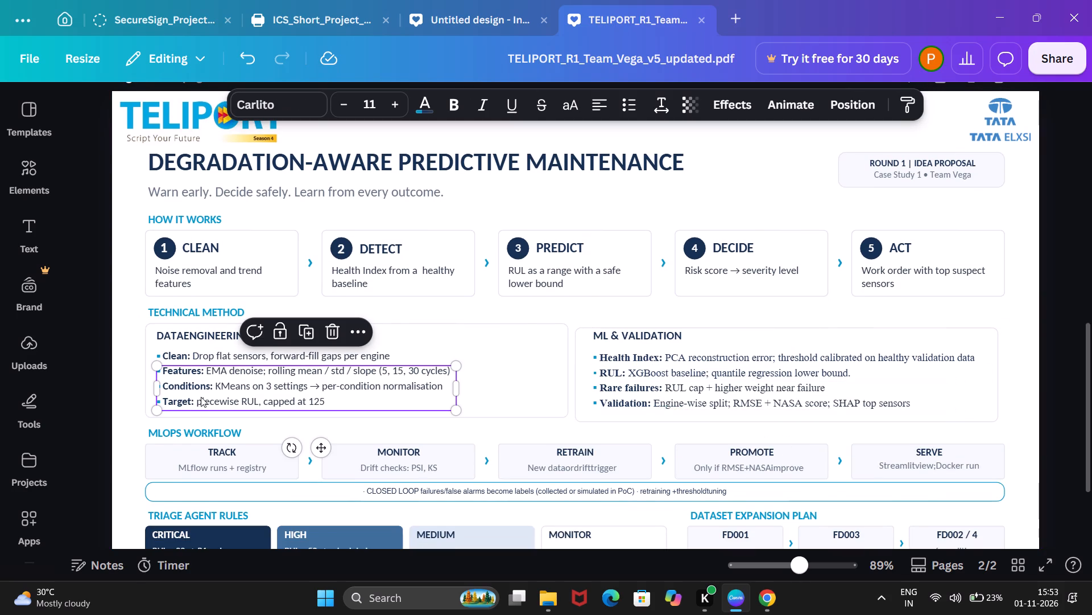
pyautogui.click(201, 398)
pyautogui.click(201, 398)
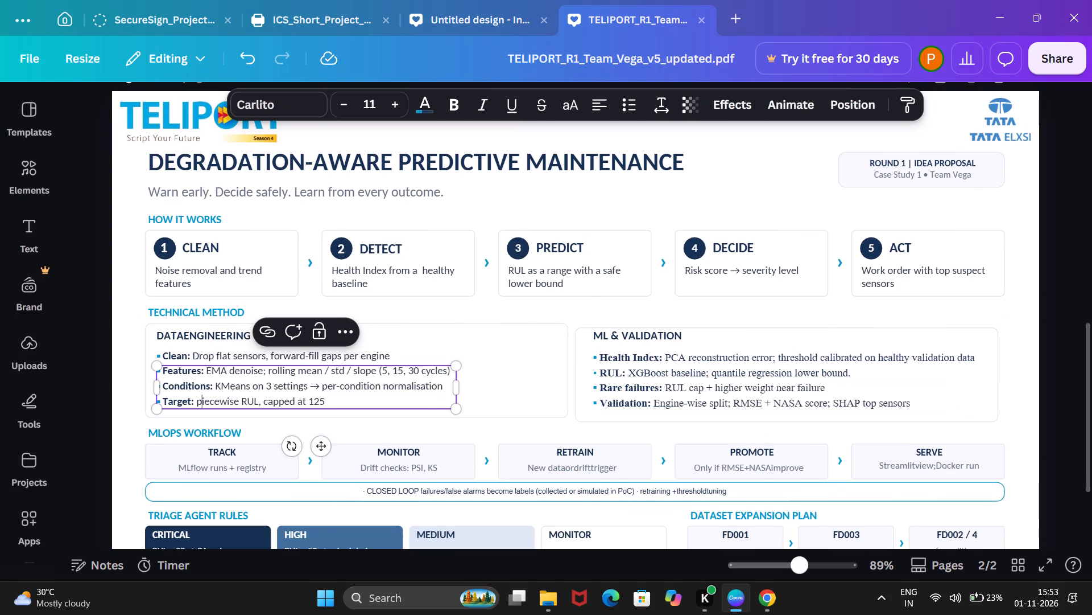
pyautogui.hotkey('shift', 'p')
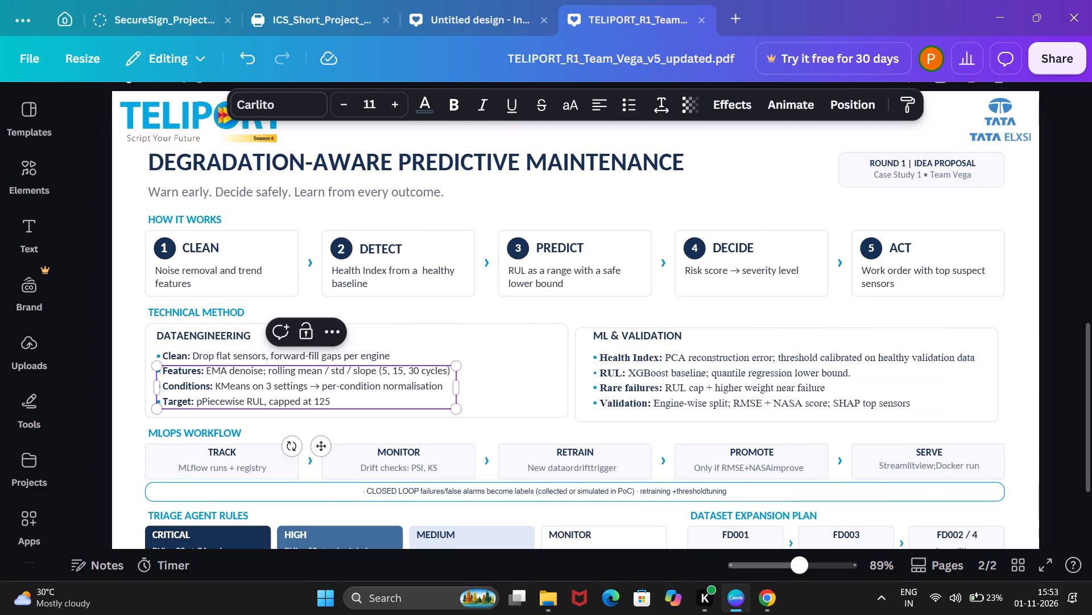
pyautogui.press('Left')
pyautogui.press('BackSpace')
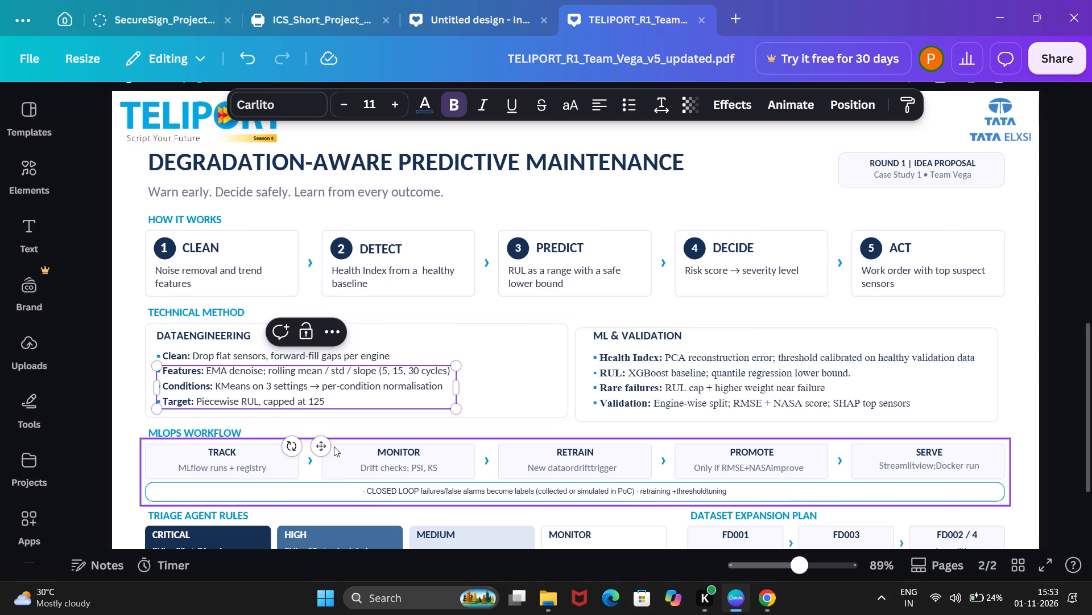
# Nudge the "MLOPS WORKFLOW" heading and the workflow box graphic beneath it slightly upward.
pyautogui.scroll(-1, 334, 446)
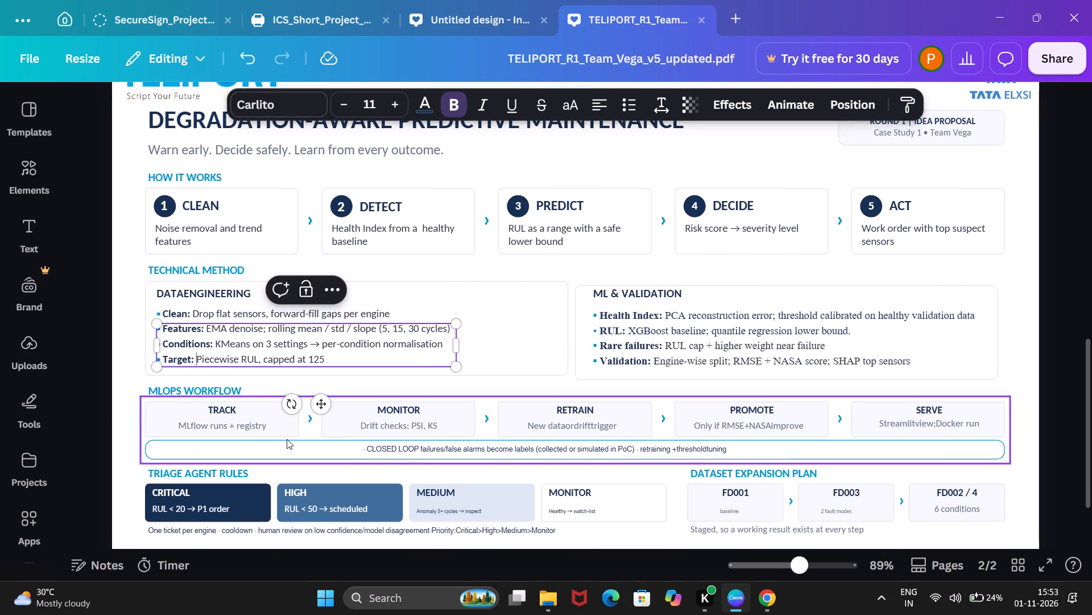
pyautogui.click(289, 444)
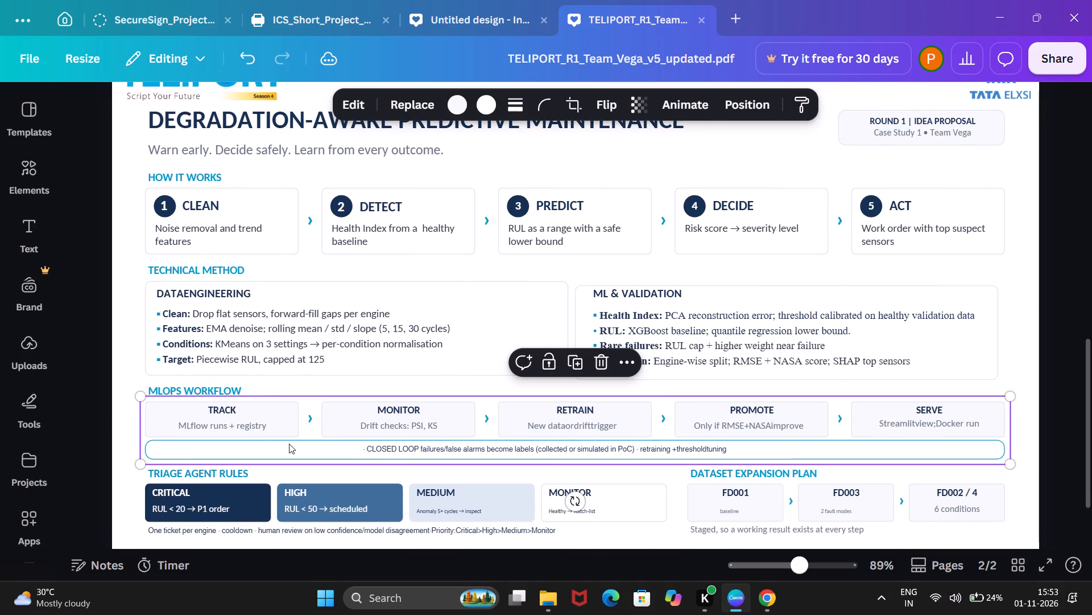
pyautogui.scroll(-1, 289, 444)
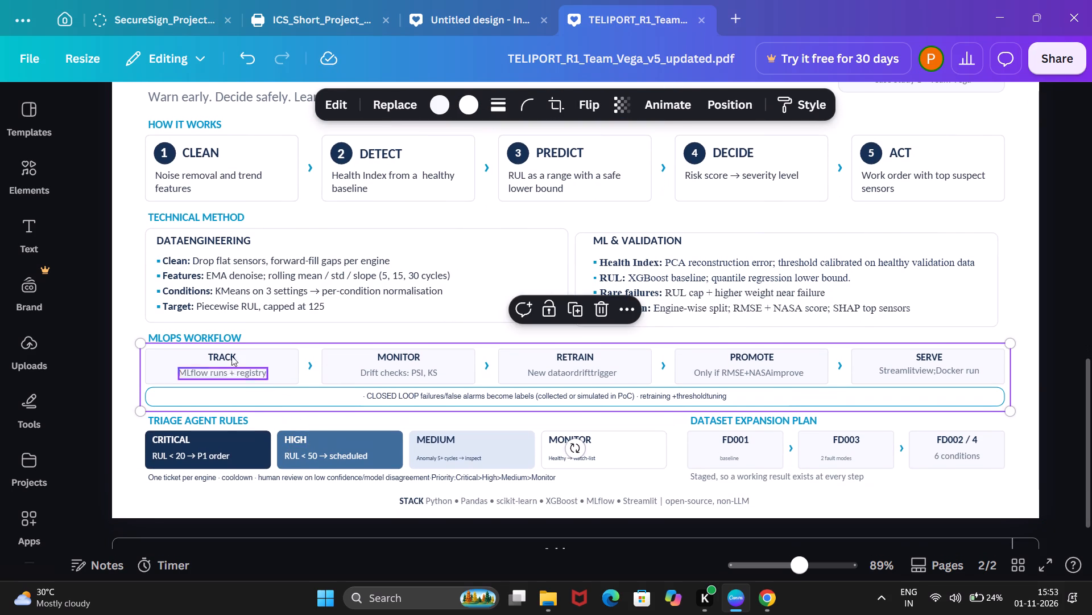
pyautogui.click(210, 331)
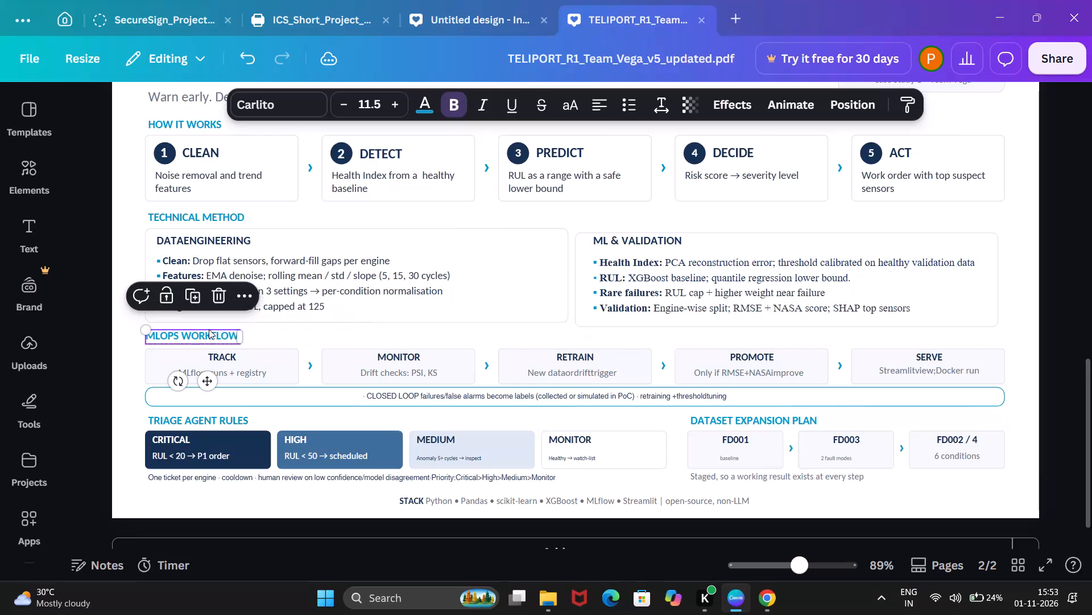
pyautogui.click(142, 374)
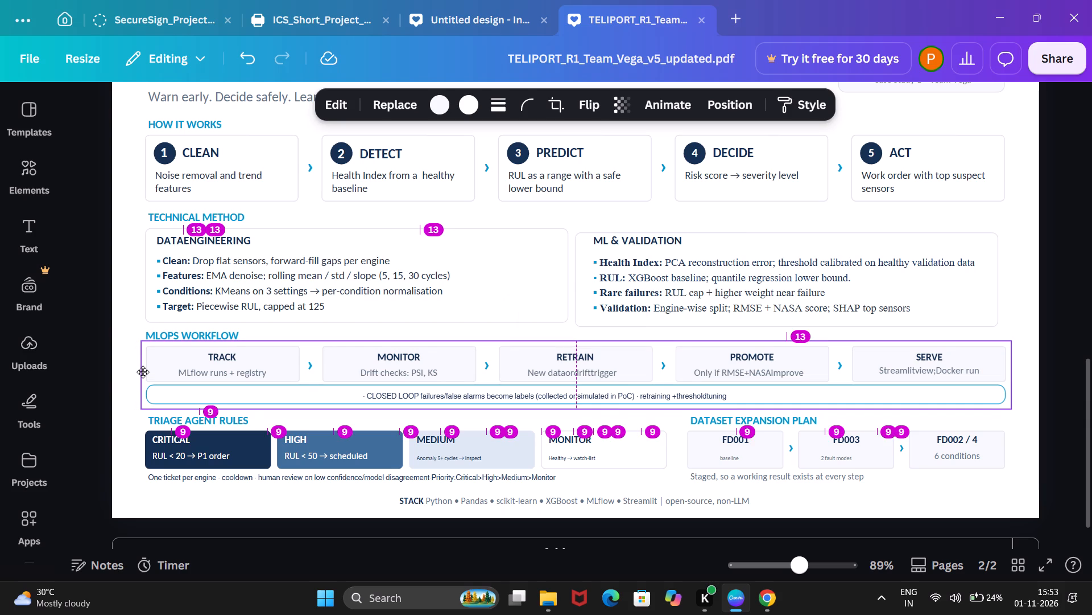
pyautogui.click(111, 363)
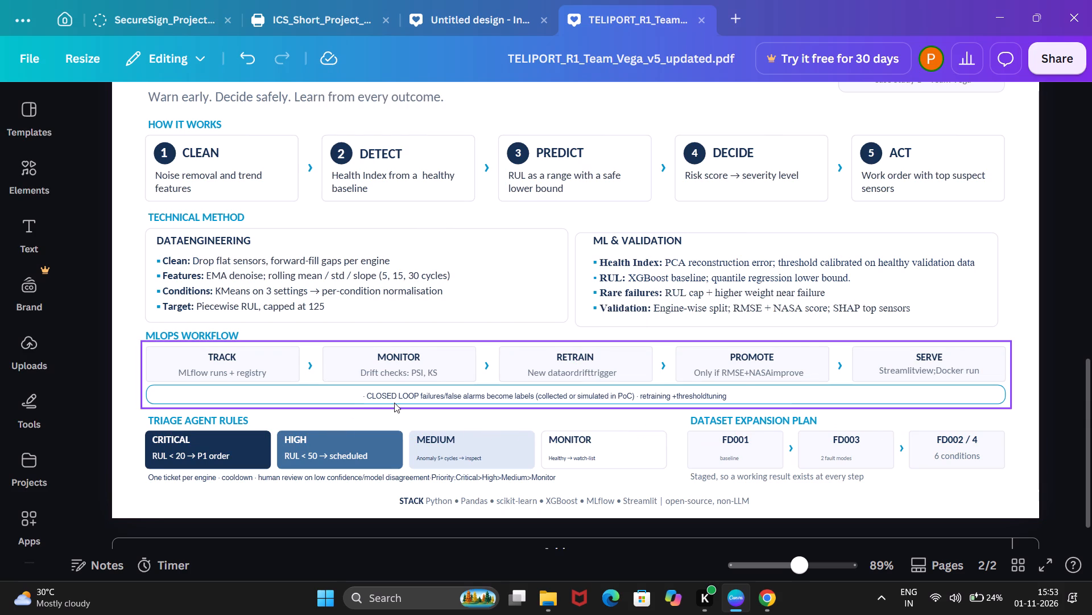
# Paste a bullet in front of "CLOSED LOOP" below the MLOps workflow boxes and colour it the same azure blue as the other bullets.
pyautogui.click(369, 395)
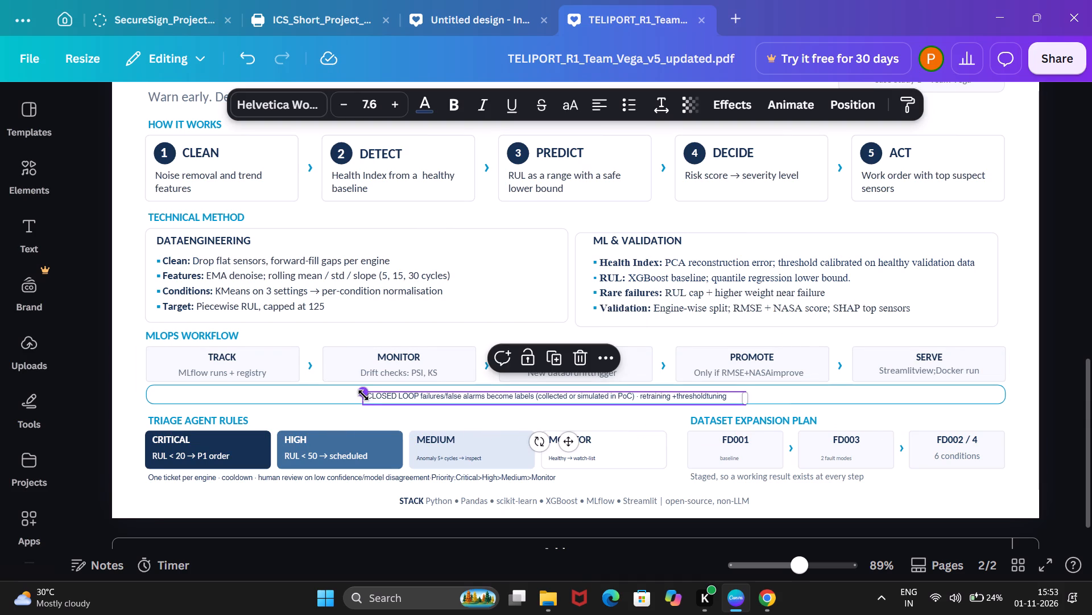
pyautogui.click(371, 396)
pyautogui.click(371, 396)
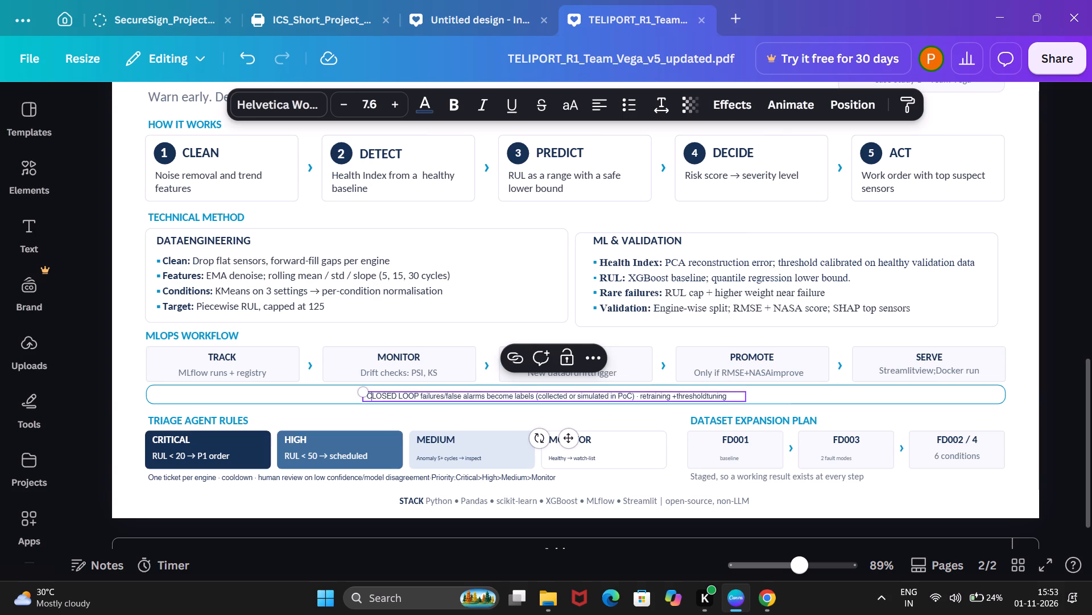
pyautogui.press('Left')
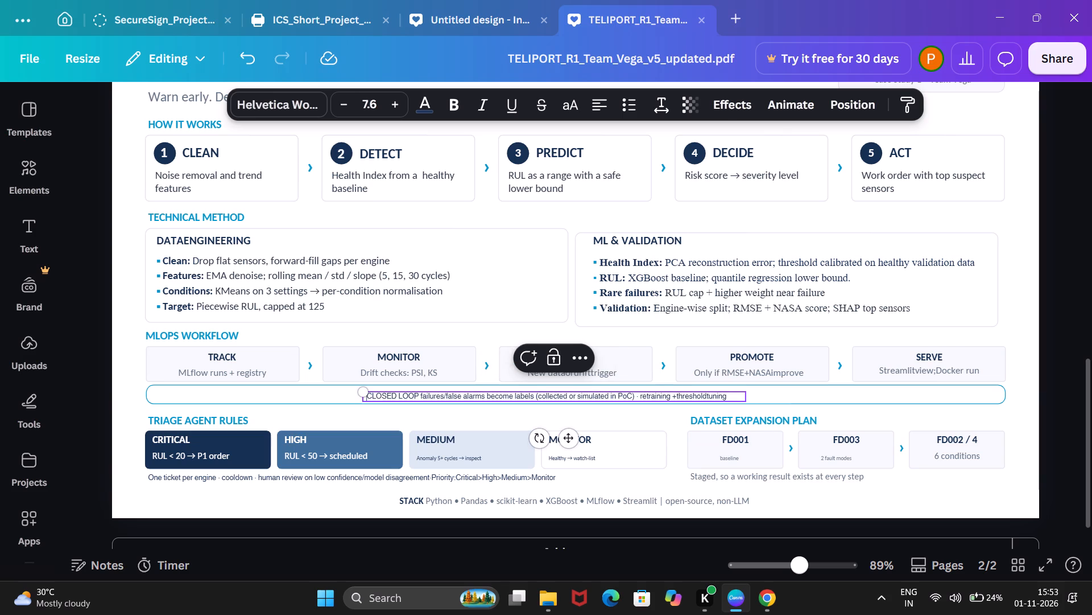
pyautogui.hotkey('ctrl', 'v')
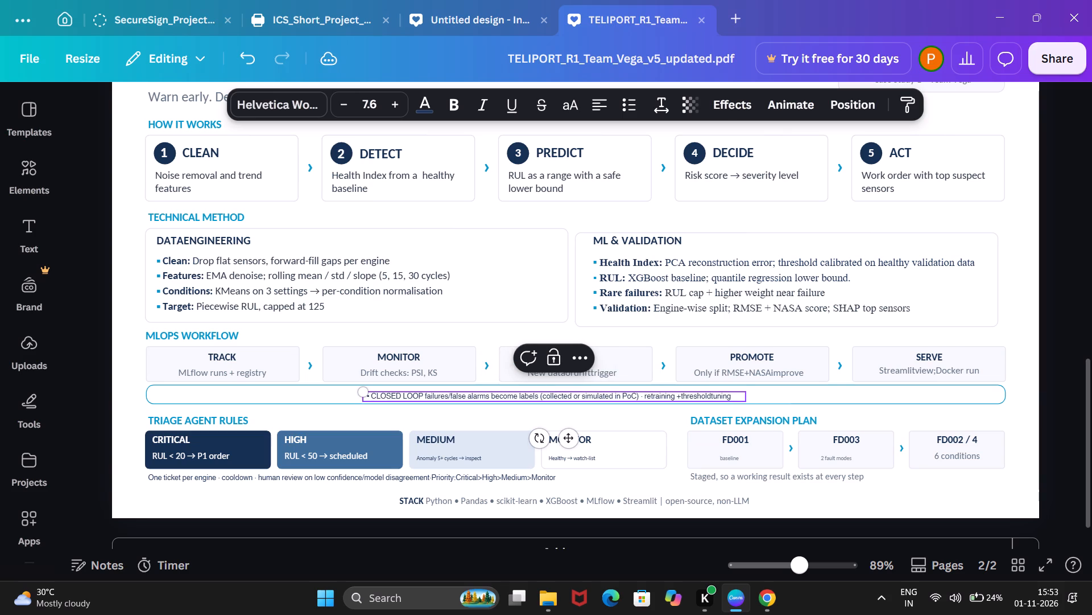
pyautogui.moveTo(370, 397); pyautogui.dragTo(364, 397)
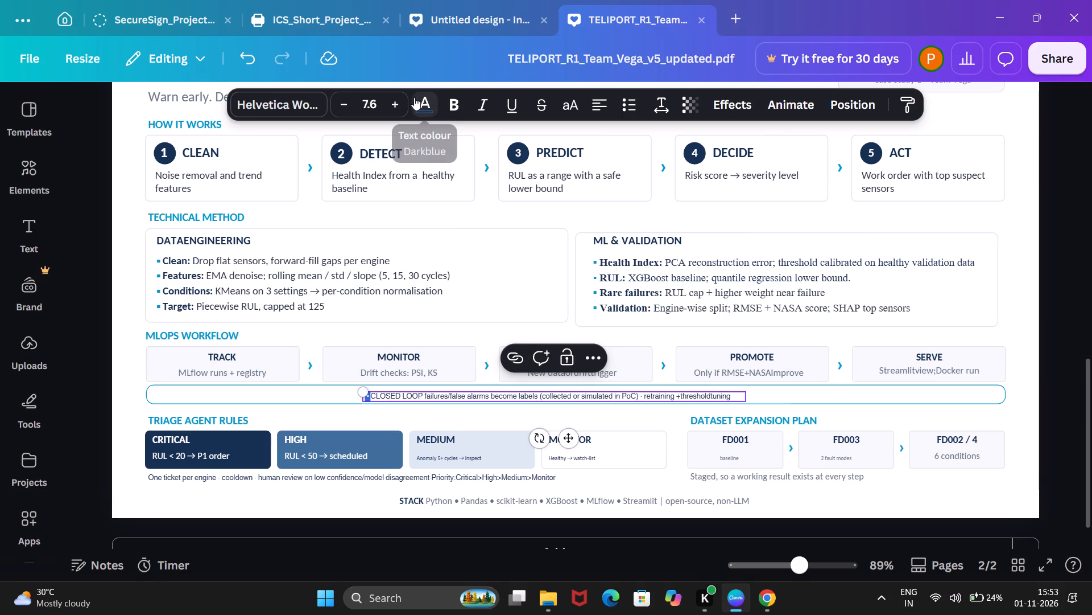
pyautogui.click(417, 100)
pyautogui.click(147, 270)
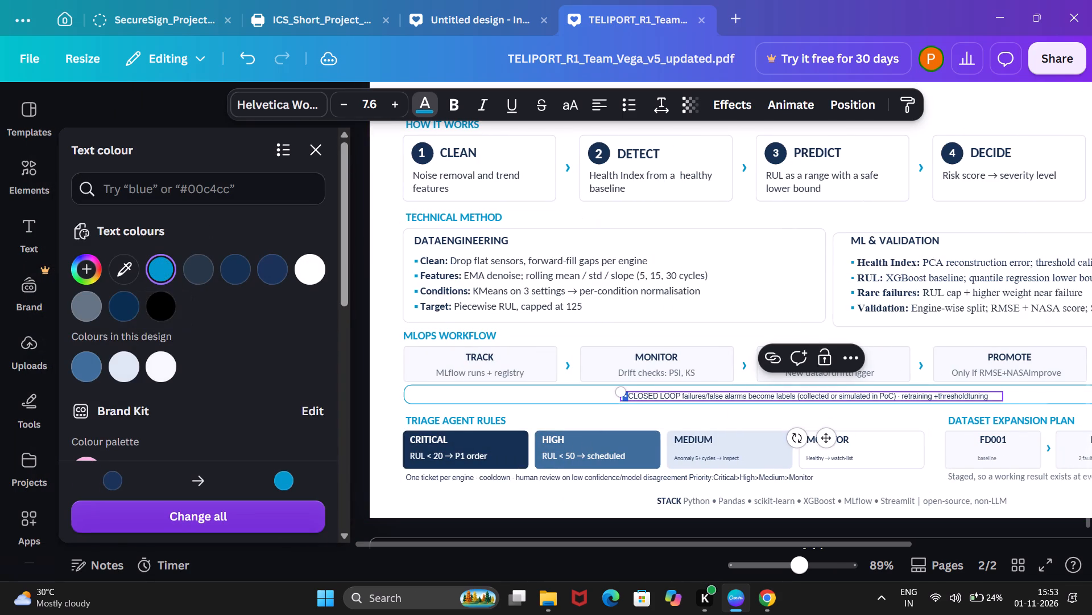
pyautogui.click(380, 167)
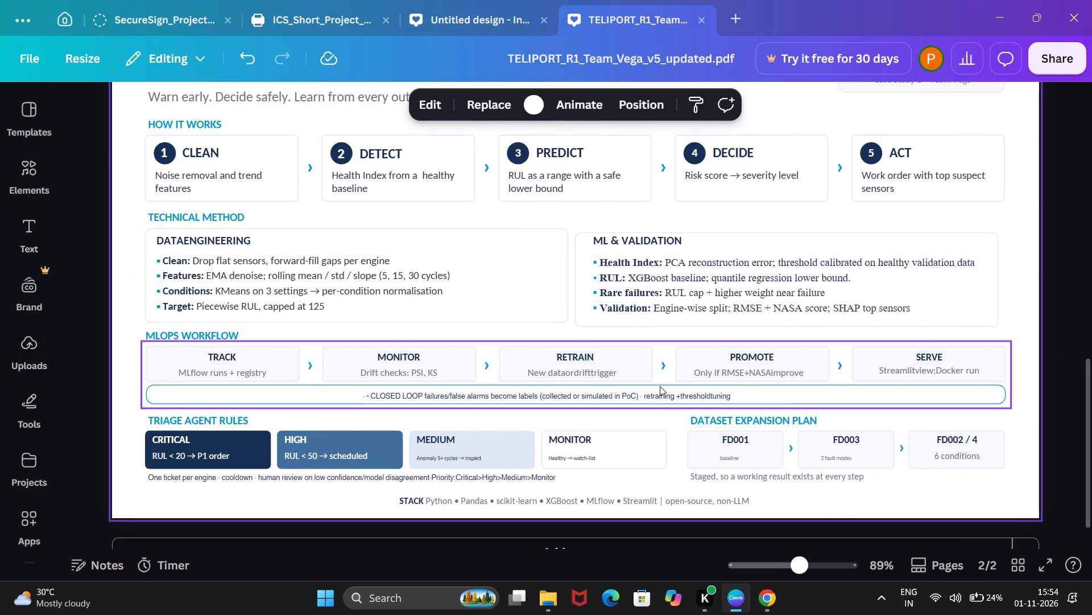
# Enlarge the "CLOSED LOOP" line to font size 10.6 and widen its text box so the text fits on one line.
pyautogui.tripleClick(657, 397)
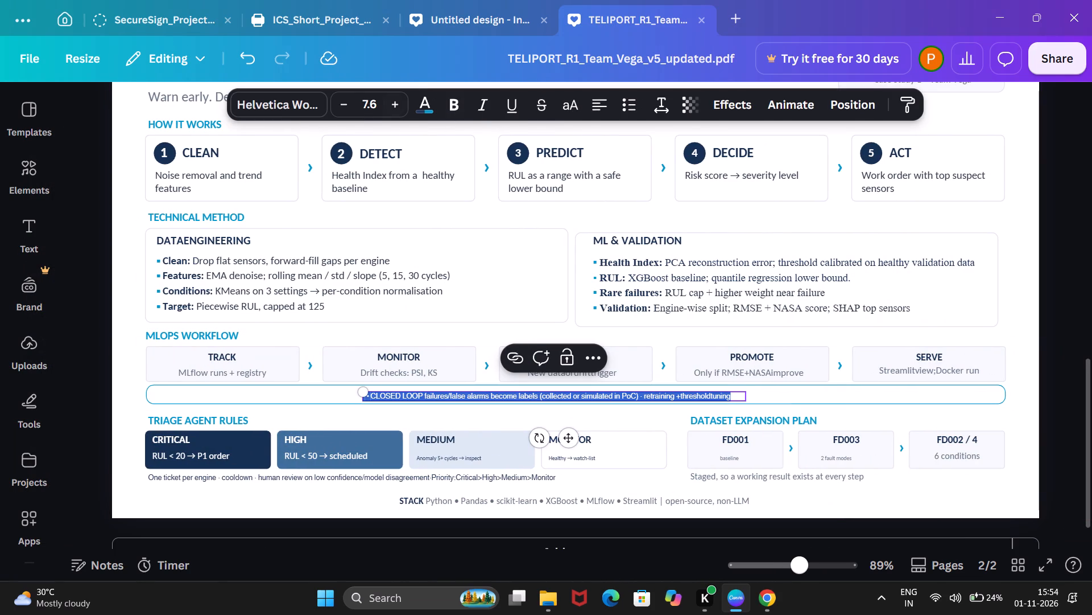
pyautogui.click(397, 109)
pyautogui.click(397, 109)
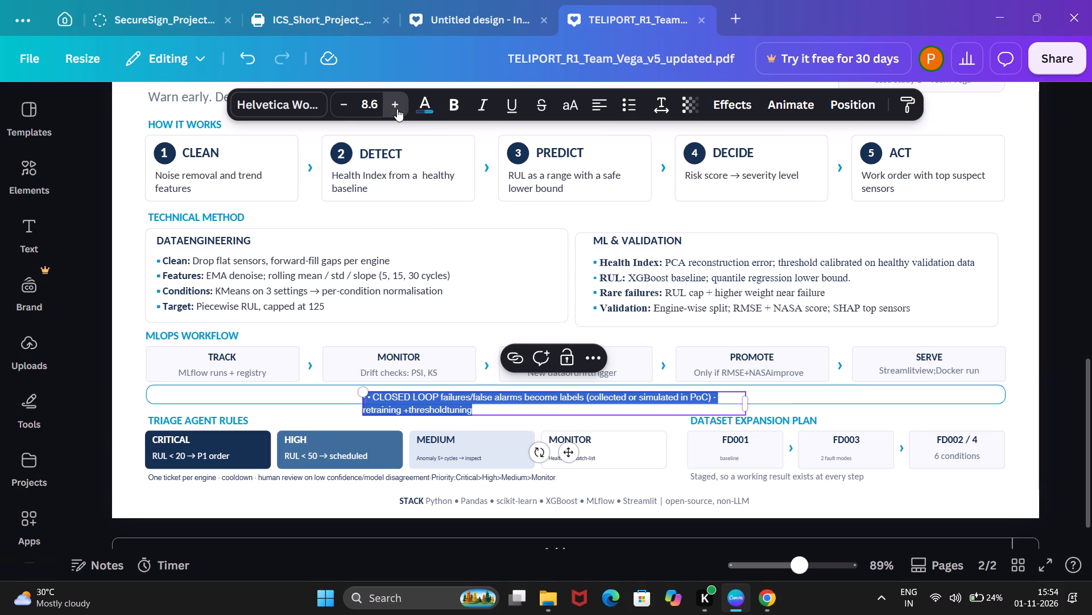
pyautogui.moveTo(745, 404); pyautogui.dragTo(748, 402)
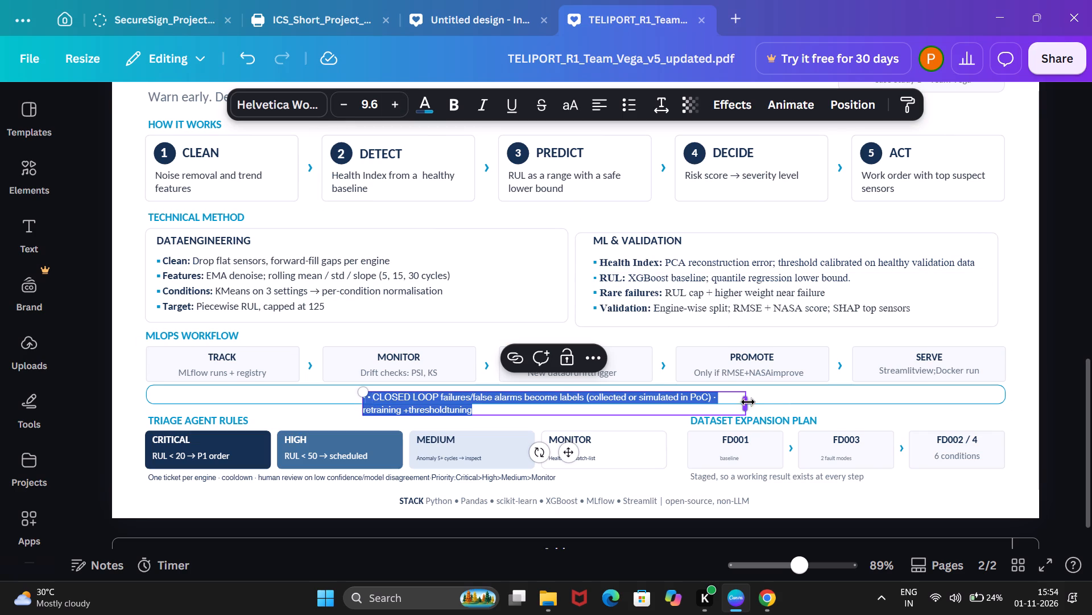
pyautogui.moveTo(748, 402); pyautogui.dragTo(861, 380)
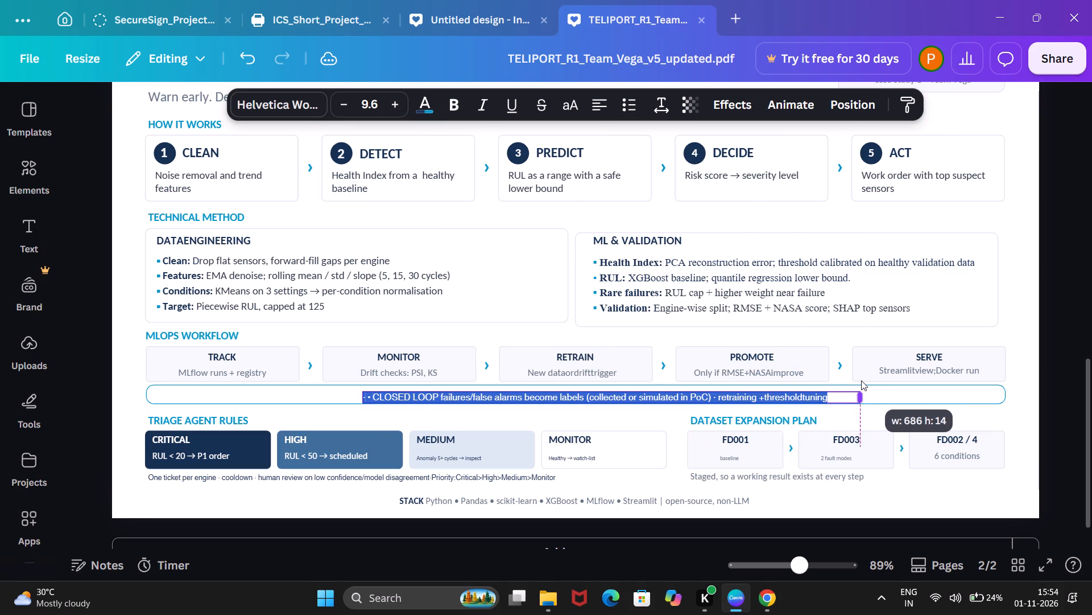
pyautogui.moveTo(861, 380); pyautogui.dragTo(920, 380)
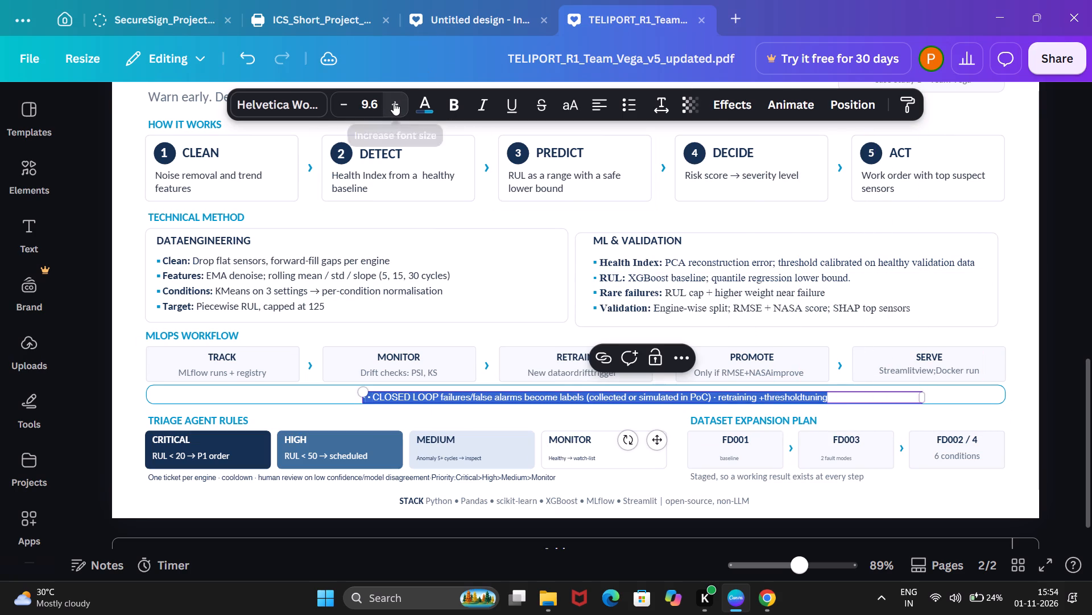
pyautogui.click(395, 102)
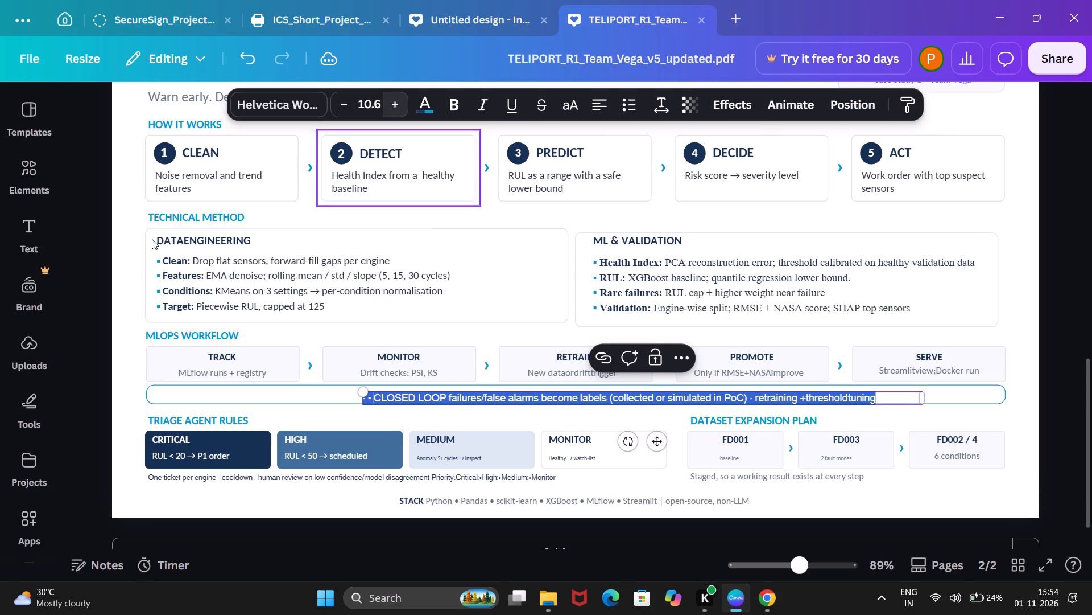
pyautogui.click(123, 243)
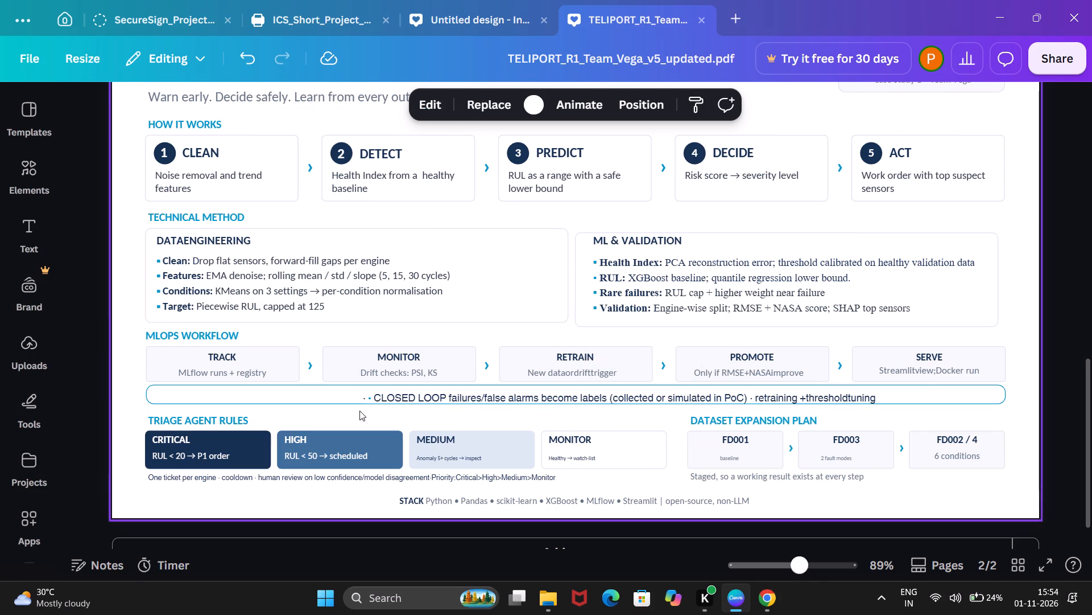
# Delete the duplicate bullet and extra space in front of "CLOSED LOOP" below the MLOps workflow boxes, leaving a single bullet.
pyautogui.click(366, 400)
pyautogui.click(366, 397)
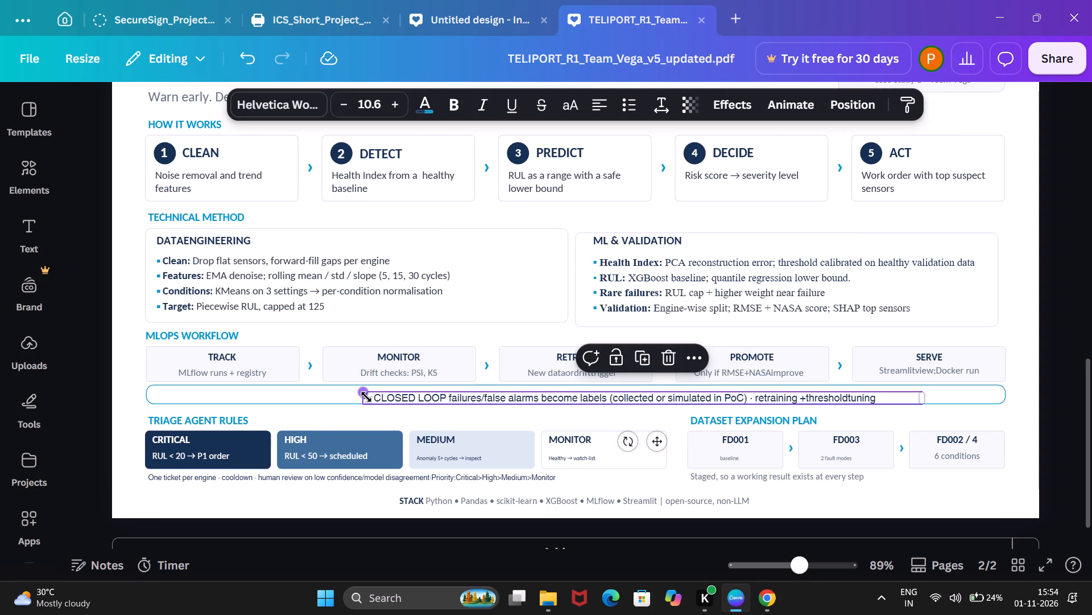
pyautogui.click(377, 399)
pyautogui.click(377, 399)
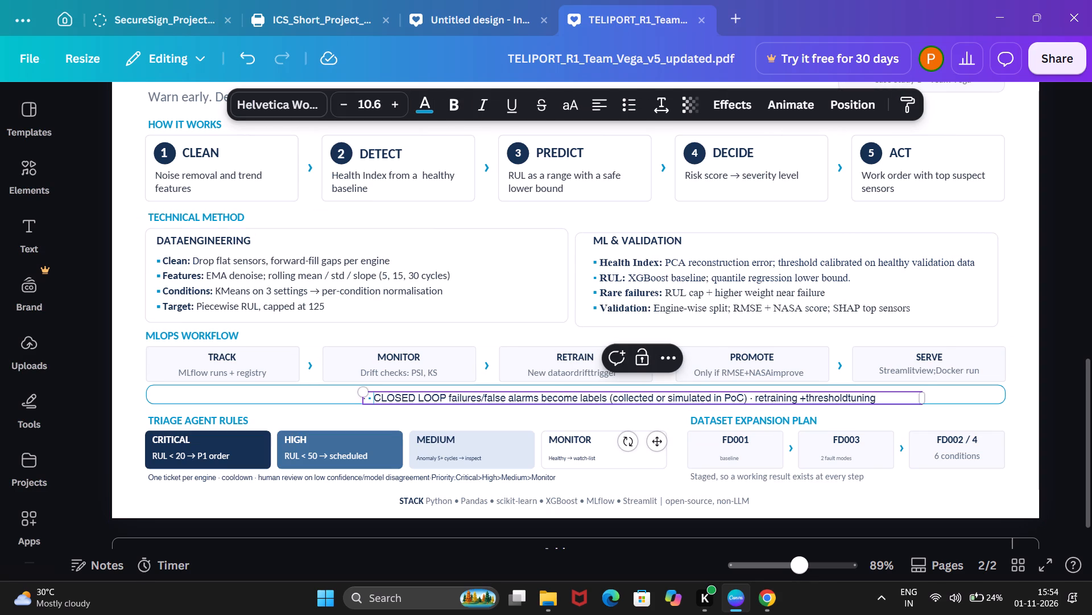
pyautogui.press('Left')
pyautogui.press('Left')
pyautogui.press('BackSpace')
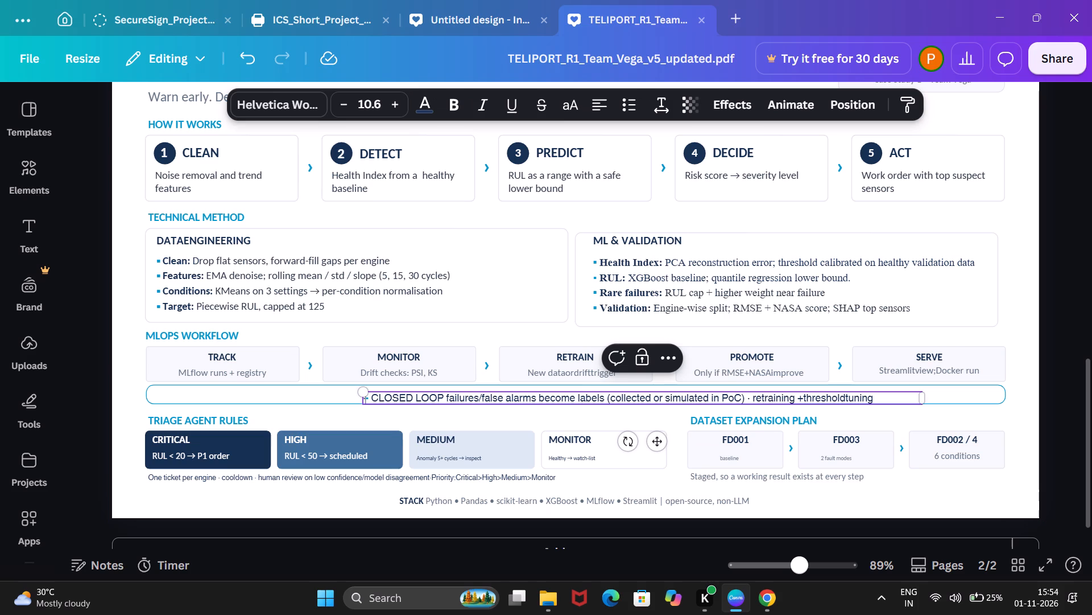
pyautogui.press('BackSpace')
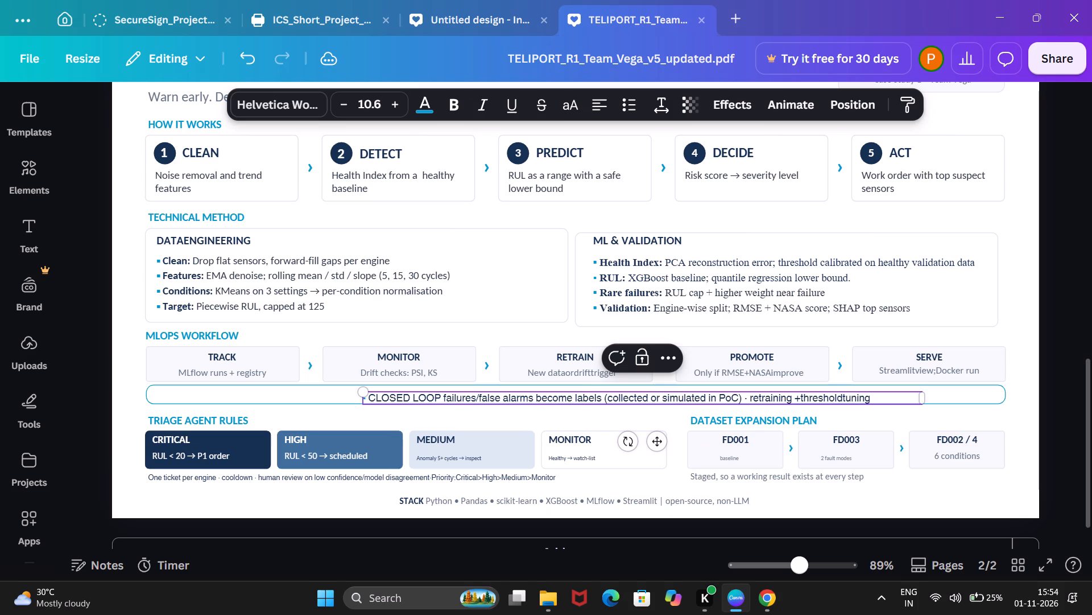
# Correct the closed-loop line to read "CLOSED LOOP : Failures/false alarms become labels (collected or simulated in PoC) · retraining +threshold tuning.".
pyautogui.click(445, 398)
pyautogui.click(443, 396)
pyautogui.hotkey('shift', ':')
pyautogui.press('space')
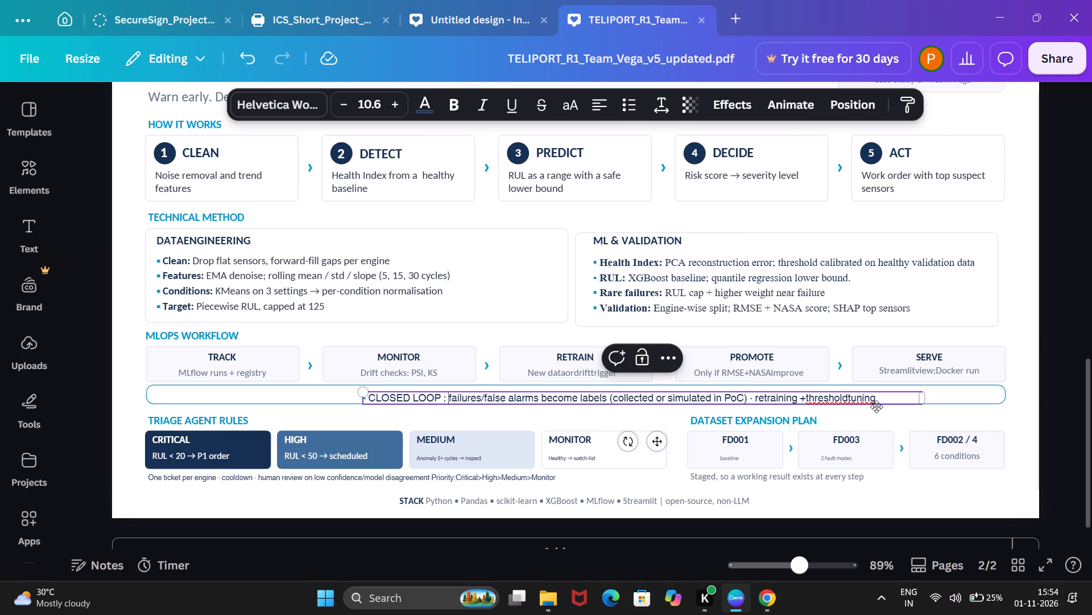
pyautogui.click(849, 396)
pyautogui.press('space')
pyautogui.click(878, 398)
pyautogui.press('.')
pyautogui.click(452, 394)
pyautogui.press('BackSpace')
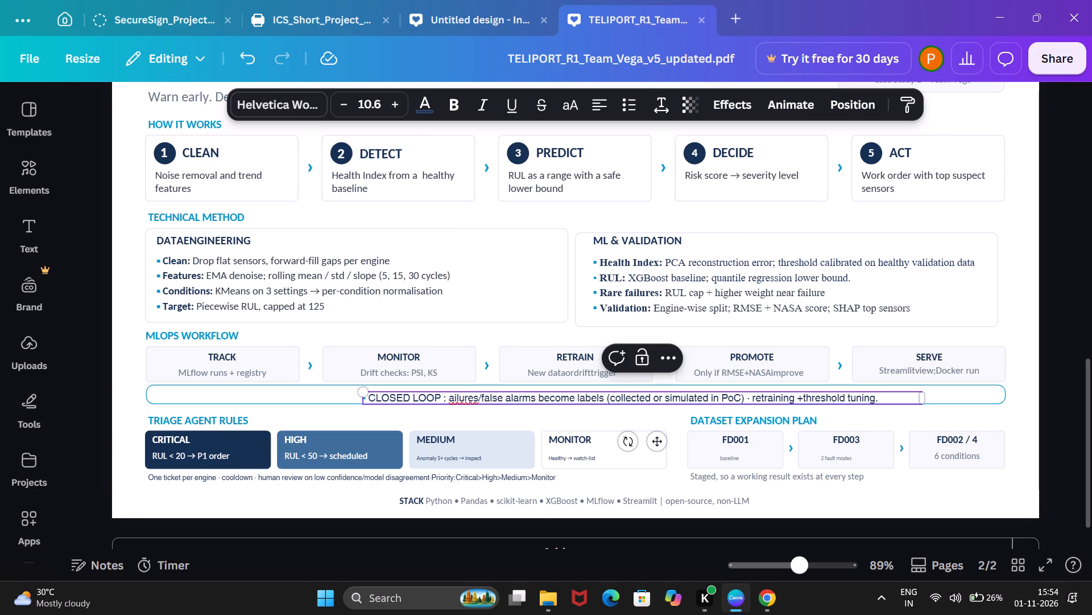
pyautogui.hotkey('shift', 'f')
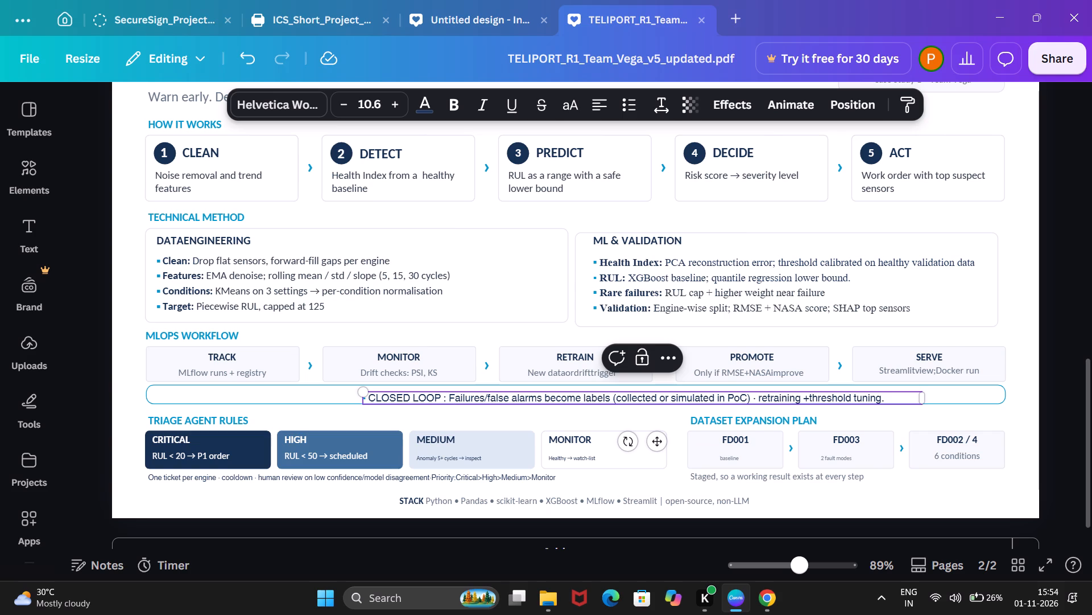
pyautogui.click(122, 345)
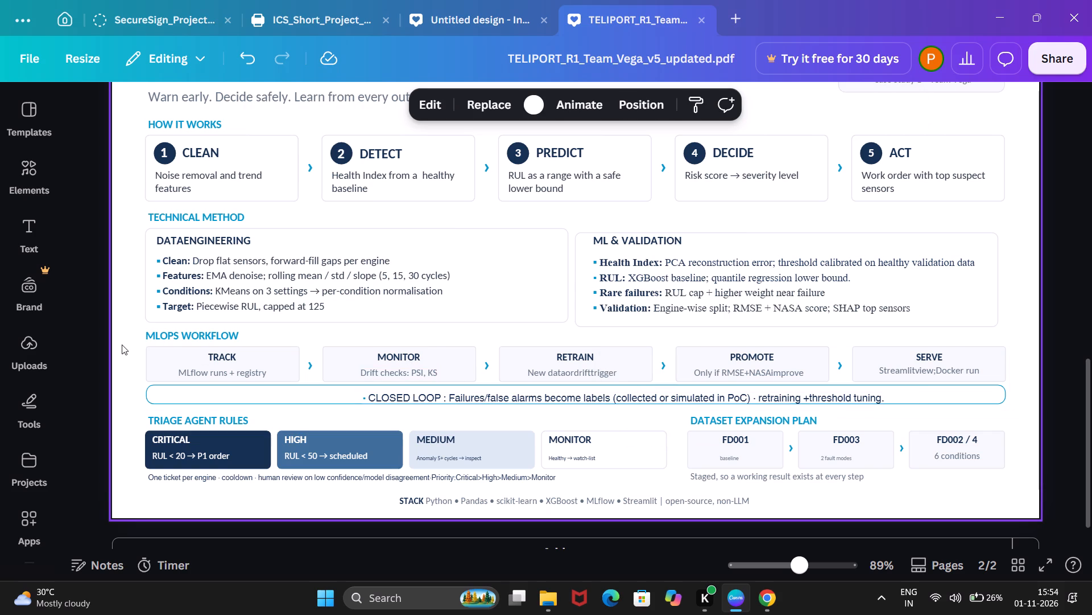
# Reduce the "CLOSED LOOP" line to font size 9.6 and shift it slightly left within its rounded frame.
pyautogui.click(415, 403)
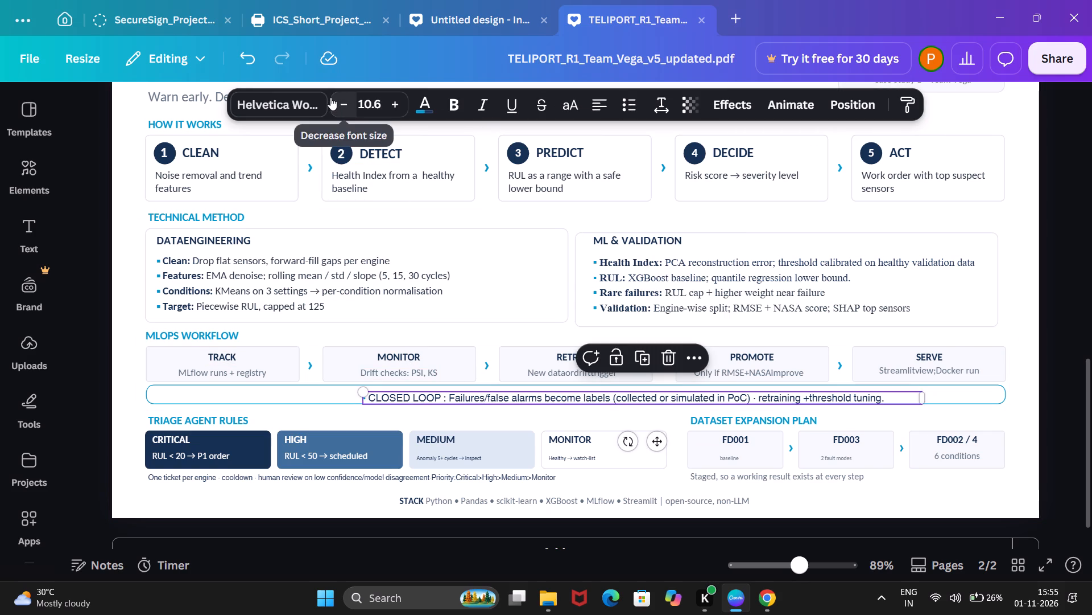
pyautogui.click(341, 101)
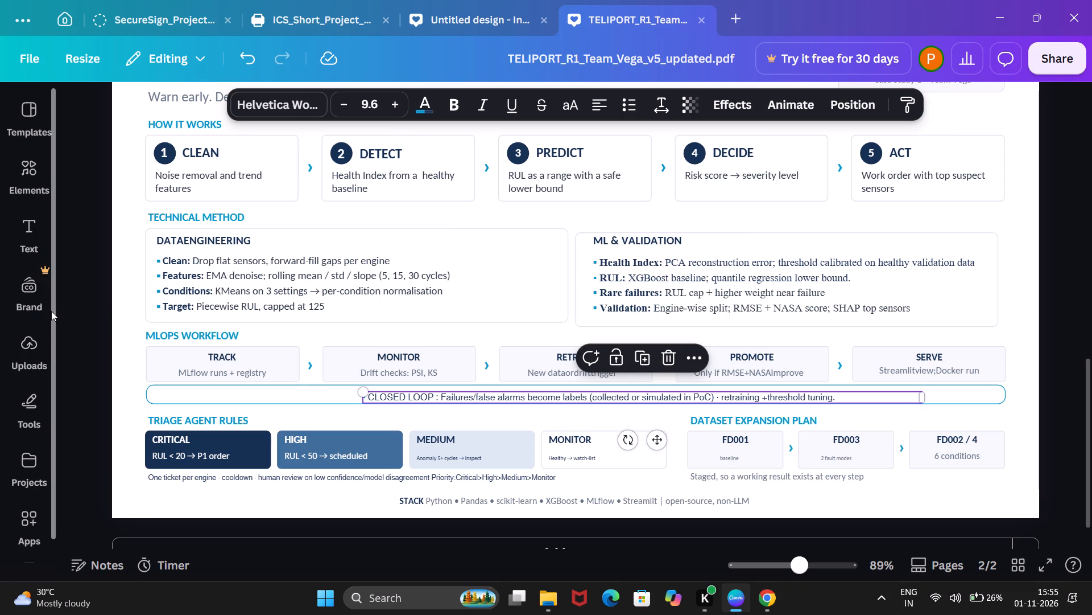
pyautogui.click(127, 300)
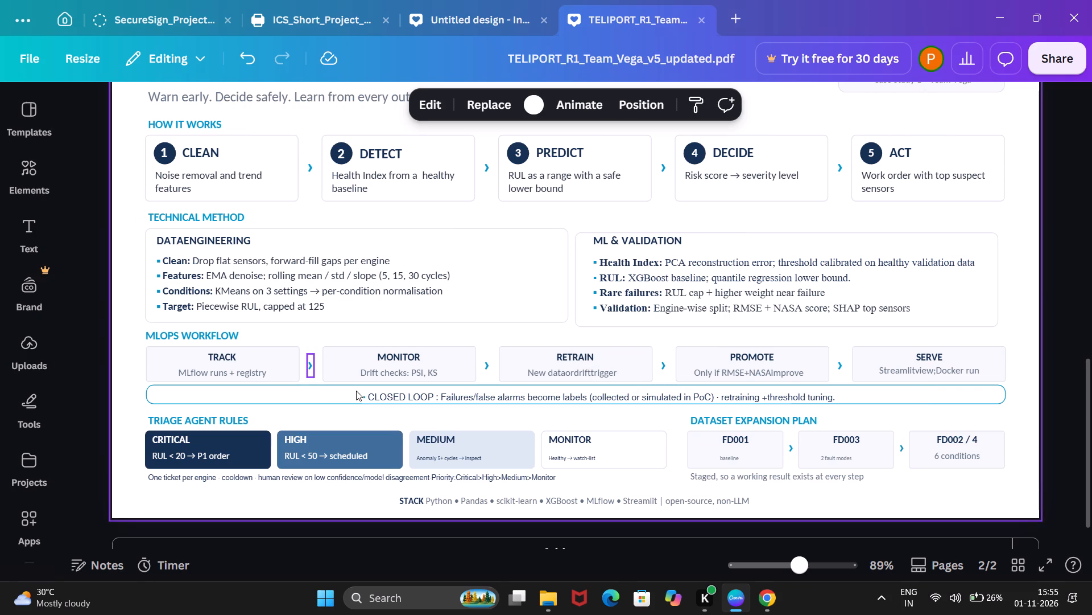
pyautogui.moveTo(391, 398); pyautogui.dragTo(375, 397)
pyautogui.click(129, 352)
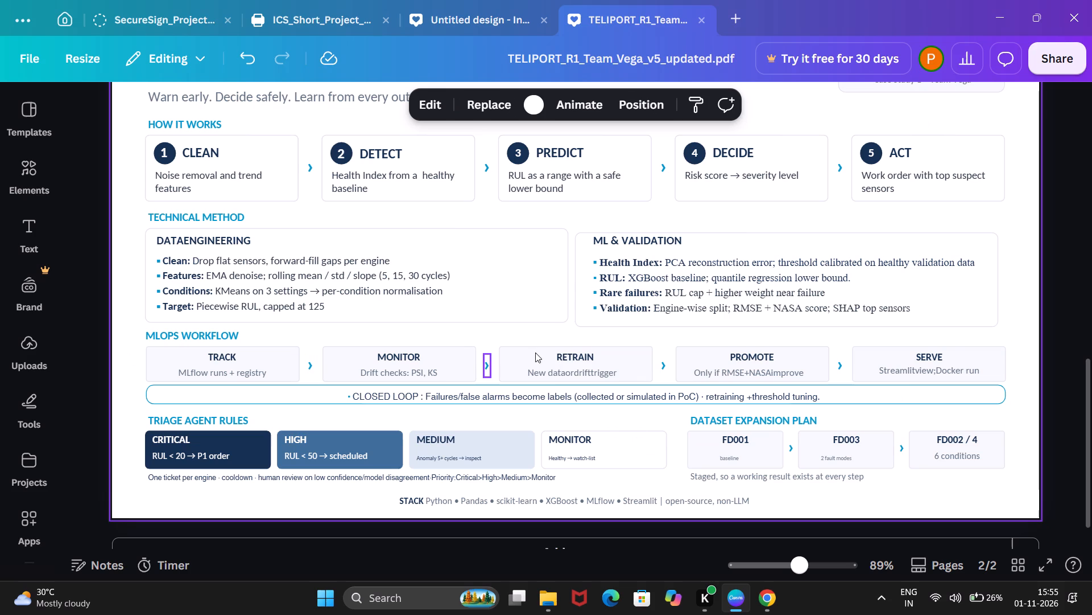
# Space out the caption under RETRAIN to read "New data or drift trigger", widening its text box to keep it on one line.
pyautogui.click(589, 375)
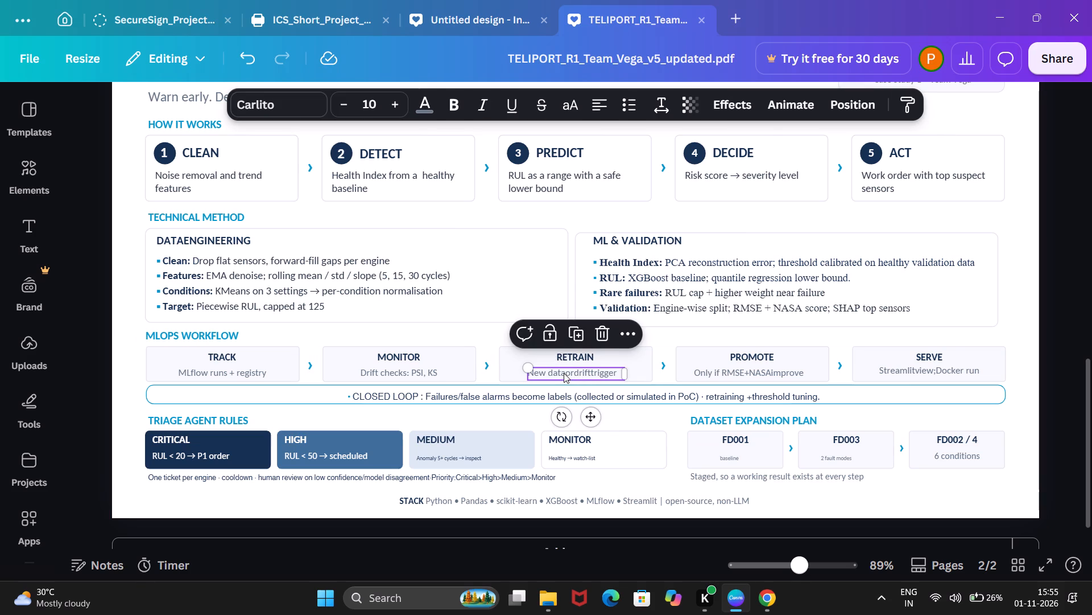
pyautogui.click(564, 373)
pyautogui.click(564, 373)
pyautogui.press('space')
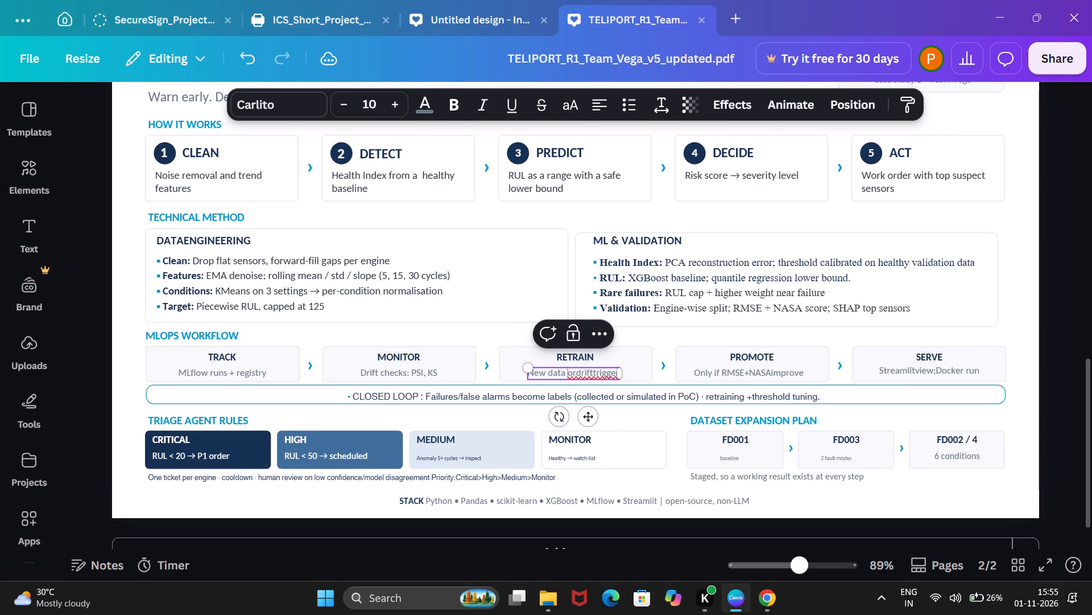
pyautogui.click(576, 372)
pyautogui.press('space')
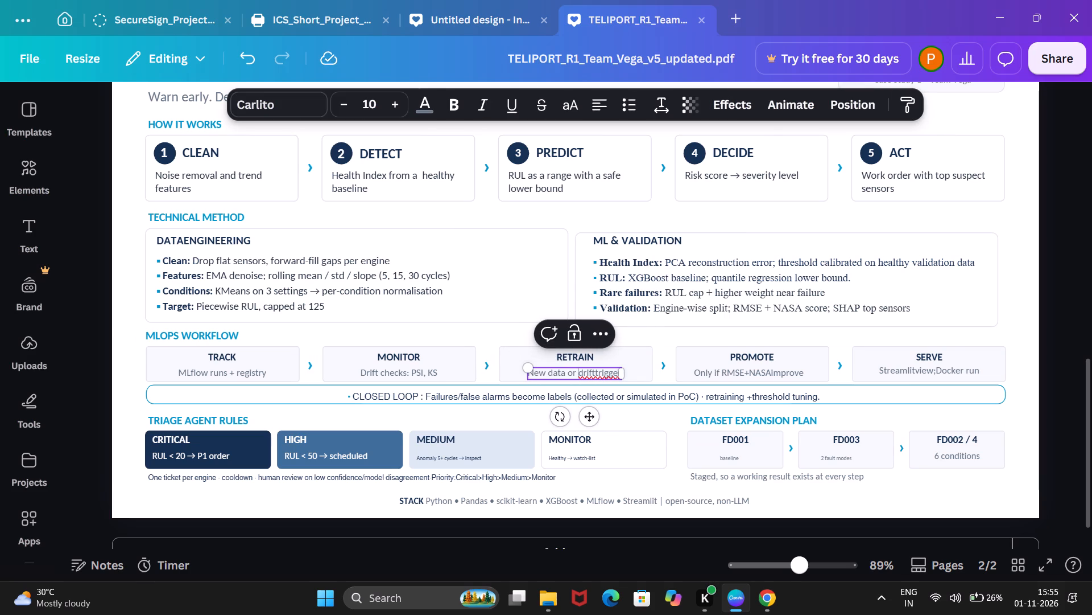
pyautogui.press('space')
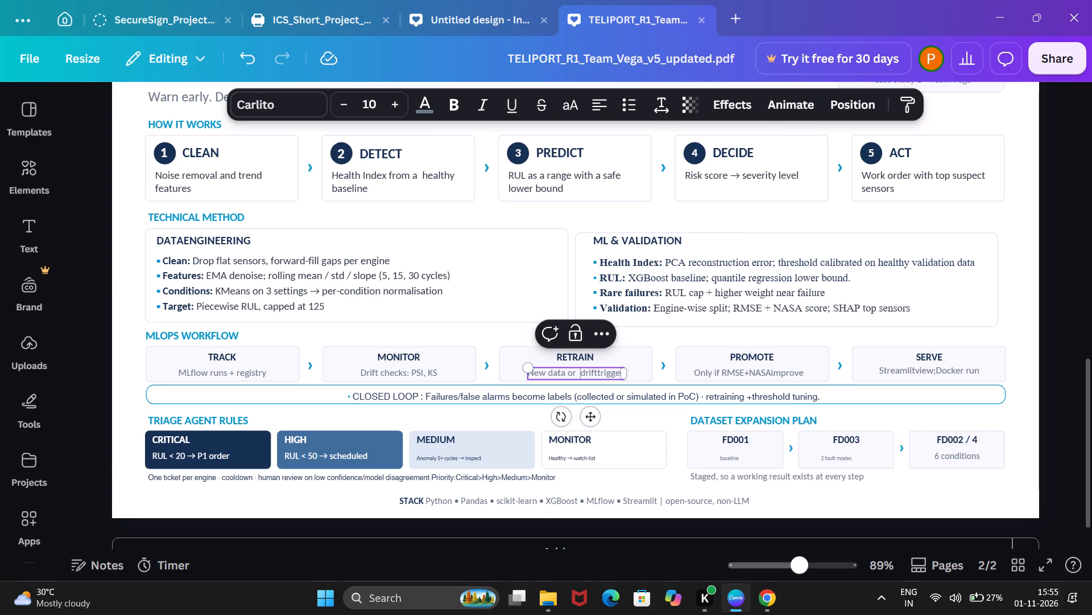
pyautogui.press('BackSpace')
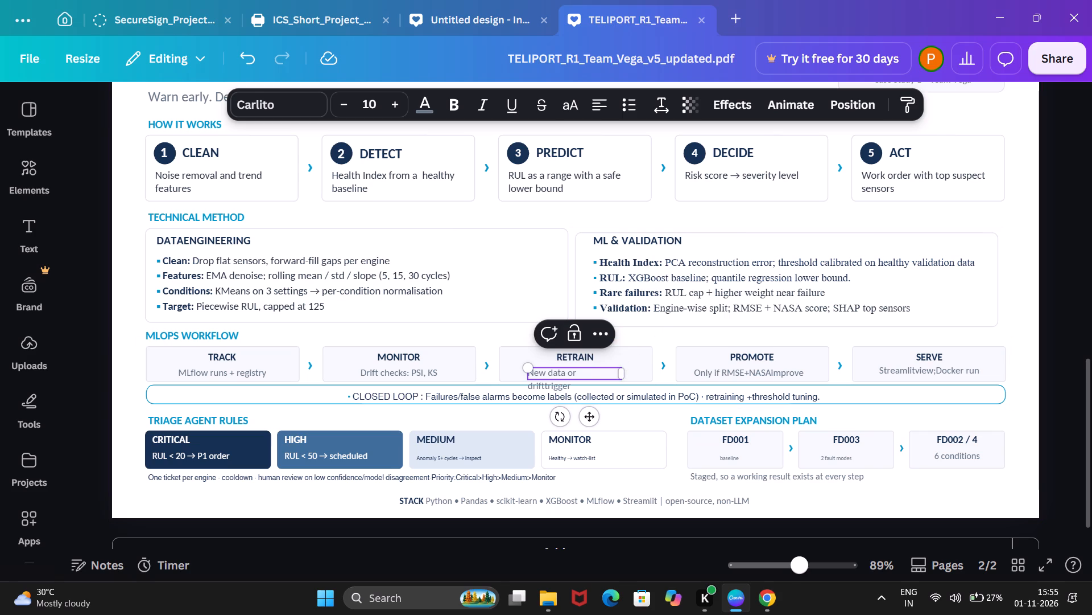
pyautogui.moveTo(623, 377); pyautogui.dragTo(638, 374)
pyautogui.press('Right')
pyautogui.press('Right')
pyautogui.press('Right')
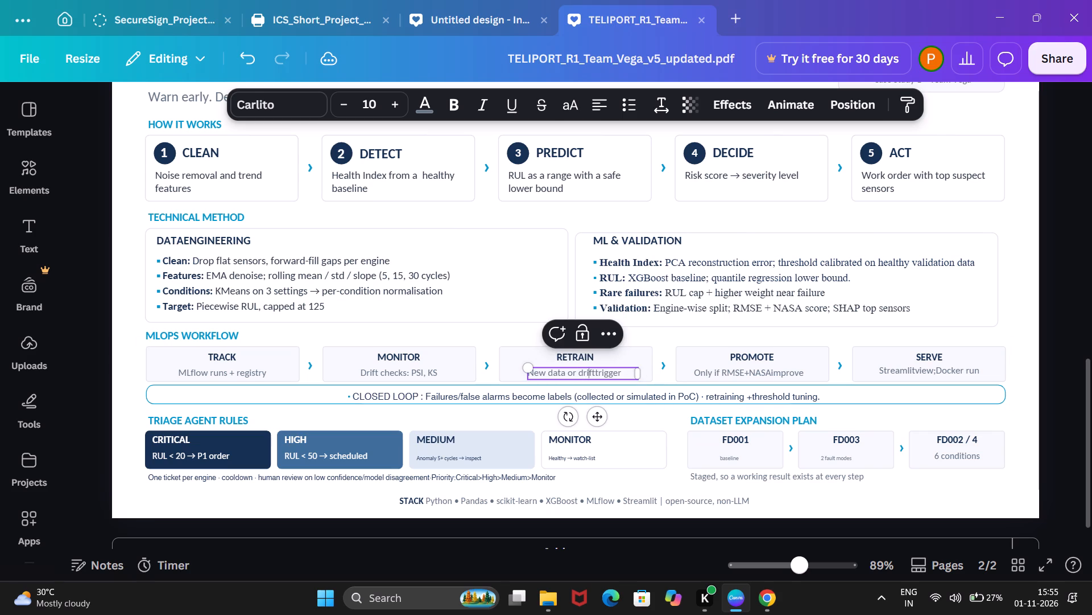
pyautogui.press('Right')
pyautogui.press('Right')
pyautogui.press('space')
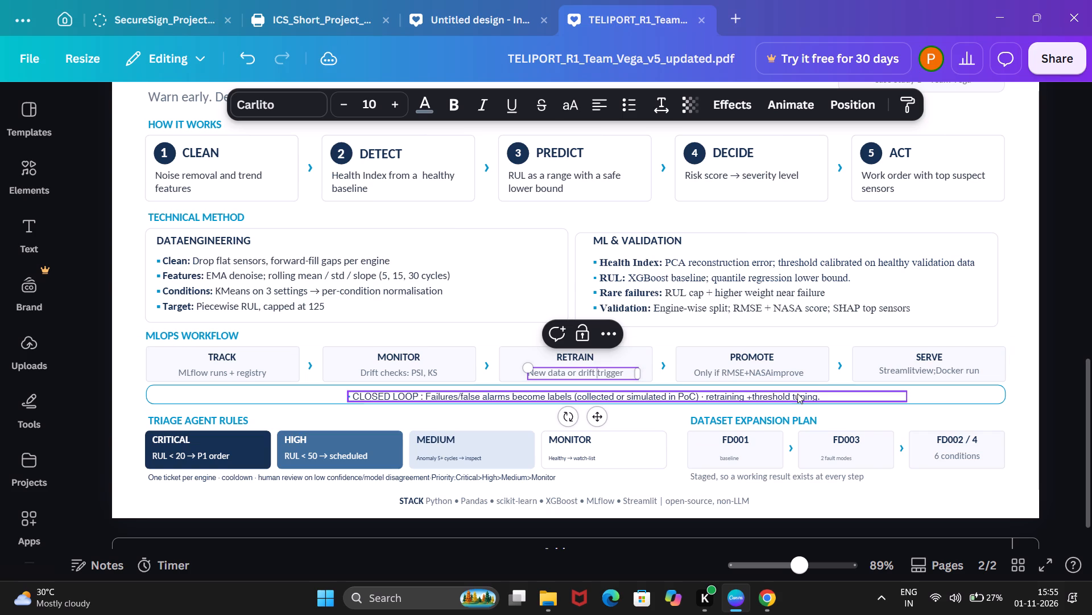
# Space out the caption under PROMOTE to read "Only if RMSE + NASA improve", widening its text box to keep it on one line.
pyautogui.click(742, 374)
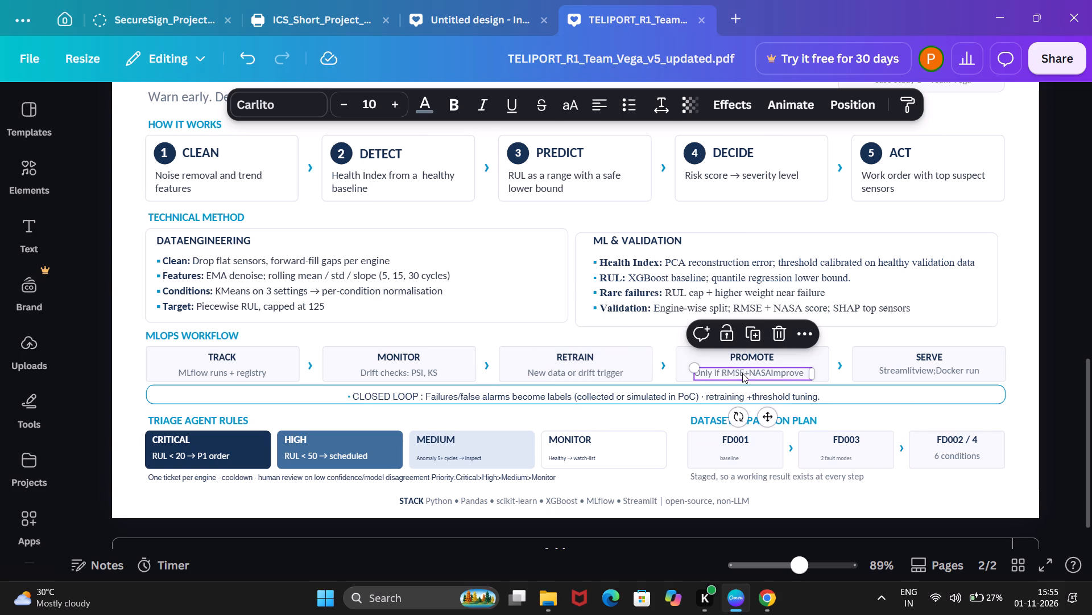
pyautogui.click(742, 373)
pyautogui.click(742, 373)
pyautogui.press('space')
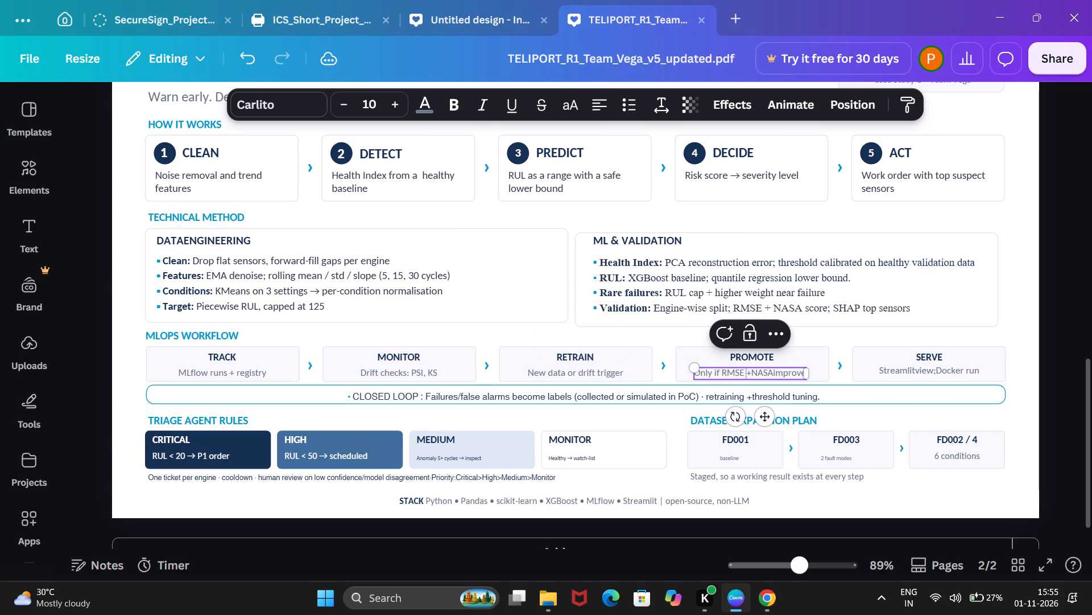
pyautogui.press('space')
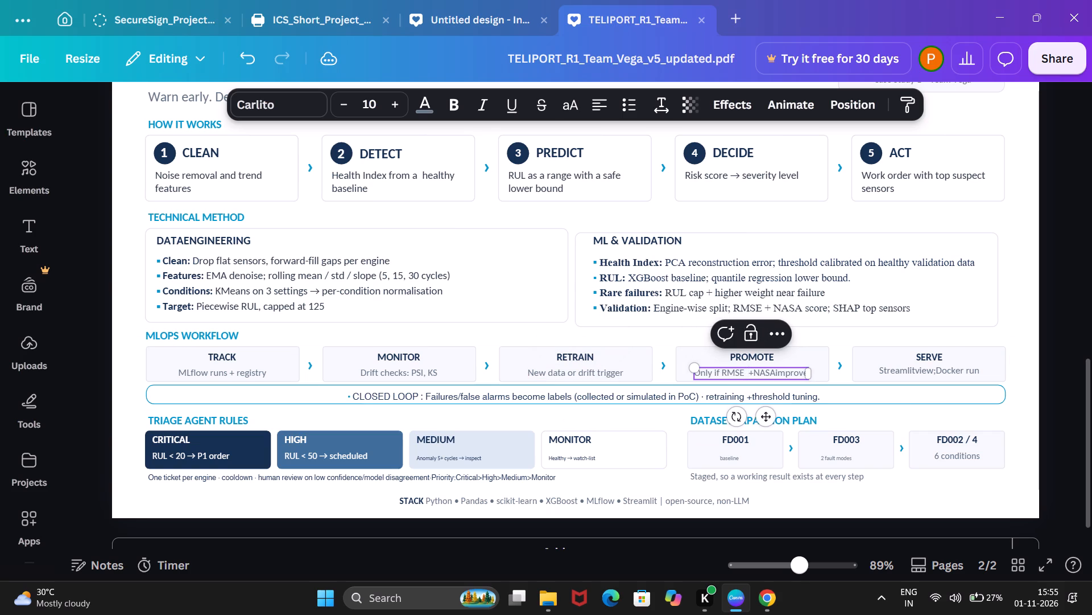
pyautogui.press('BackSpace')
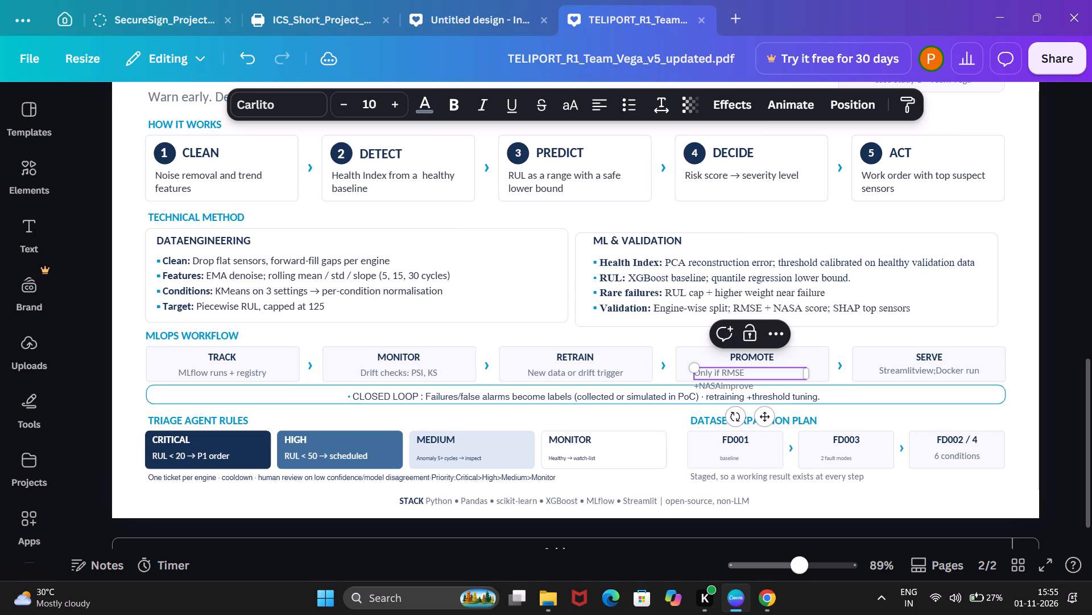
pyautogui.moveTo(808, 373); pyautogui.dragTo(822, 372)
pyautogui.press('Right')
pyautogui.press('Right')
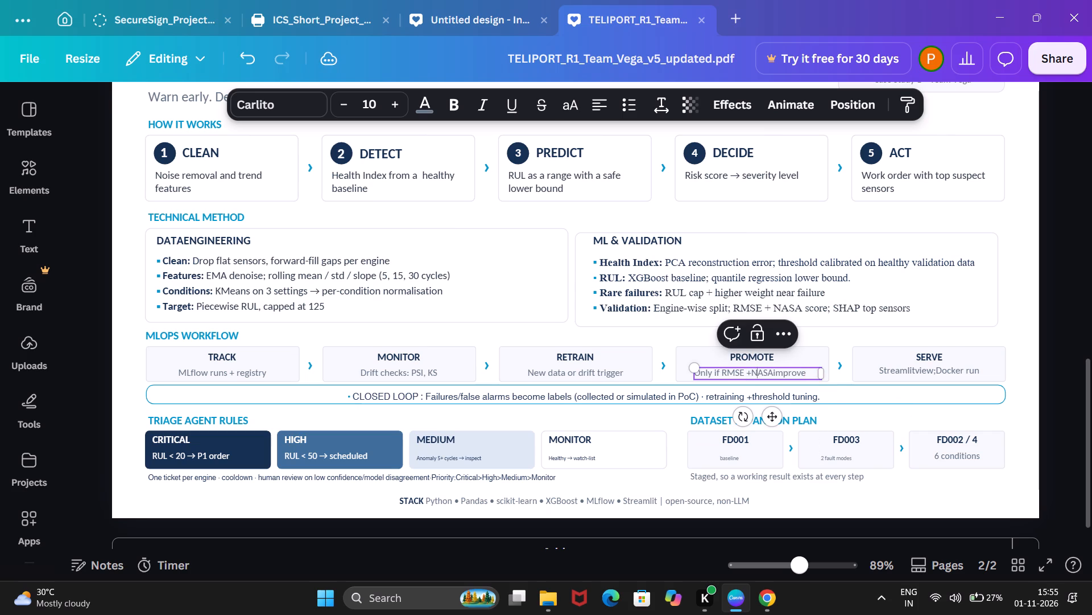
pyautogui.press('Left')
pyautogui.press('space')
pyautogui.press('Right')
pyautogui.press('Right')
pyautogui.press('Right')
pyautogui.press('space')
pyautogui.press('Right')
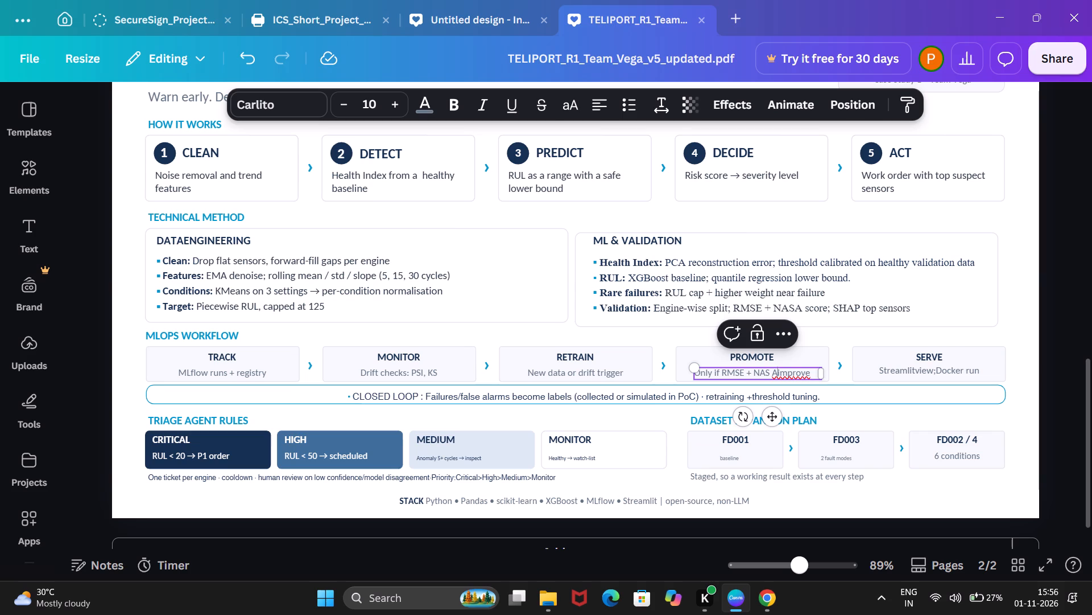
pyautogui.press('BackSpace')
pyautogui.press('BackSpace')
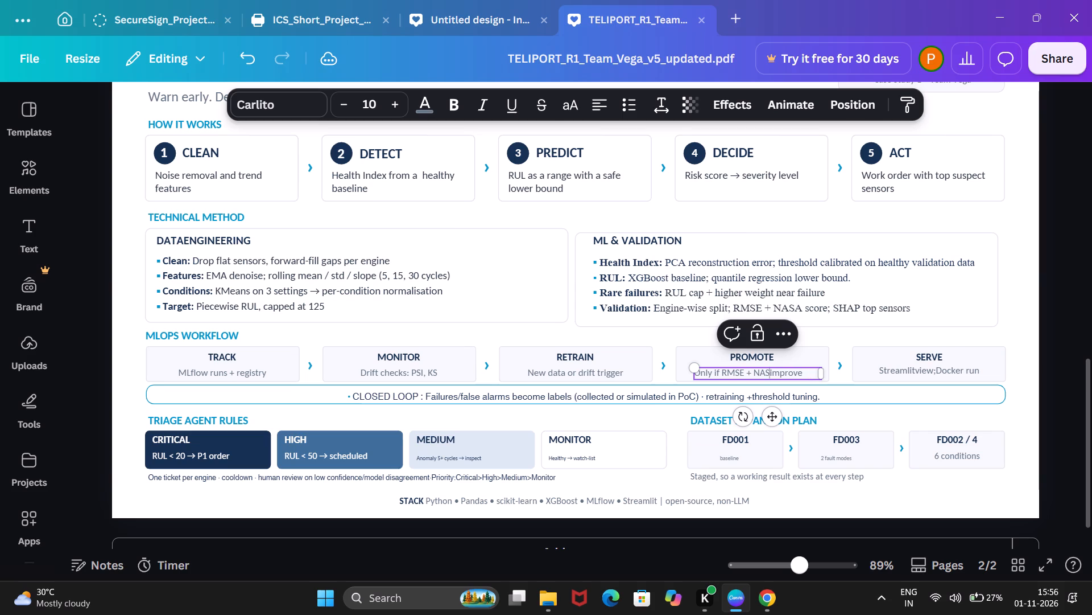
pyautogui.write('A')
pyautogui.press('space')
# Separate "Streamlit" and "view" in the caption under SERVE, widening its text box and recentring it in the card.
pyautogui.click(931, 377)
pyautogui.click(907, 371)
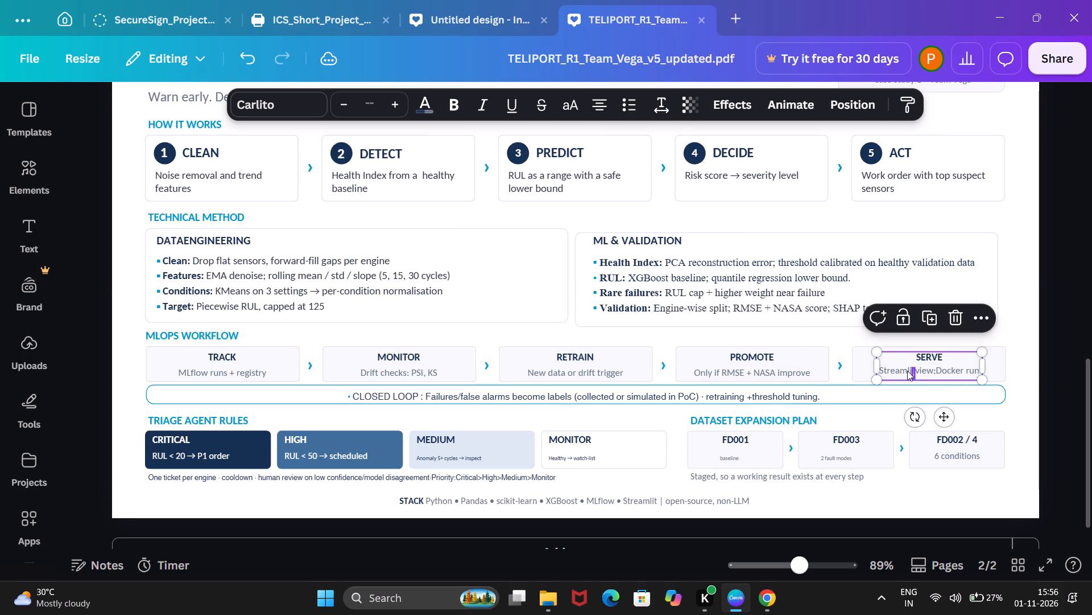
pyautogui.click(907, 371)
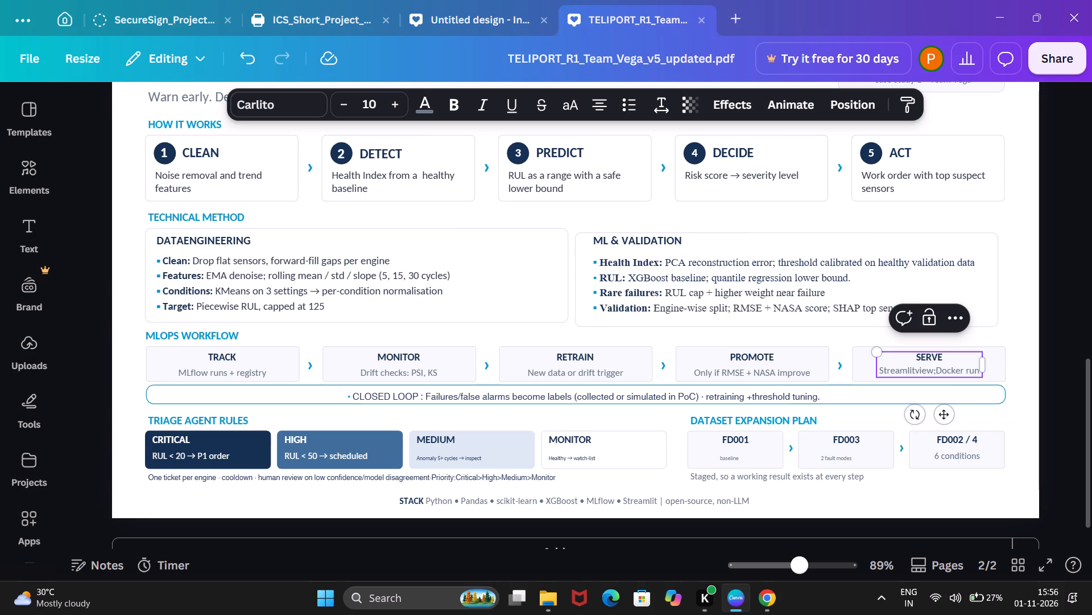
pyautogui.click(915, 368)
pyautogui.press('space')
pyautogui.moveTo(982, 369); pyautogui.dragTo(998, 368)
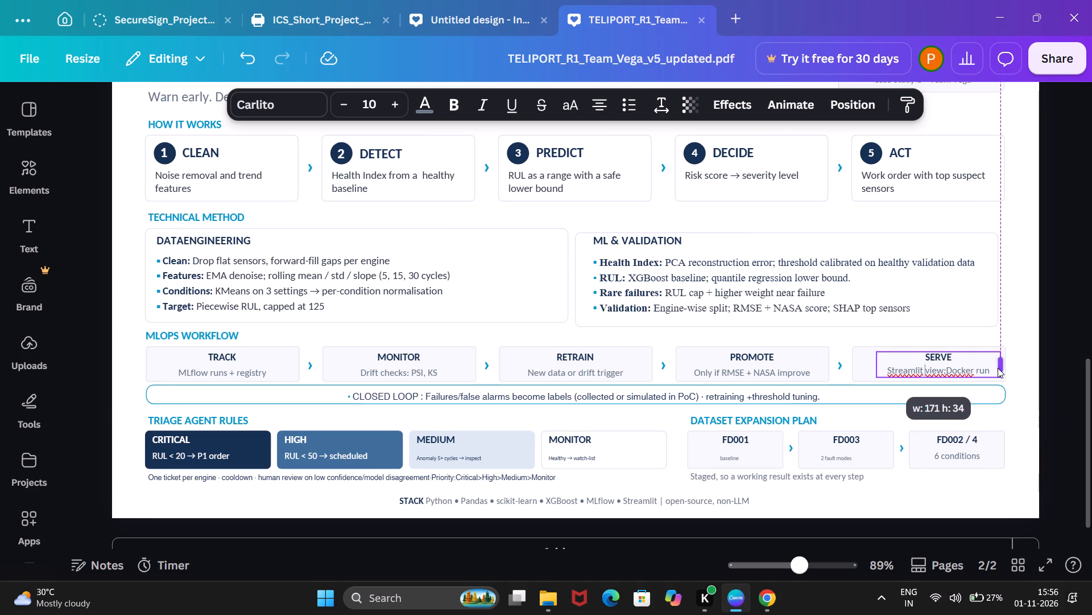
pyautogui.moveTo(998, 368); pyautogui.dragTo(997, 368)
pyautogui.moveTo(956, 374); pyautogui.dragTo(949, 374)
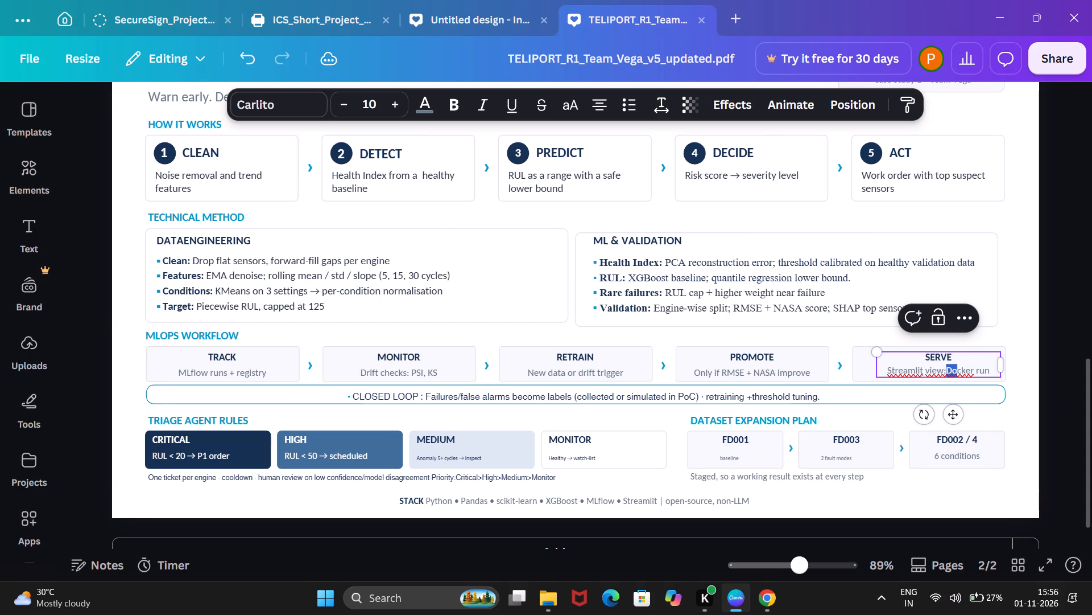
pyautogui.moveTo(949, 374); pyautogui.dragTo(948, 373)
pyautogui.click(1023, 371)
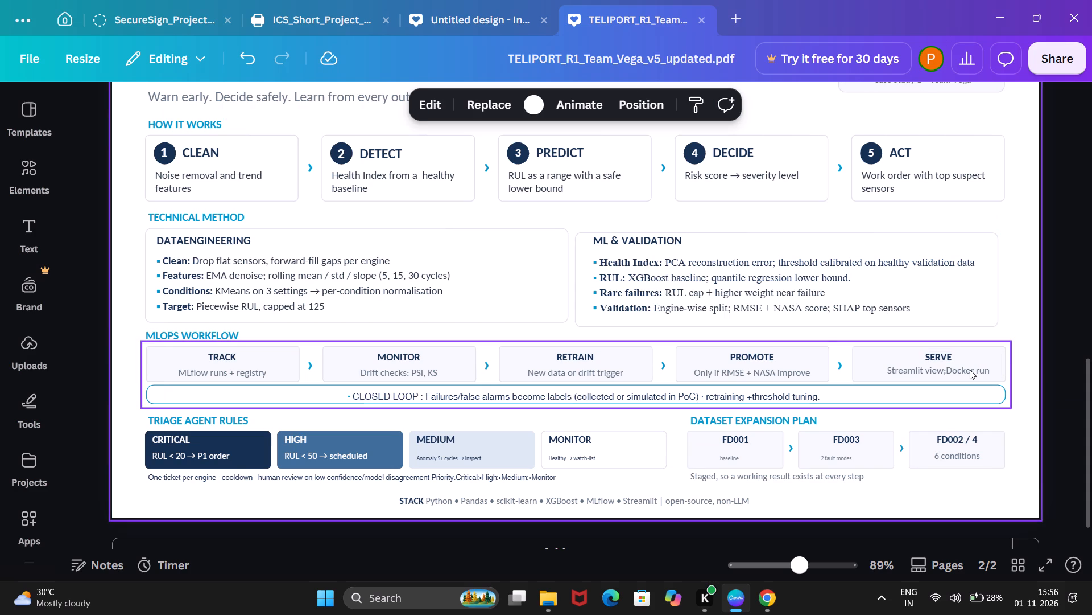
pyautogui.moveTo(970, 370); pyautogui.dragTo(959, 370)
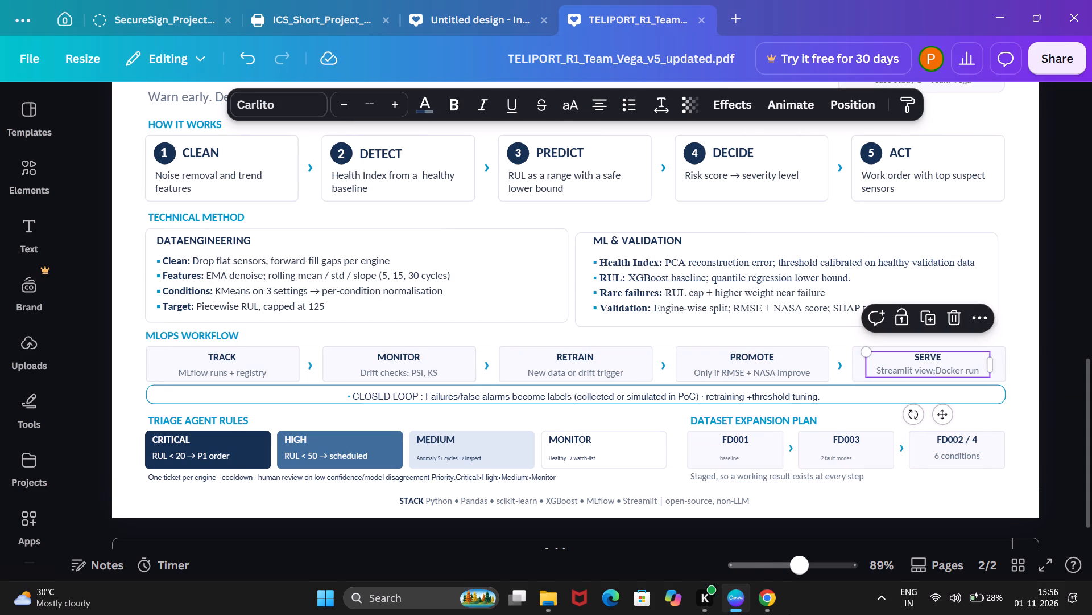
# Check the SERVE caption against the PDF in Chrome, and add the missing space so it reads "Streamlit view; Docker run".
pyautogui.click(772, 605)
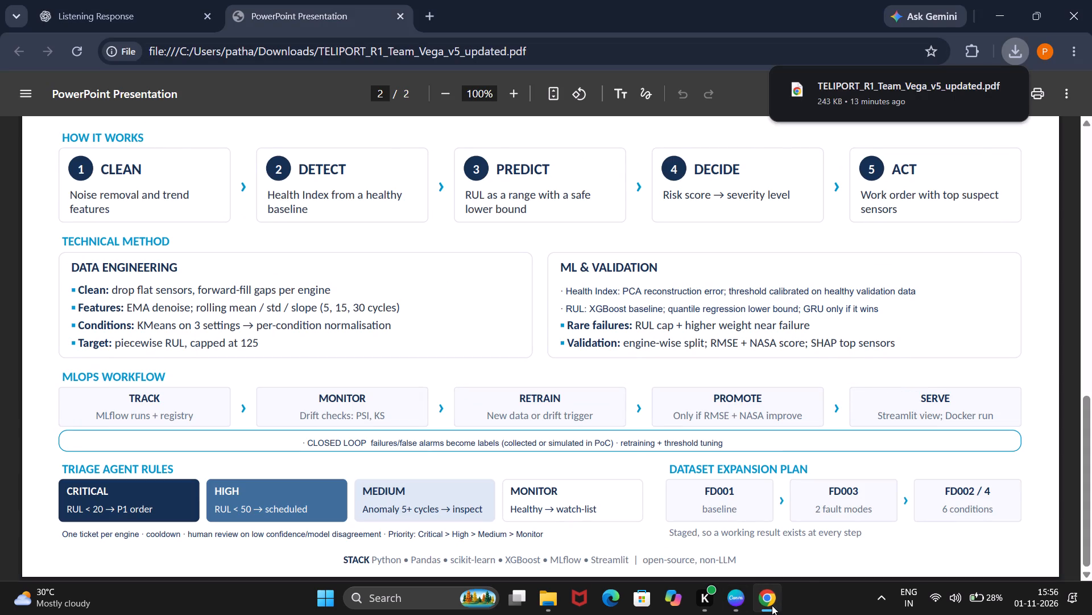
pyautogui.click(733, 610)
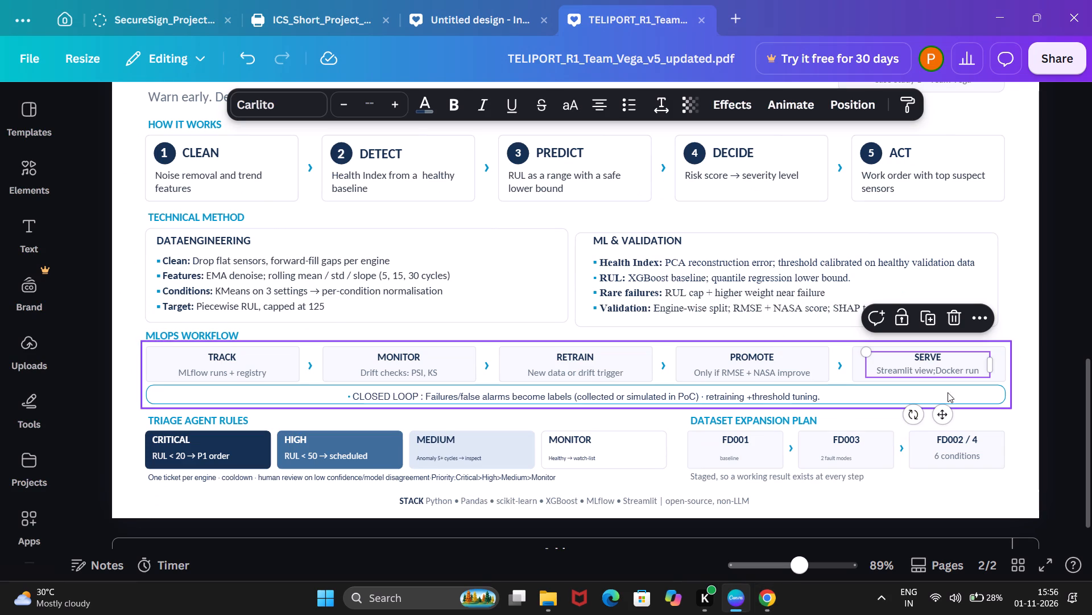
pyautogui.click(929, 370)
pyautogui.click(930, 370)
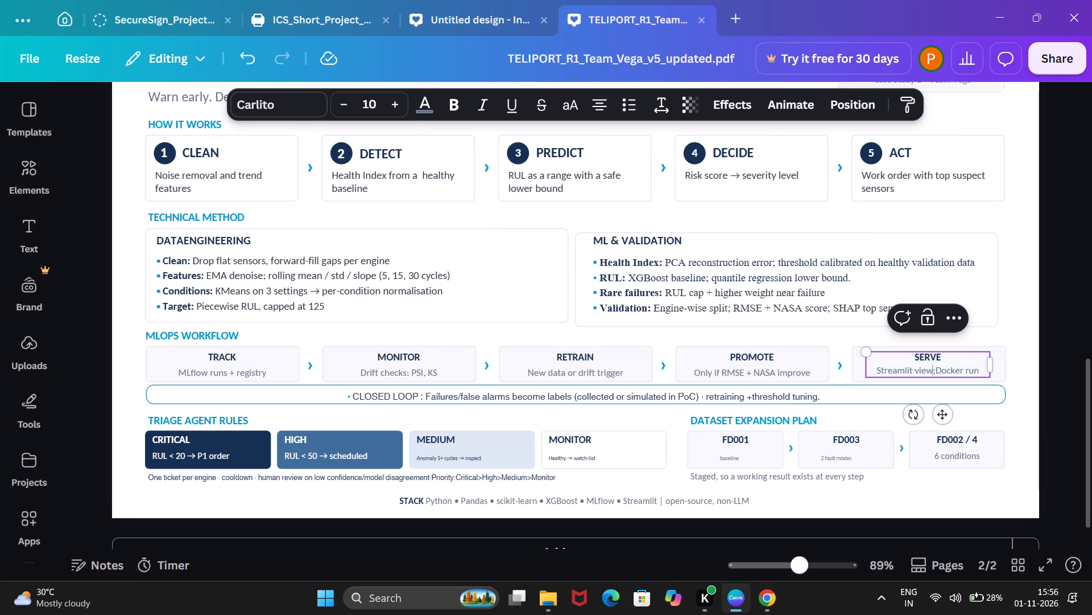
pyautogui.click(934, 370)
pyautogui.press('space')
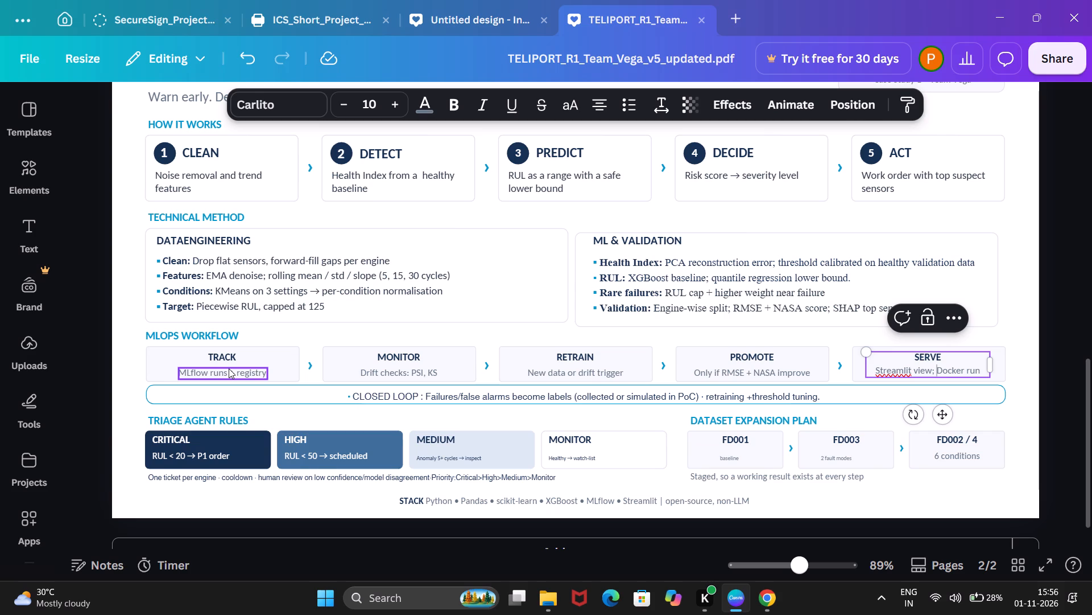
# Enlarge the "Anomaly 5+ cycles → inspect" caption to font size 13.5 and raise it slightly within the MEDIUM card.
pyautogui.scroll(-1, 307, 410)
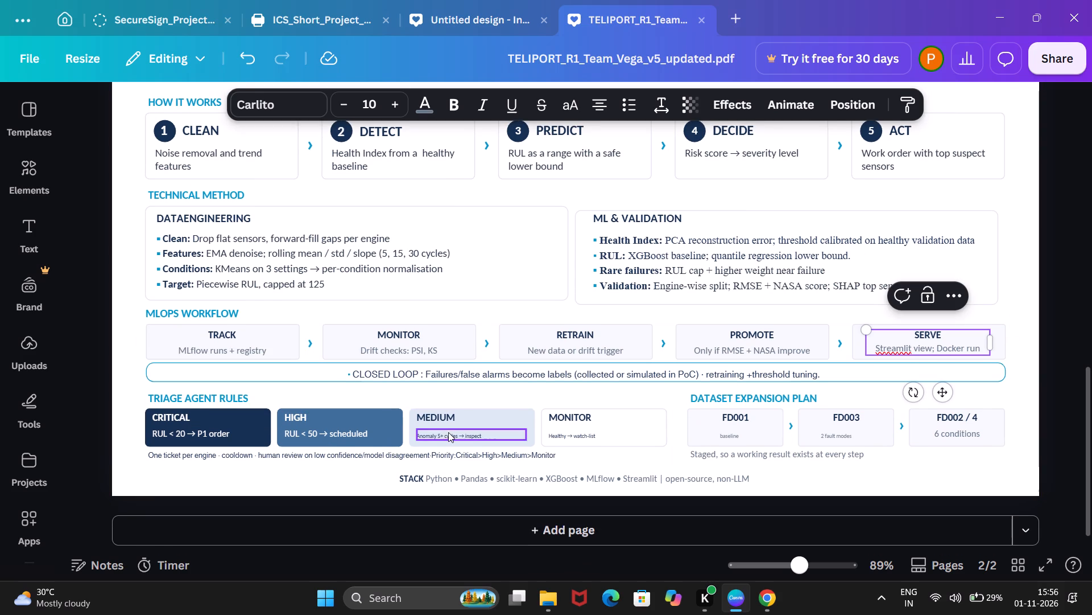
pyautogui.click(448, 432)
pyautogui.click(398, 100)
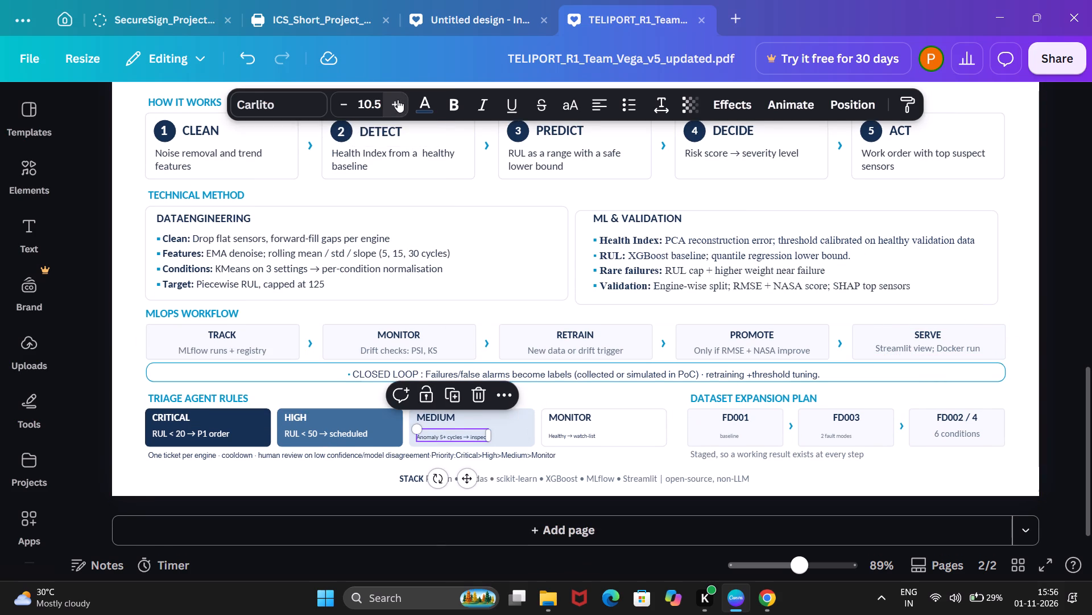
pyautogui.click(398, 100)
pyautogui.click(398, 100)
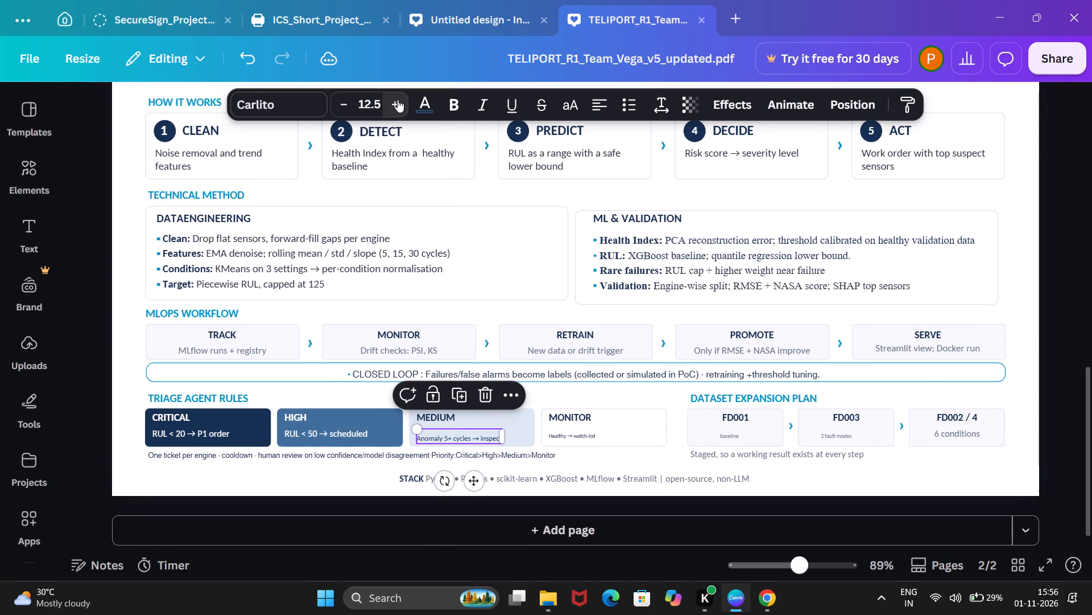
pyautogui.click(398, 100)
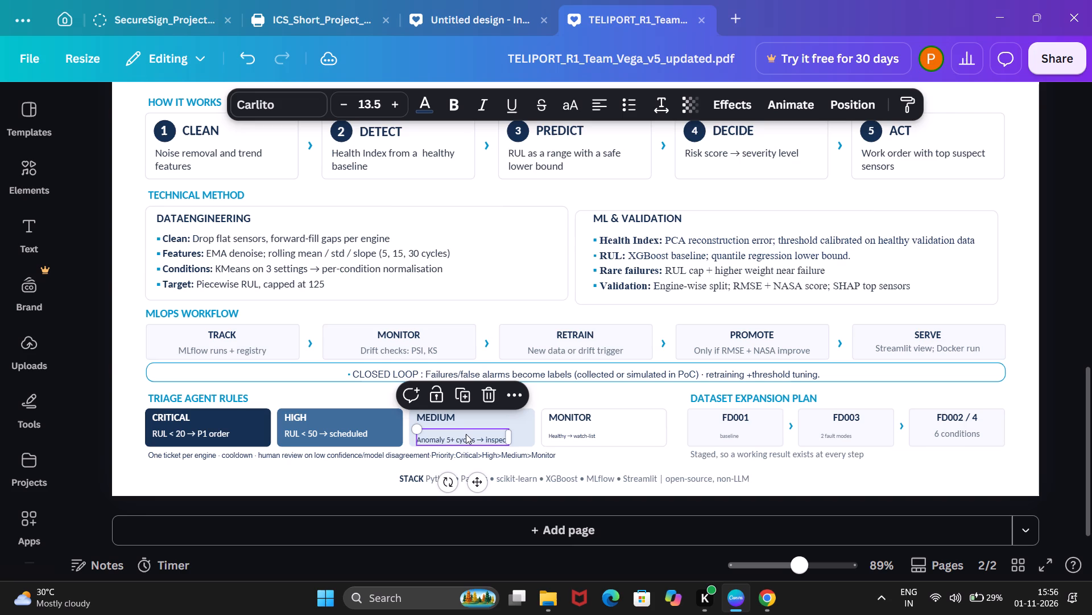
pyautogui.click(466, 434)
pyautogui.click(487, 418)
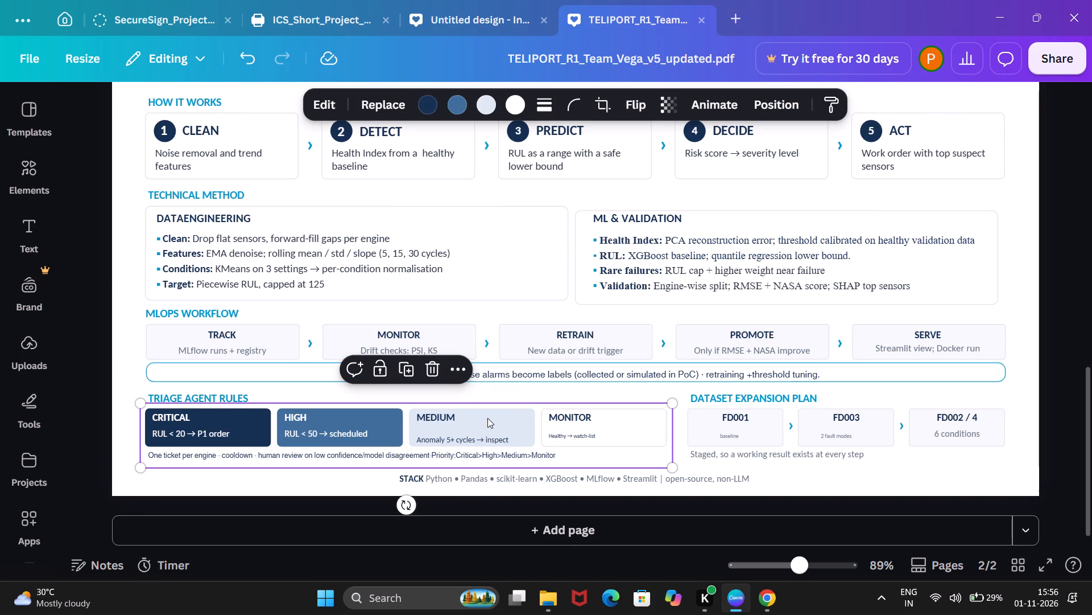
pyautogui.moveTo(470, 438); pyautogui.dragTo(471, 434)
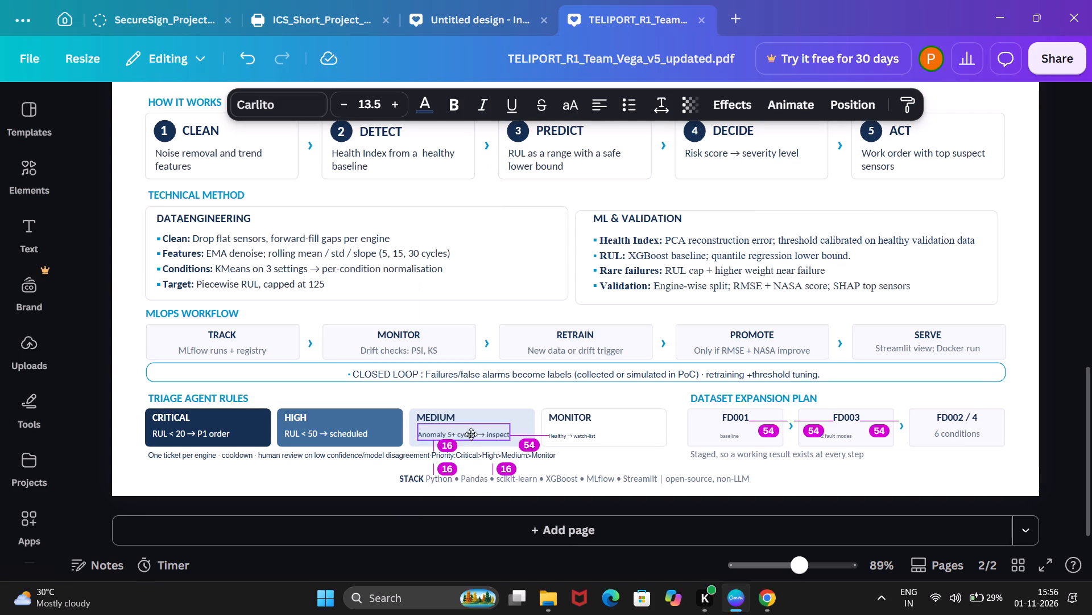
pyautogui.moveTo(471, 434); pyautogui.dragTo(470, 433)
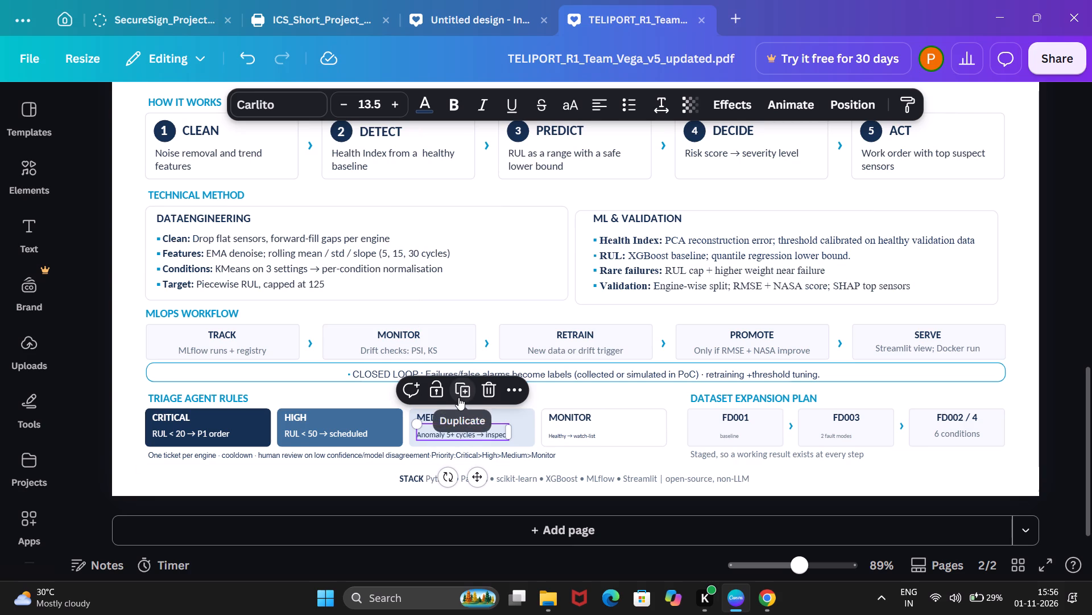
pyautogui.click(561, 385)
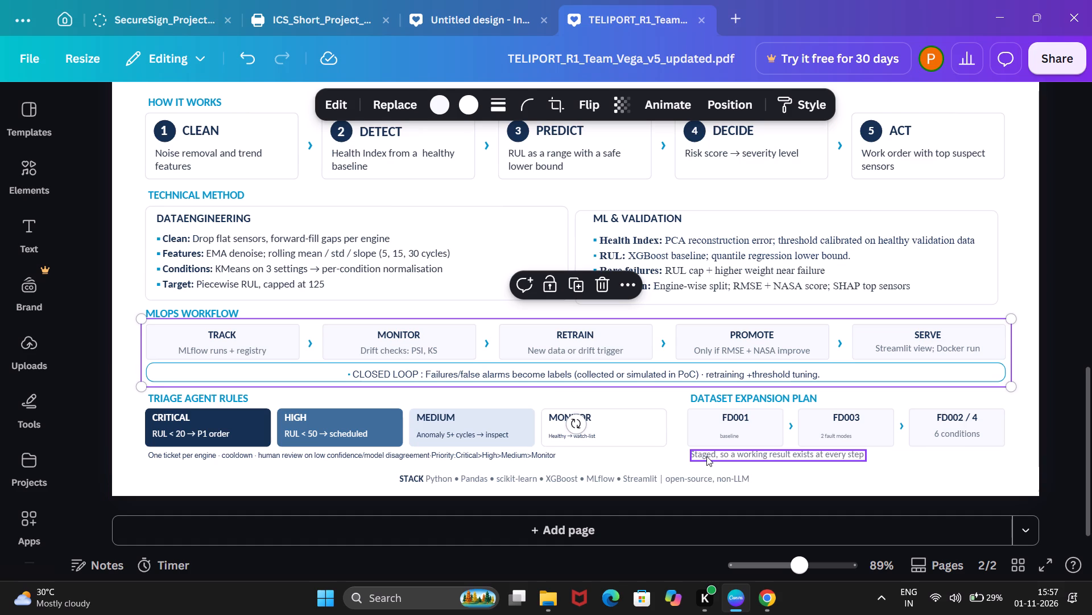
# Set the "baseline" caption to font size 15.5, raise it within its card and lower the FD001 heading slightly.
pyautogui.click(731, 430)
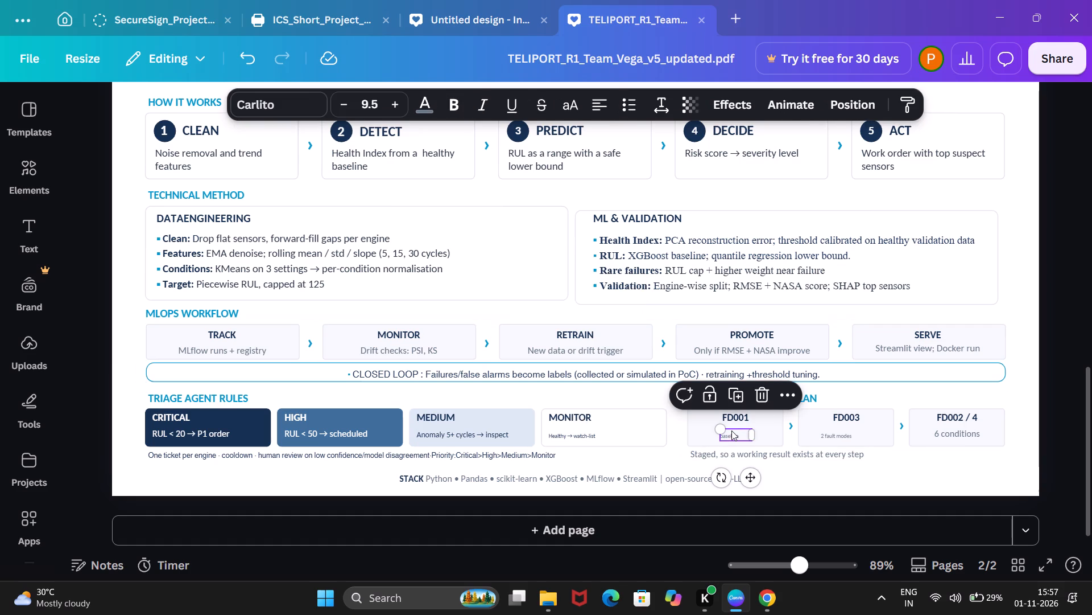
pyautogui.tripleClick(396, 104)
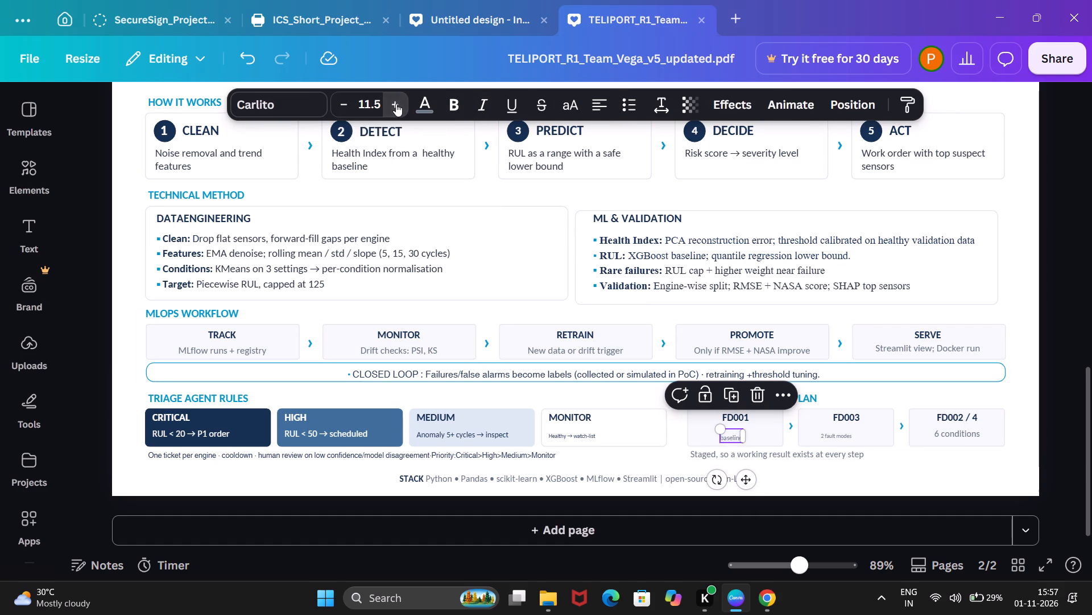
pyautogui.tripleClick(396, 104)
pyautogui.click(396, 104)
pyautogui.doubleClick(396, 104)
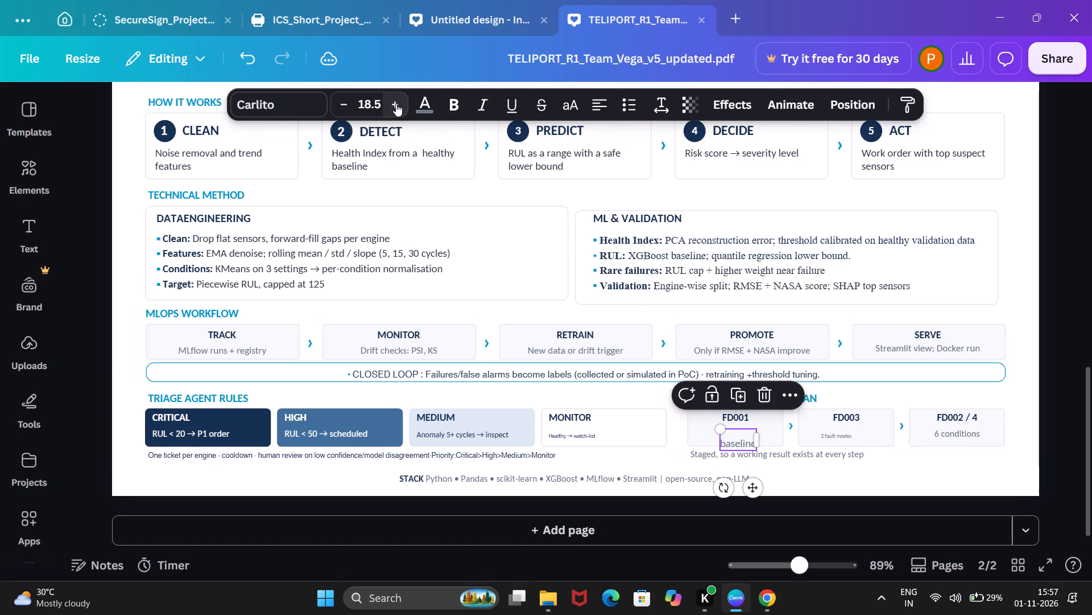
pyautogui.click(347, 108)
pyautogui.click(347, 108)
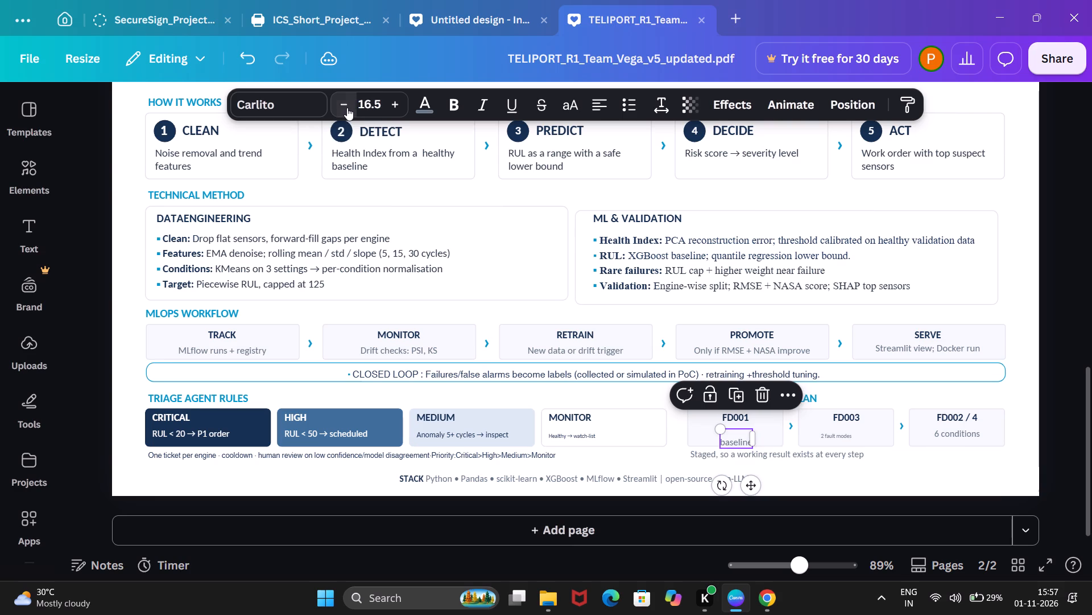
pyautogui.click(347, 108)
pyautogui.click(855, 491)
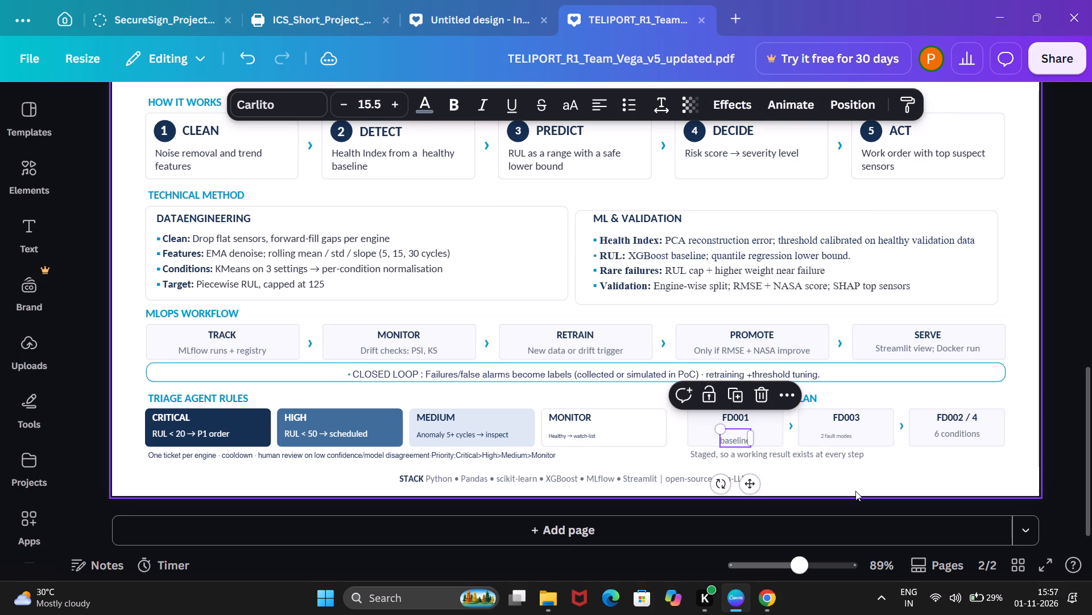
pyautogui.click(734, 444)
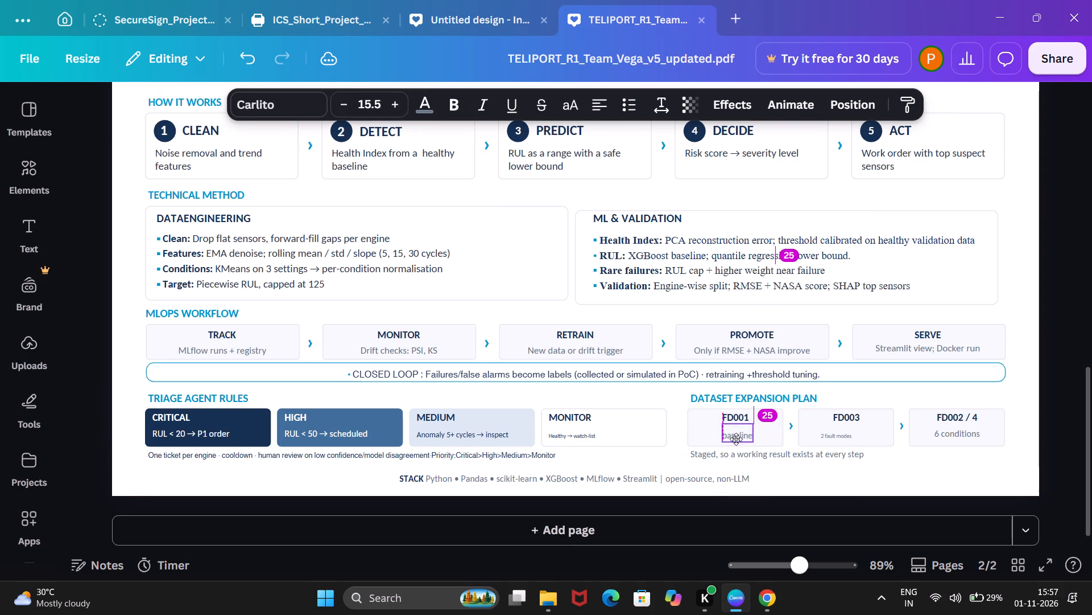
pyautogui.click(741, 419)
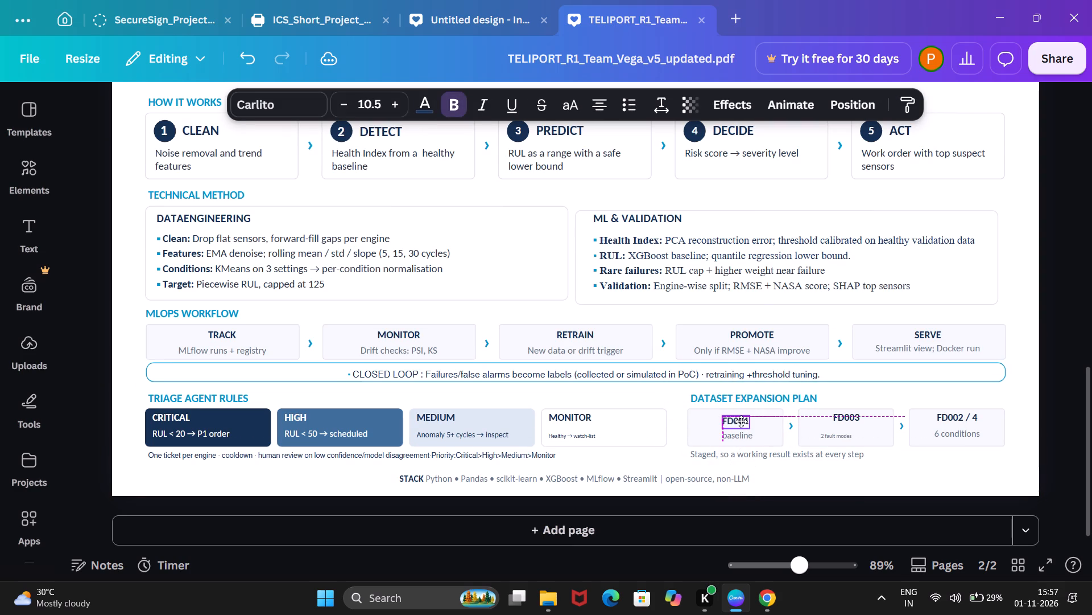
pyautogui.click(741, 436)
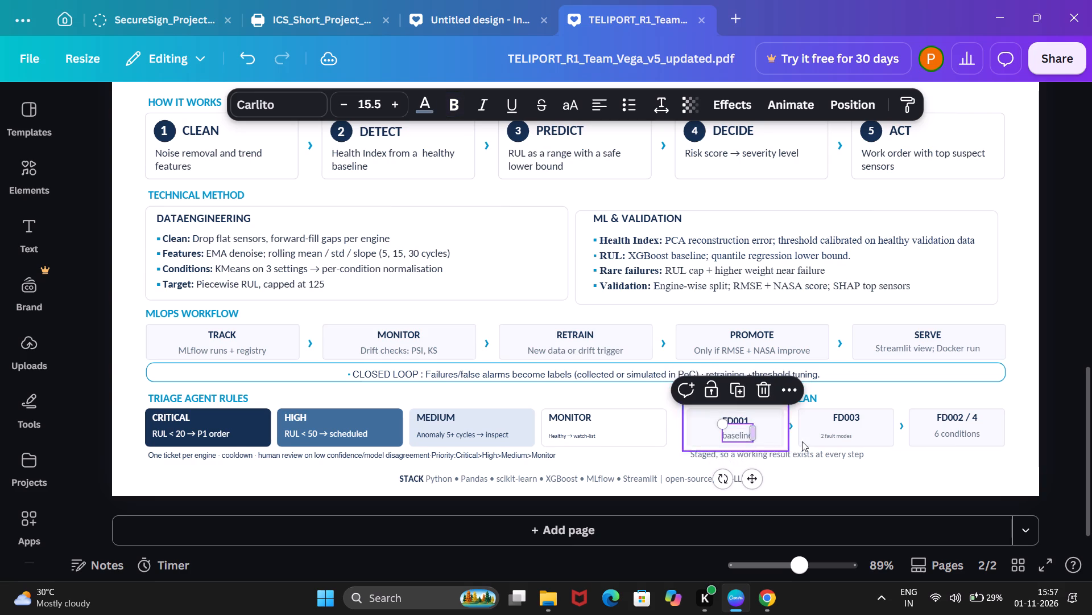
# Set the "2 fault modes" caption to font size 15.5, centre it in its card and align the FD003 heading with FD001.
pyautogui.click(850, 434)
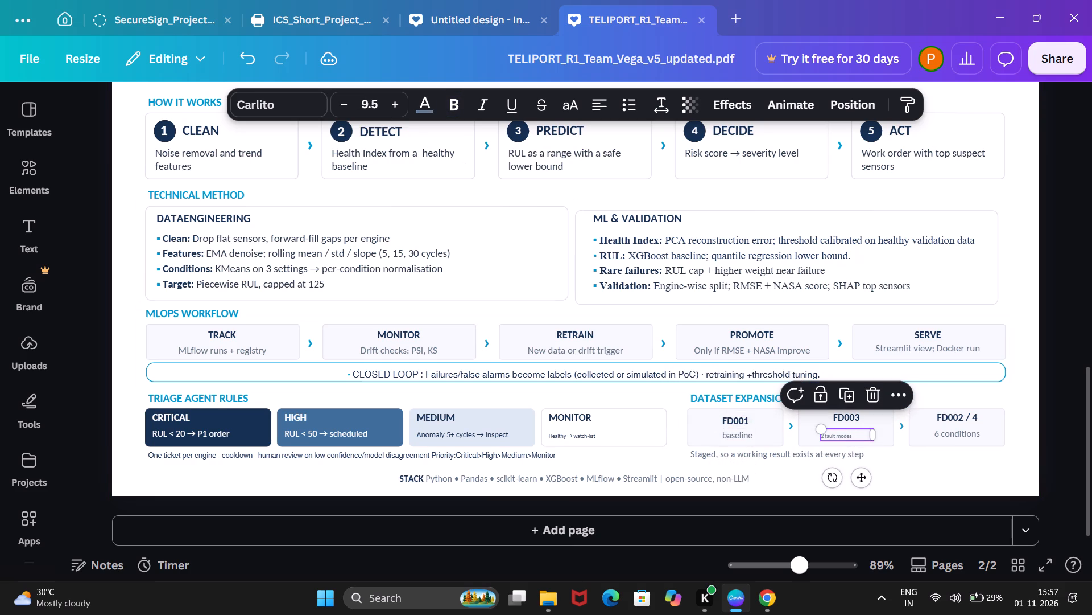
pyautogui.tripleClick(390, 108)
pyautogui.doubleClick(390, 108)
pyautogui.click(390, 108)
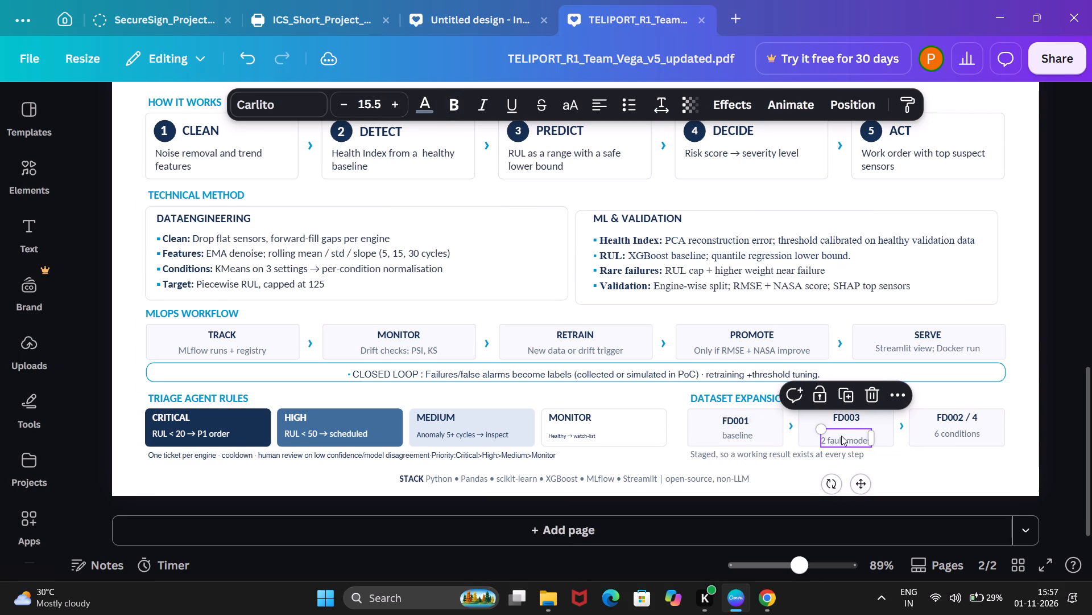
pyautogui.click(891, 465)
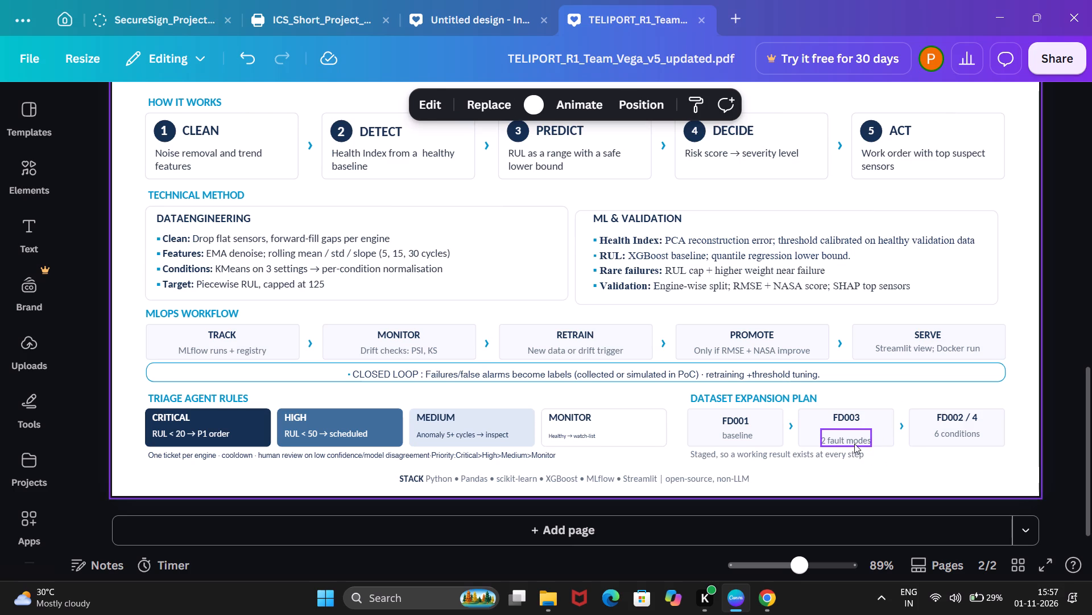
pyautogui.moveTo(854, 444); pyautogui.dragTo(857, 438)
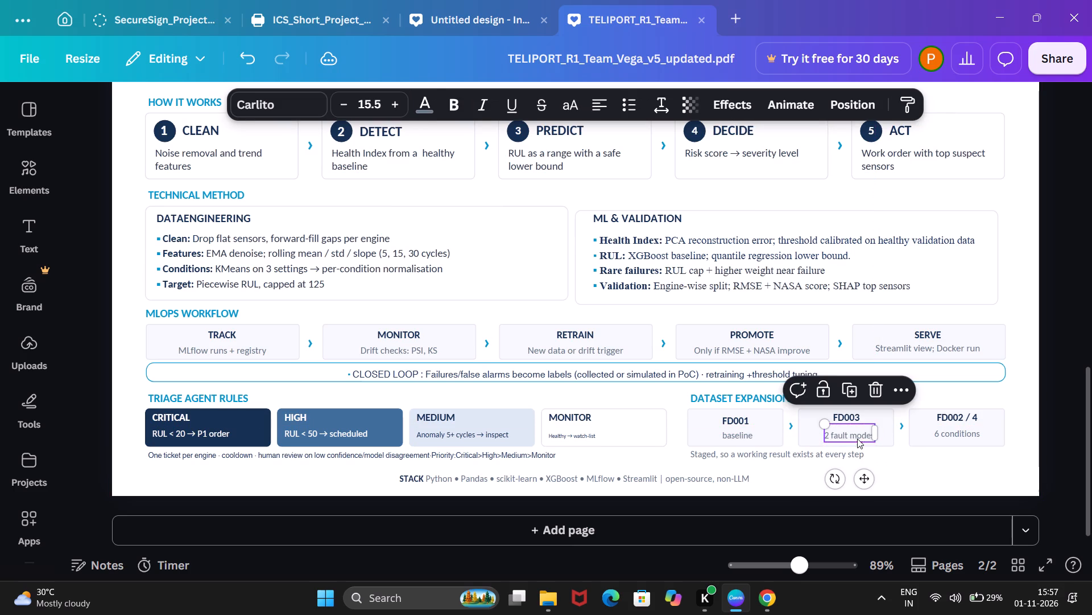
pyautogui.click(853, 421)
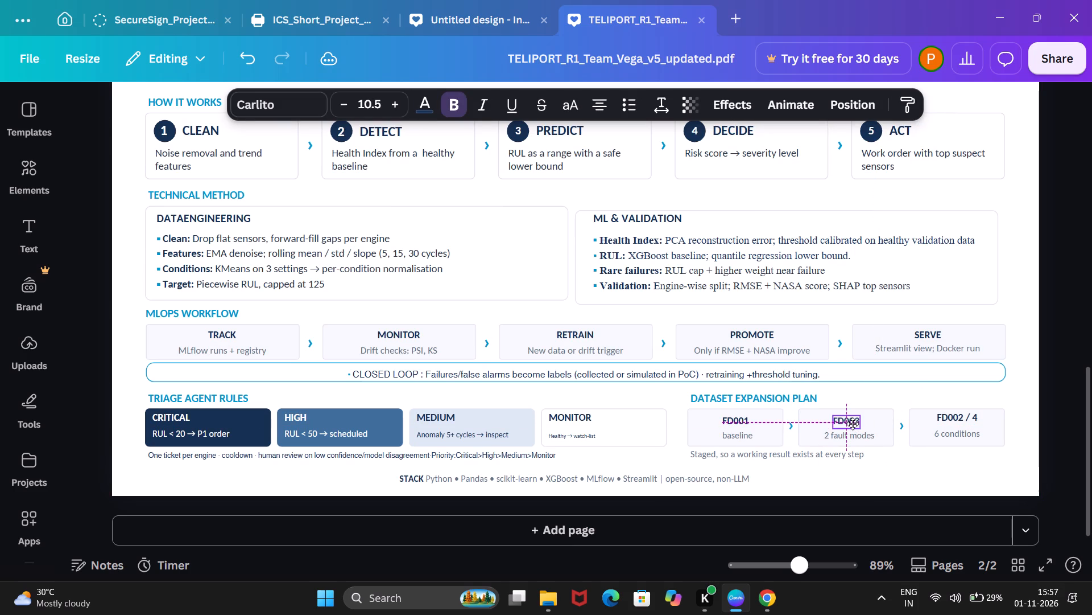
# Align the FD002 / 4 heading with FD003, set the "6 conditions" caption to font size 10.5 and centre it in its card.
pyautogui.click(967, 421)
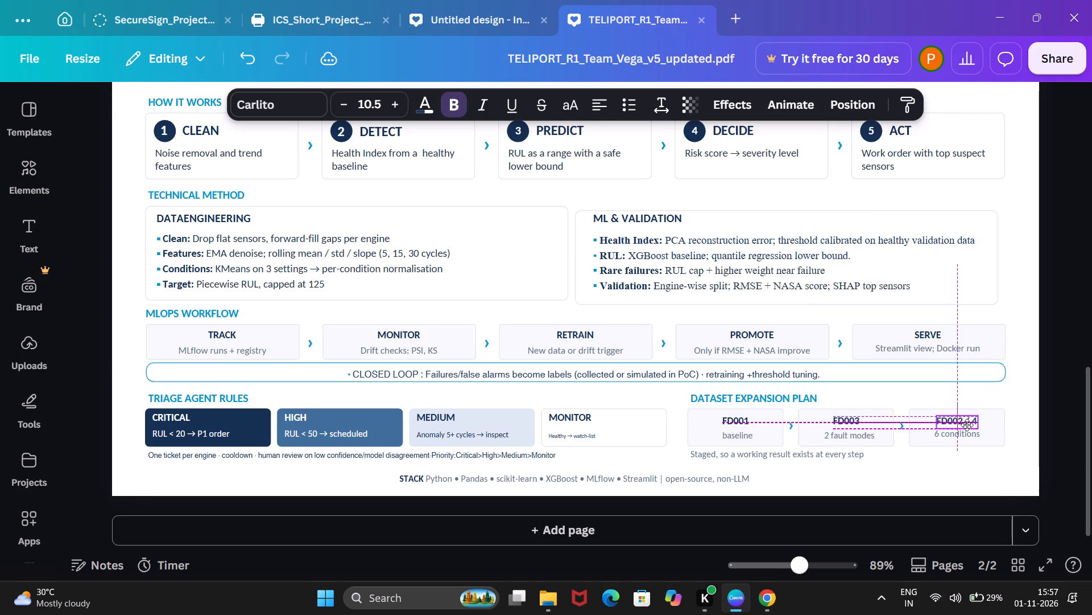
pyautogui.click(966, 438)
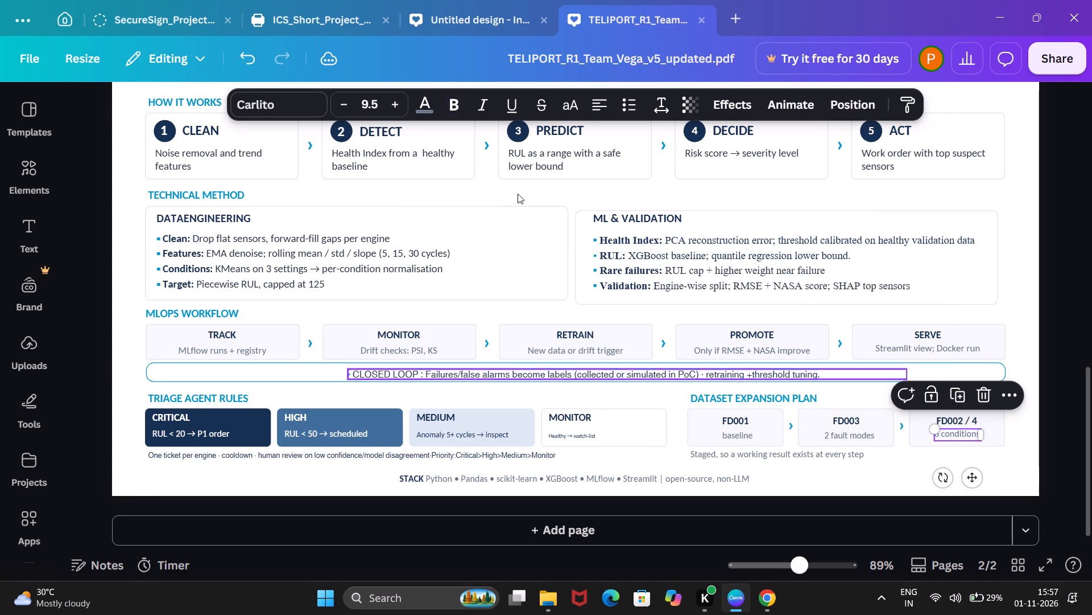
pyautogui.click(401, 97)
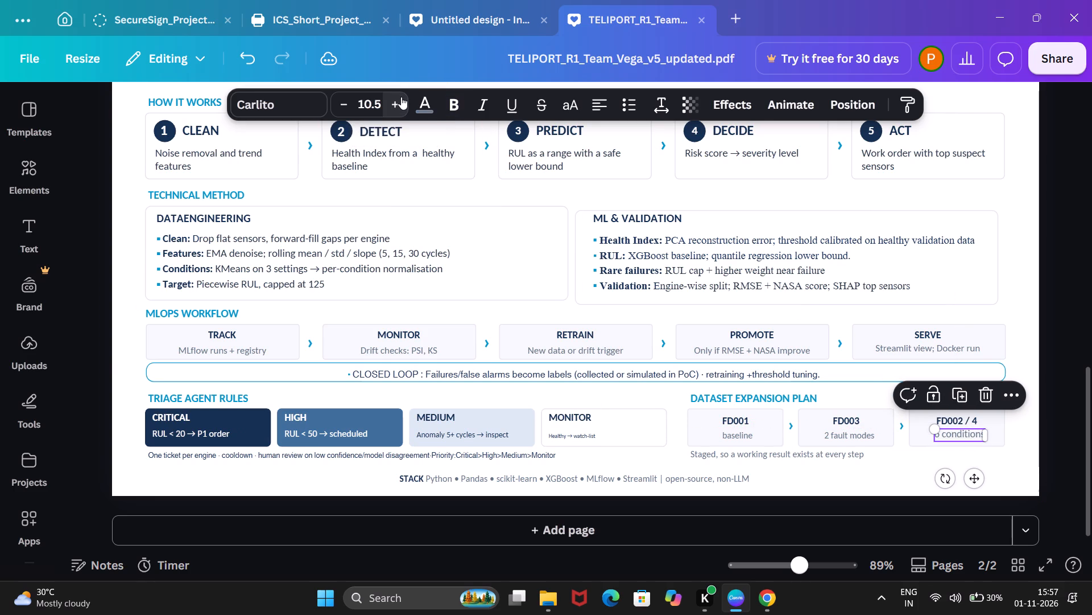
pyautogui.click(401, 97)
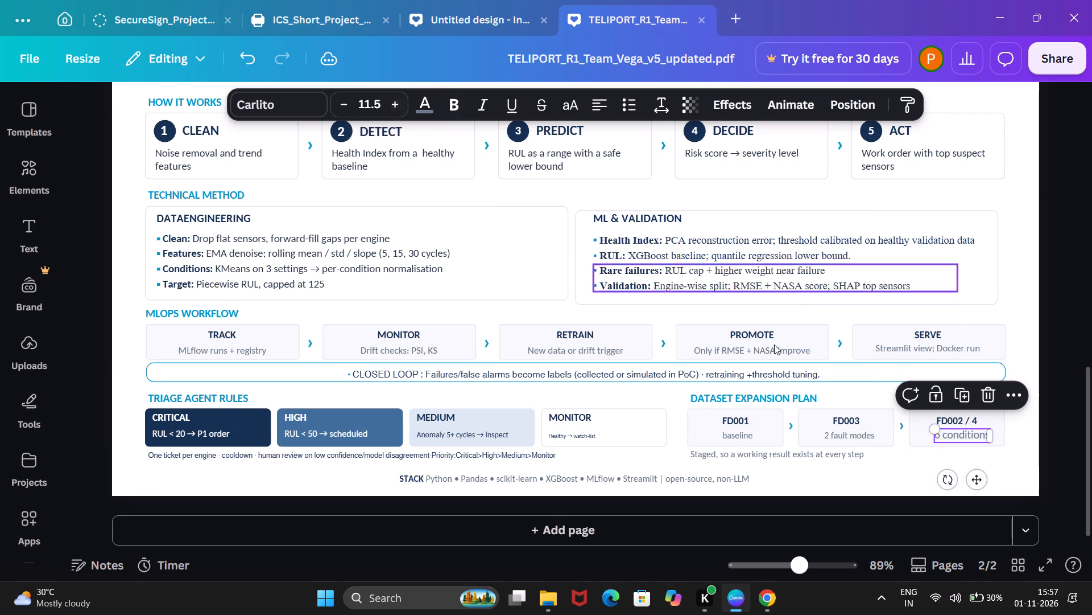
pyautogui.click(346, 101)
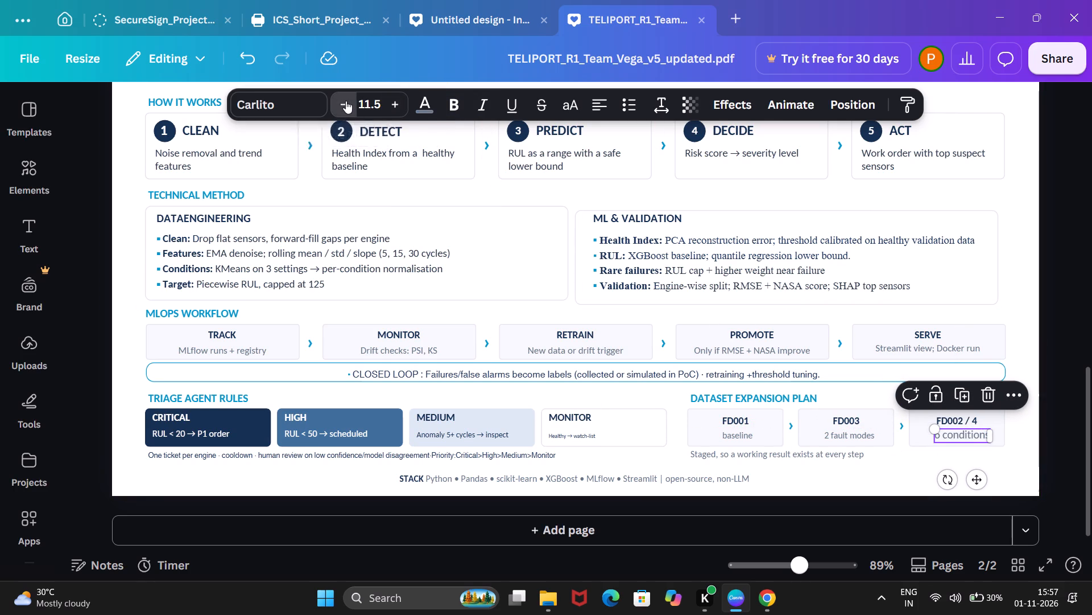
pyautogui.click(346, 101)
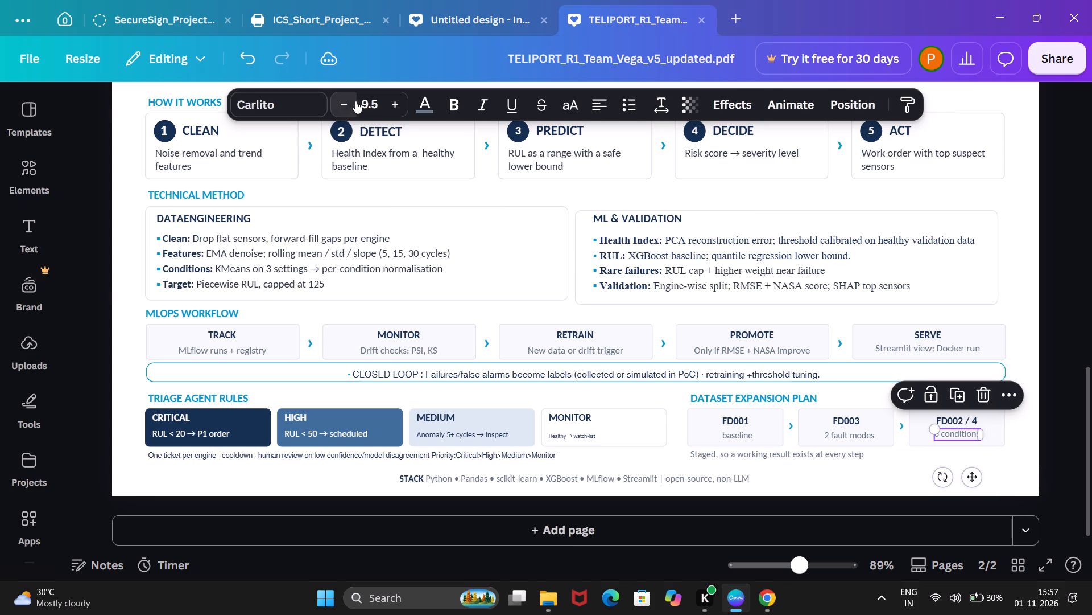
pyautogui.click(380, 101)
pyautogui.click(389, 101)
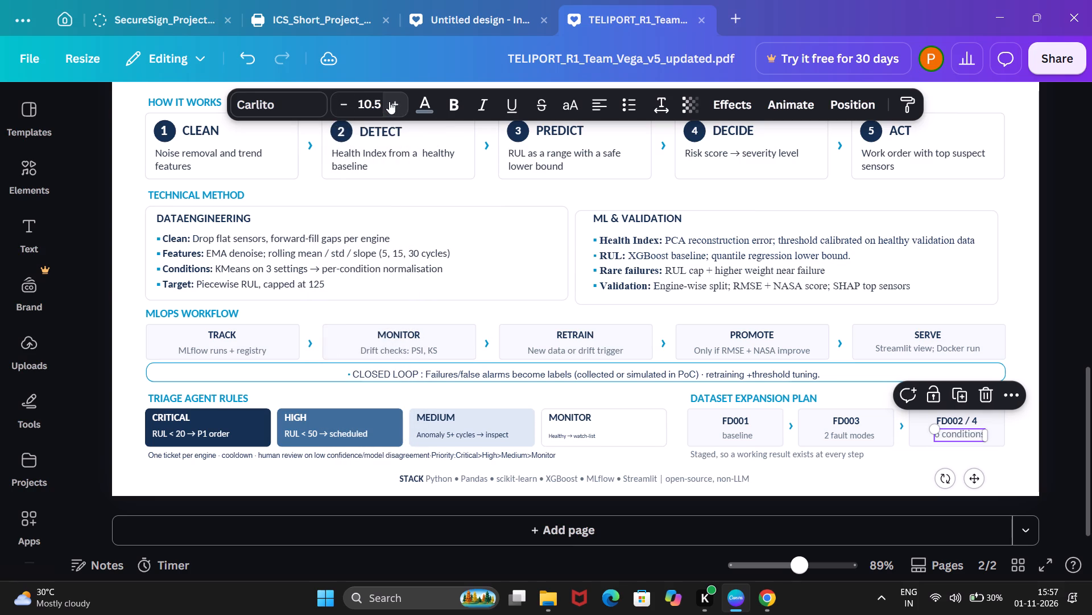
pyautogui.click(832, 486)
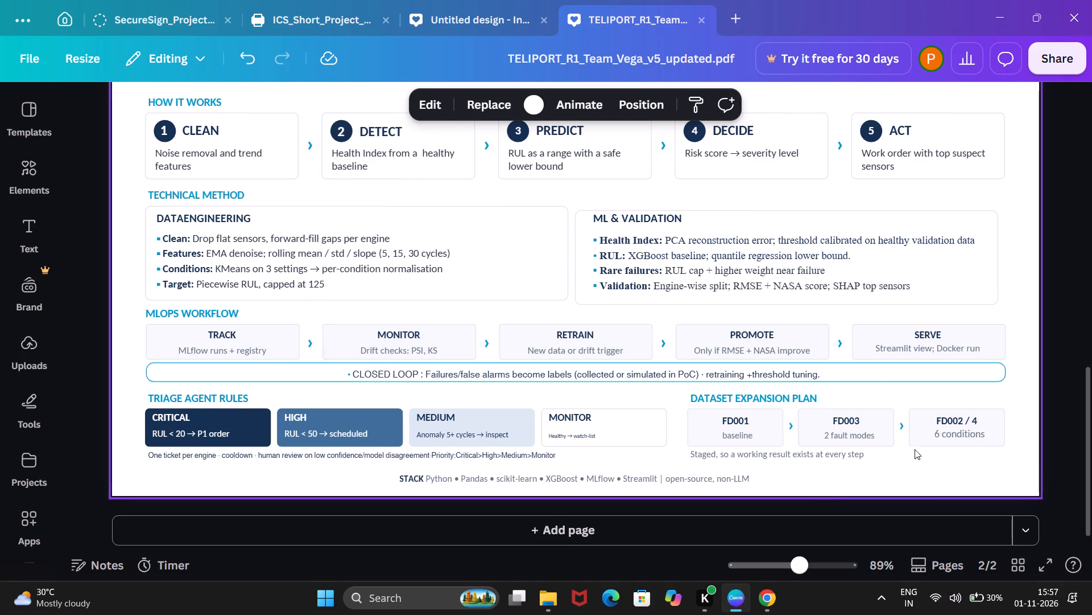
pyautogui.click(956, 438)
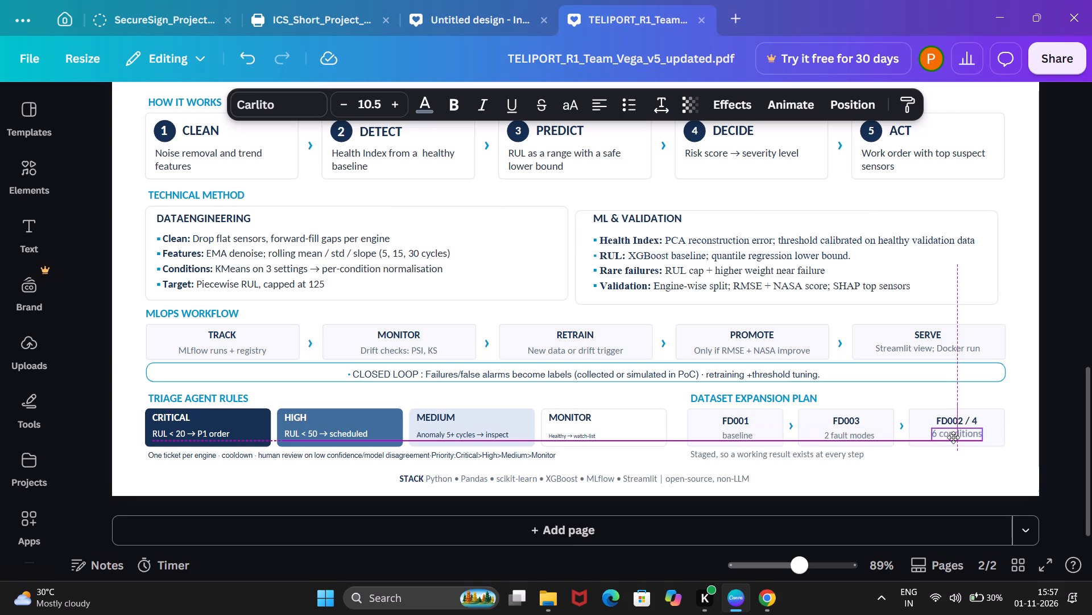
pyautogui.click(930, 459)
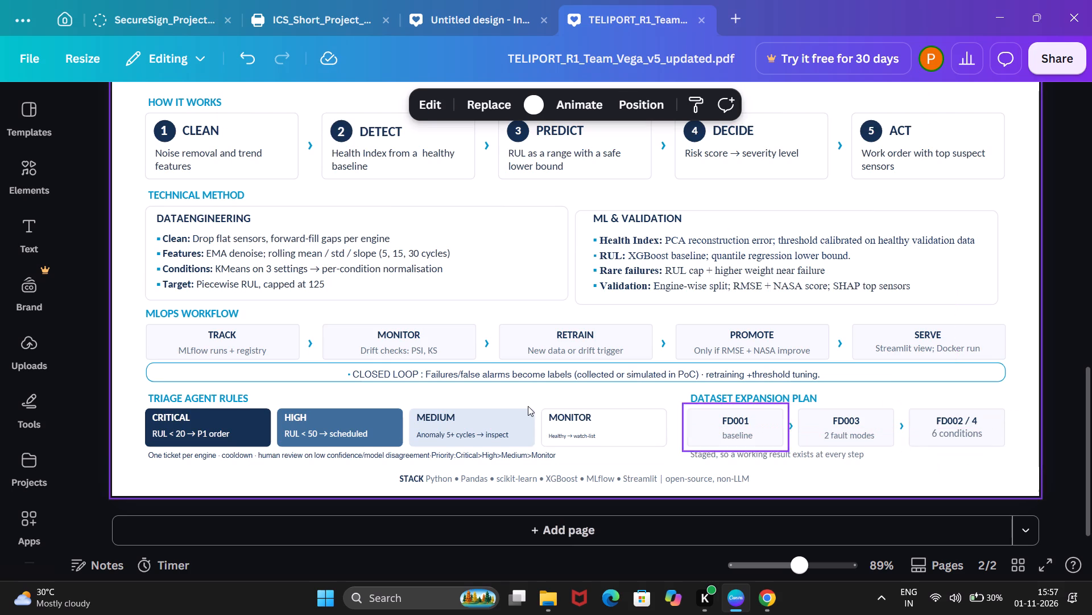
# Compare the CRITICAL, HIGH and MEDIUM captions, and set the "Anomaly 5+ cycles → inspect" caption to font size 14.5.
pyautogui.click(471, 437)
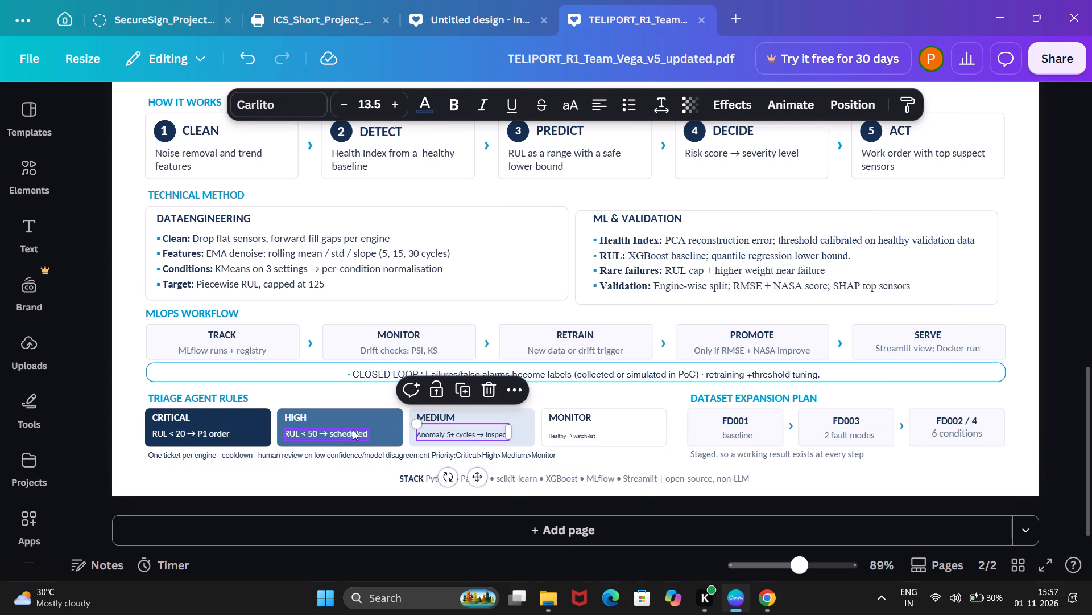
pyautogui.click(351, 432)
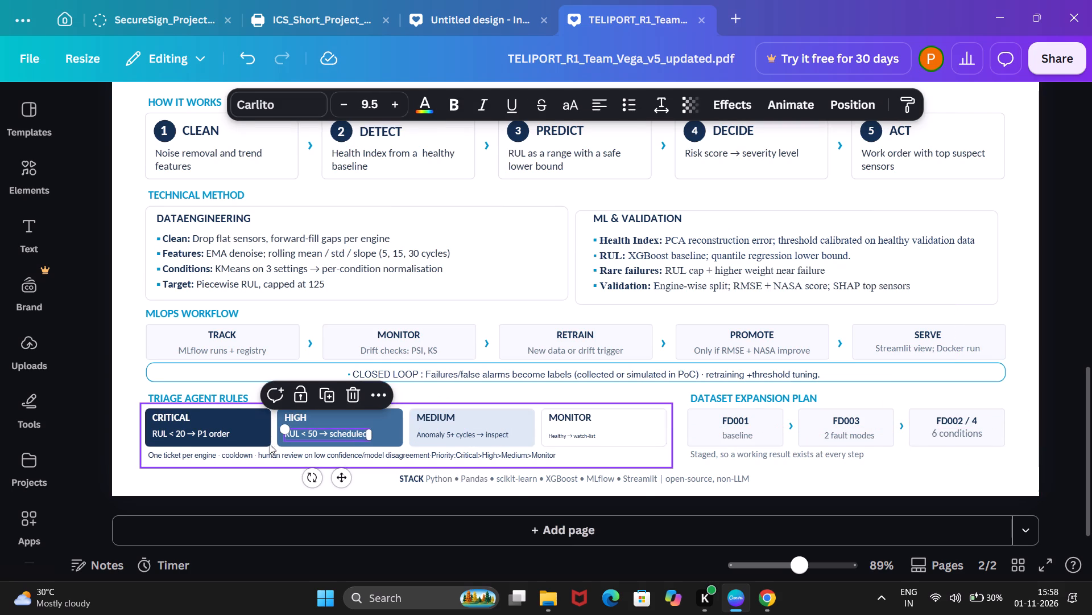
pyautogui.click(225, 434)
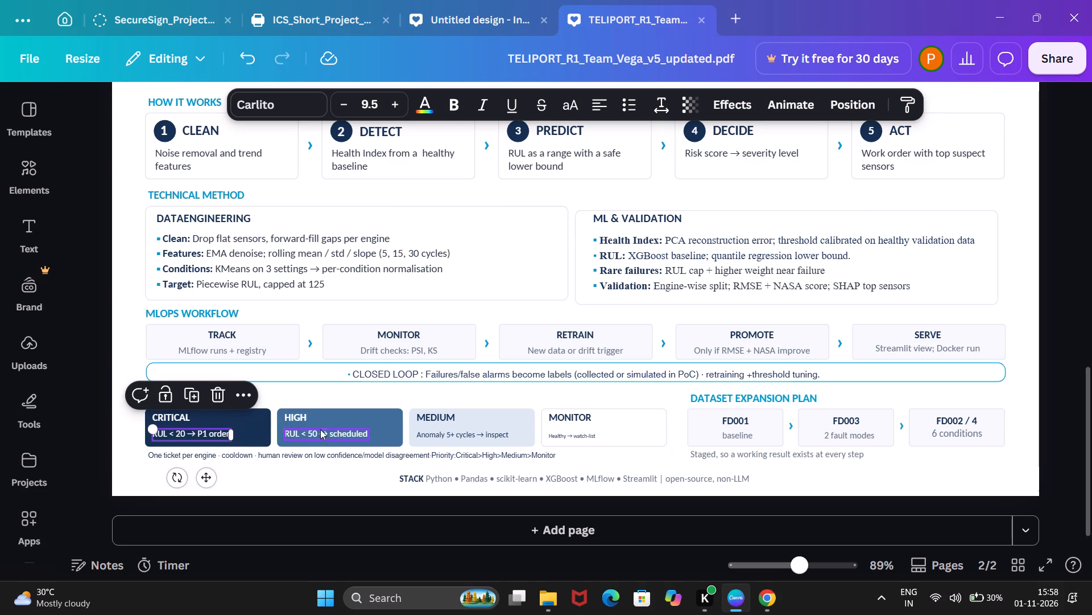
pyautogui.click(324, 429)
pyautogui.click(455, 436)
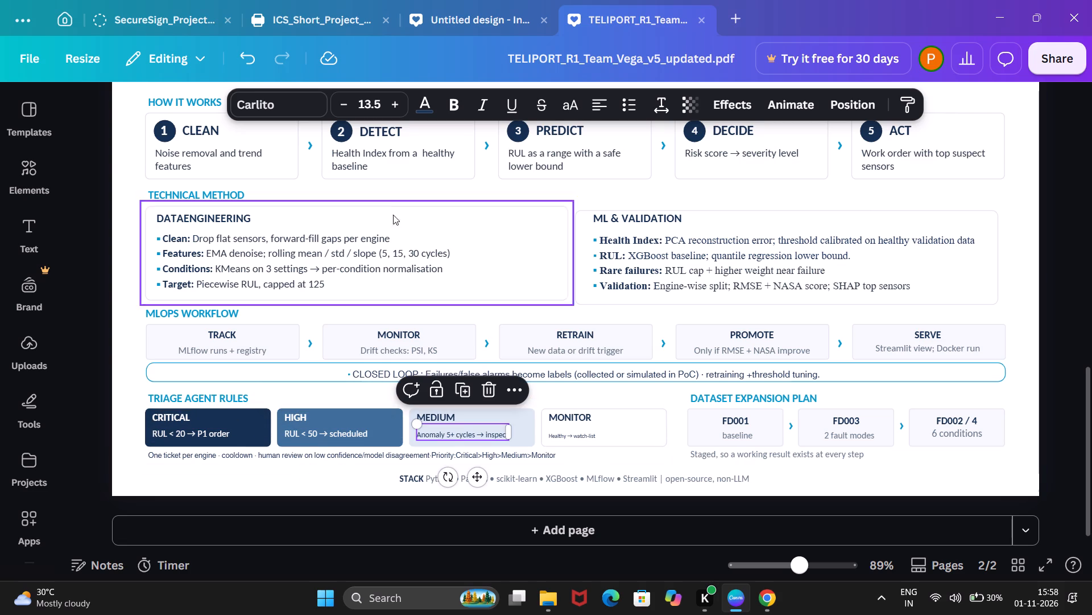
pyautogui.click(402, 104)
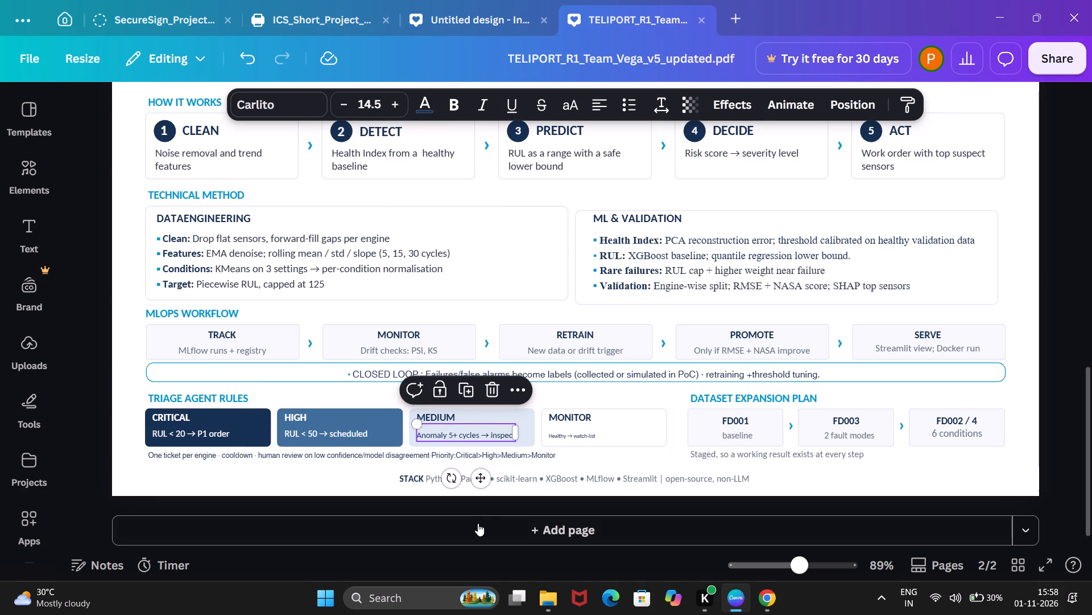
# Set the "Healthy → watch-list" caption to font size 15.5 and raise it slightly within the MONITOR card.
pyautogui.click(557, 441)
pyautogui.click(557, 438)
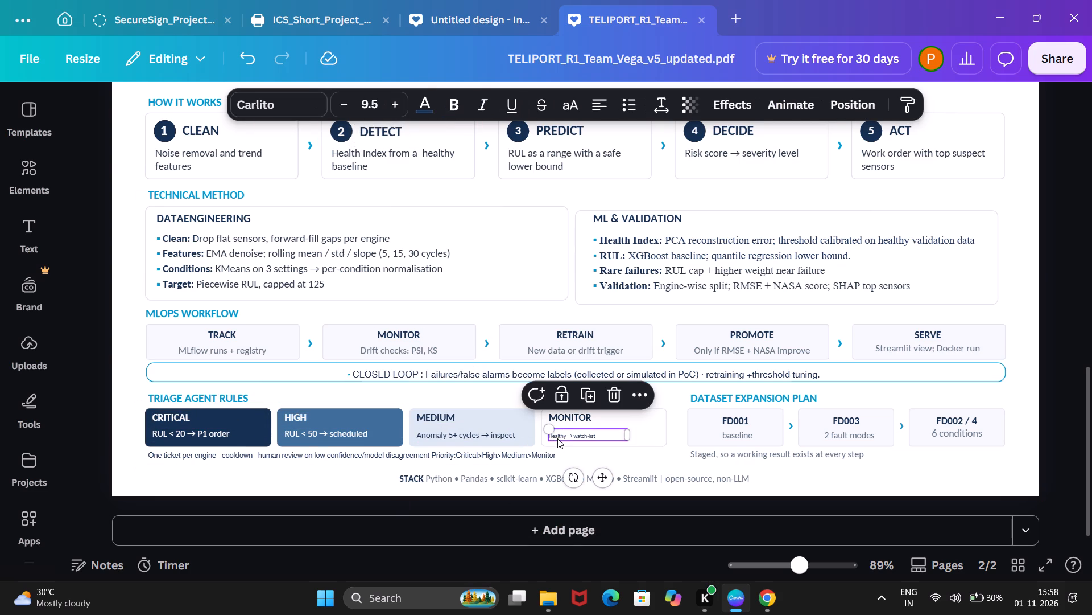
pyautogui.click(201, 440)
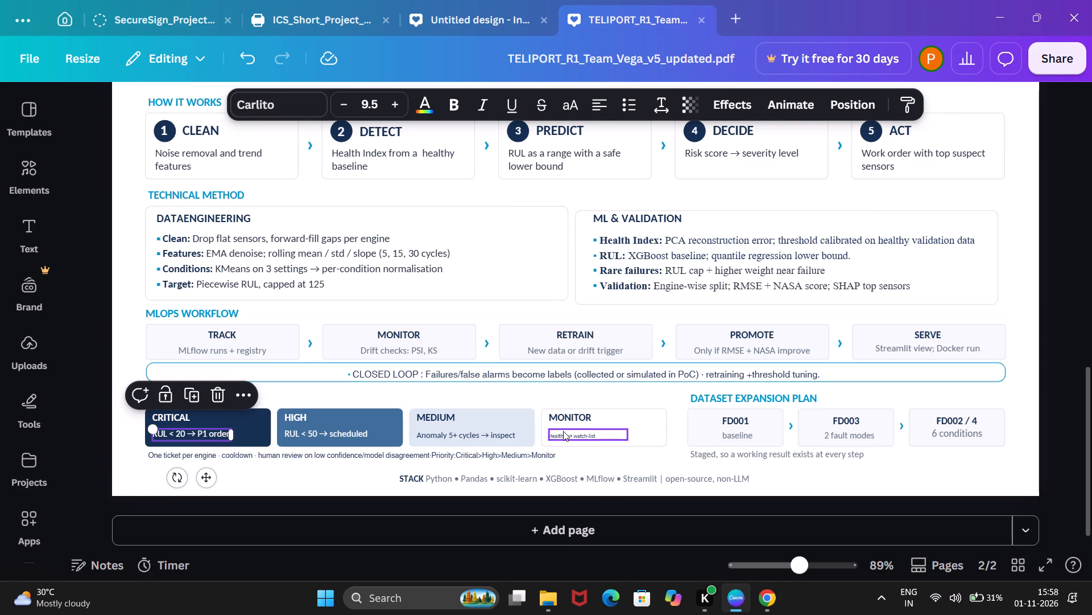
pyautogui.click(563, 431)
pyautogui.tripleClick(395, 114)
pyautogui.click(395, 114)
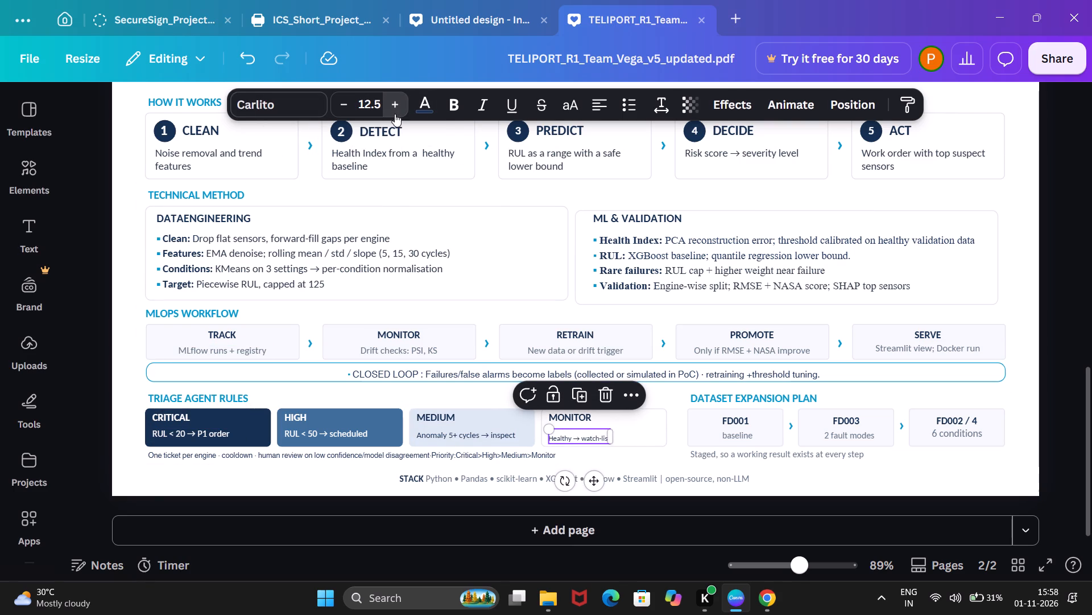
pyautogui.click(395, 114)
pyautogui.click(395, 114)
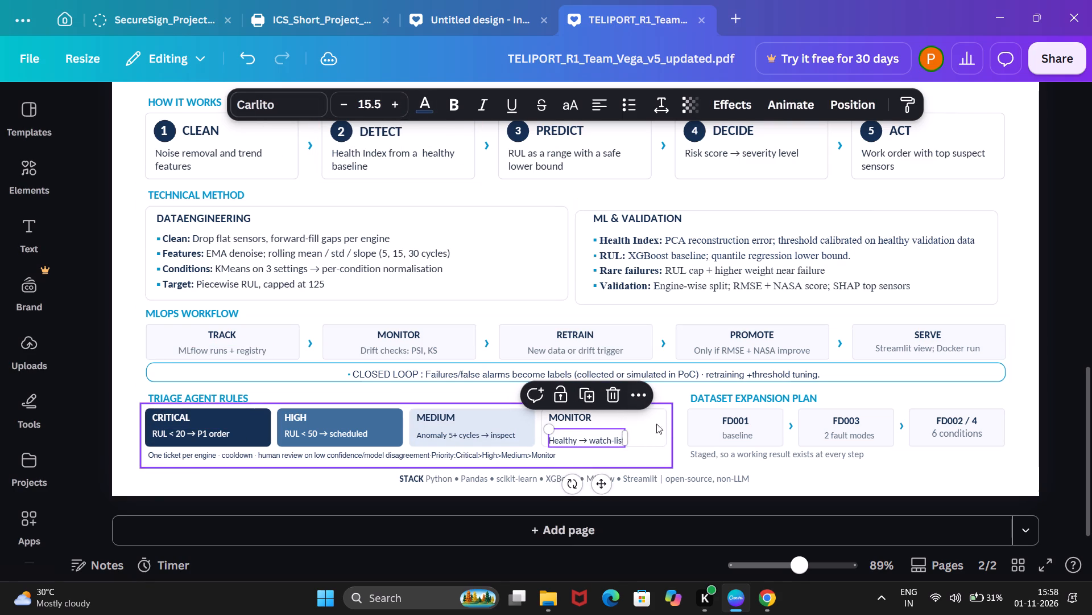
pyautogui.click(668, 469)
pyautogui.moveTo(591, 440); pyautogui.dragTo(592, 435)
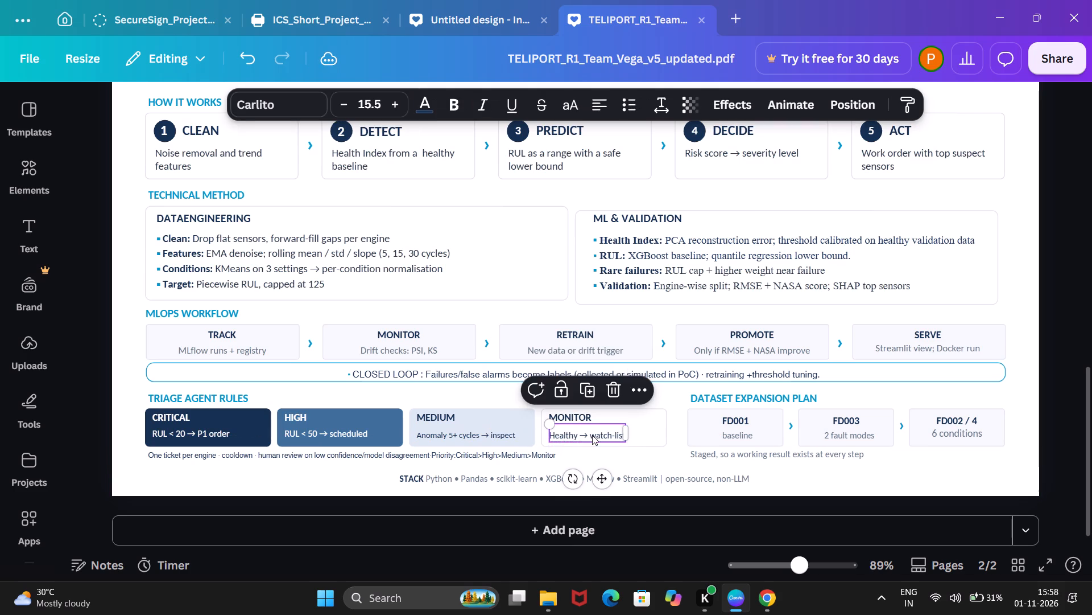
pyautogui.click(833, 481)
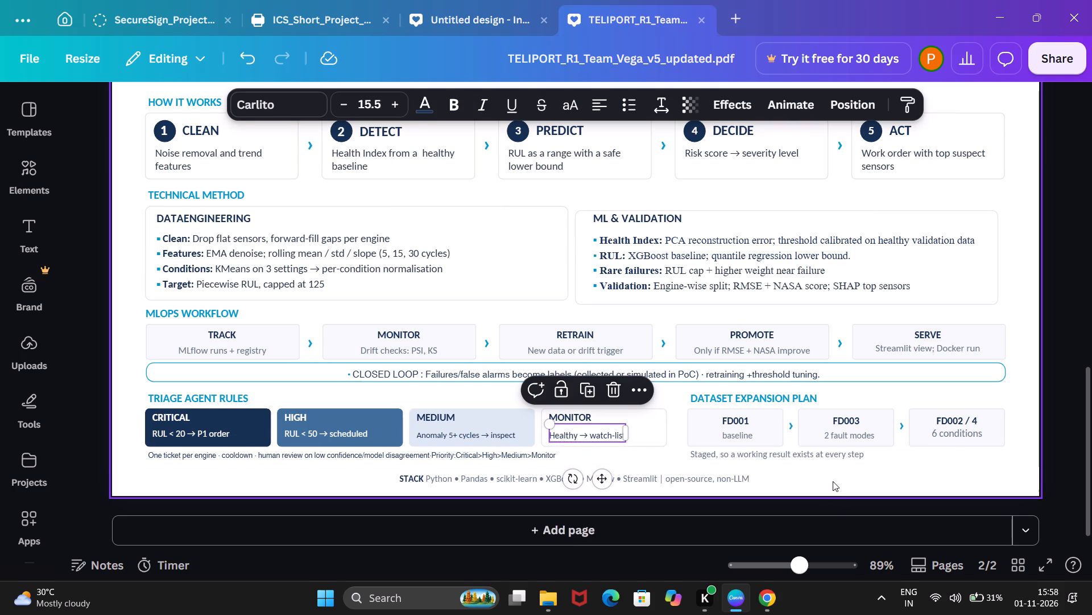
# Set the "Anomaly 5+ cycles → inspect" caption in the MEDIUM card to font size 15.5.
pyautogui.click(494, 436)
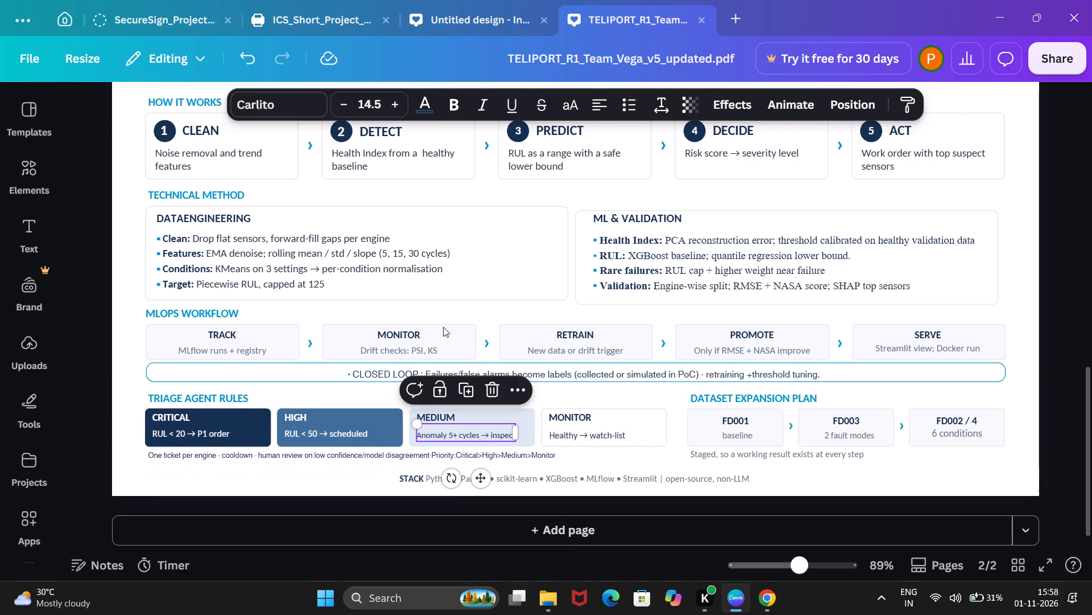
pyautogui.click(402, 105)
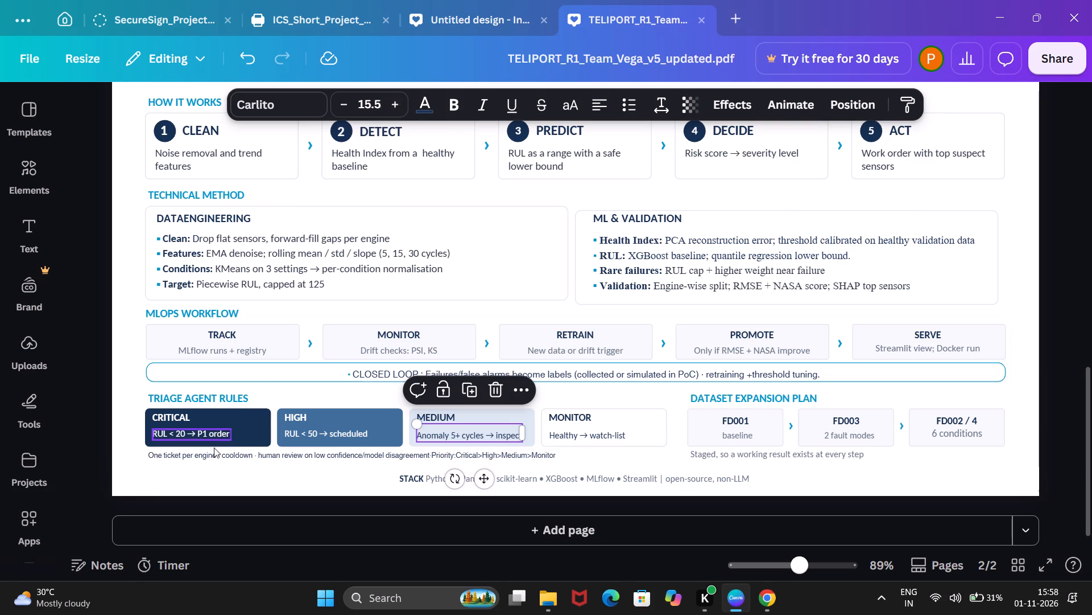
pyautogui.click(219, 474)
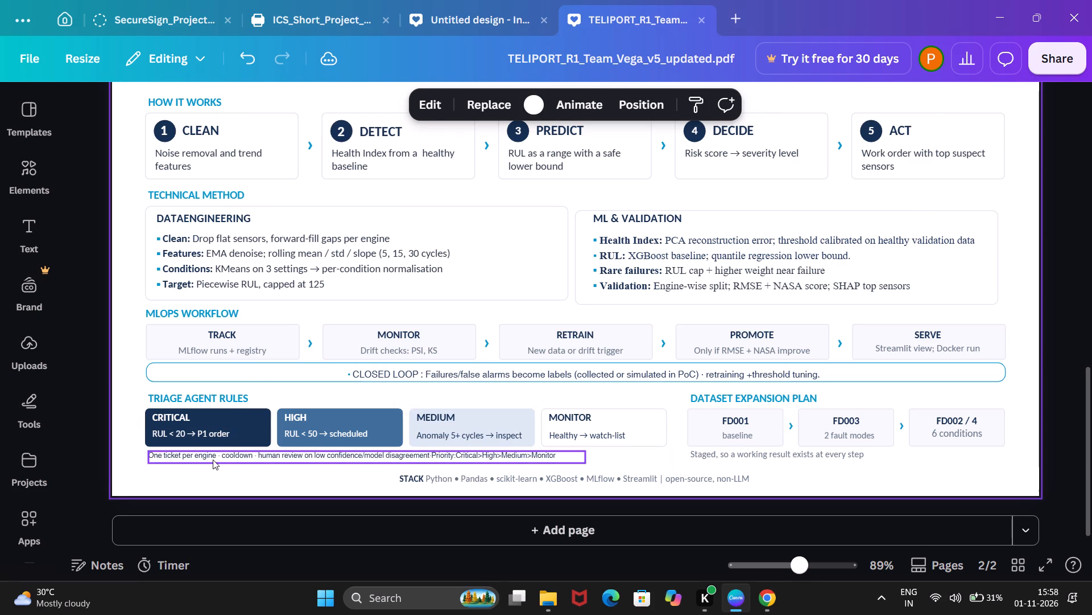
# Delete the "One ticket per engine" note under the triage cards and the "Staged, so a working result" note under the dataset cards.
pyautogui.click(348, 459)
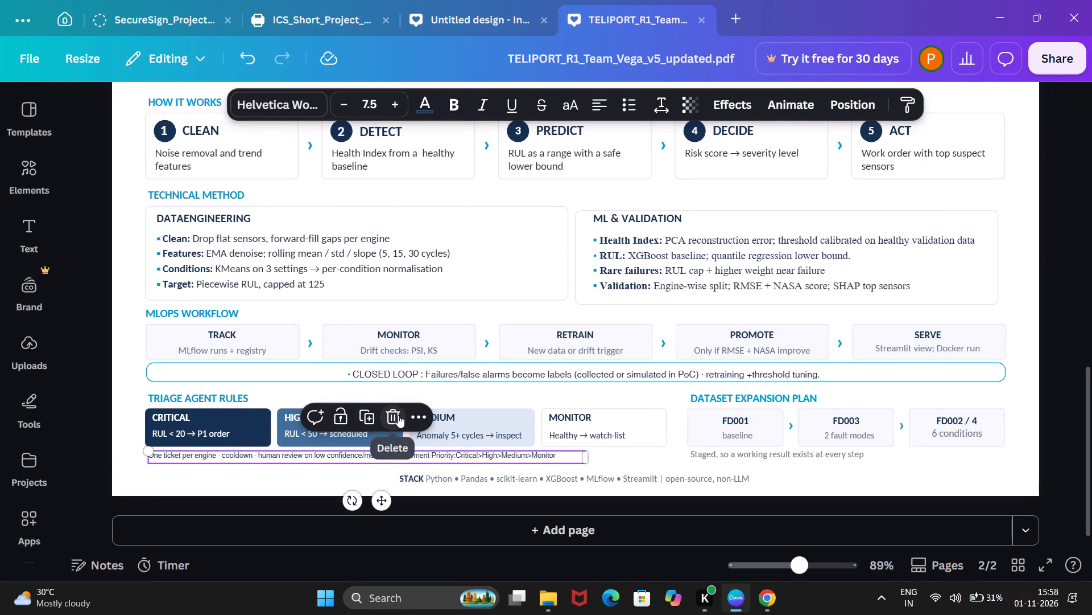
pyautogui.click(398, 415)
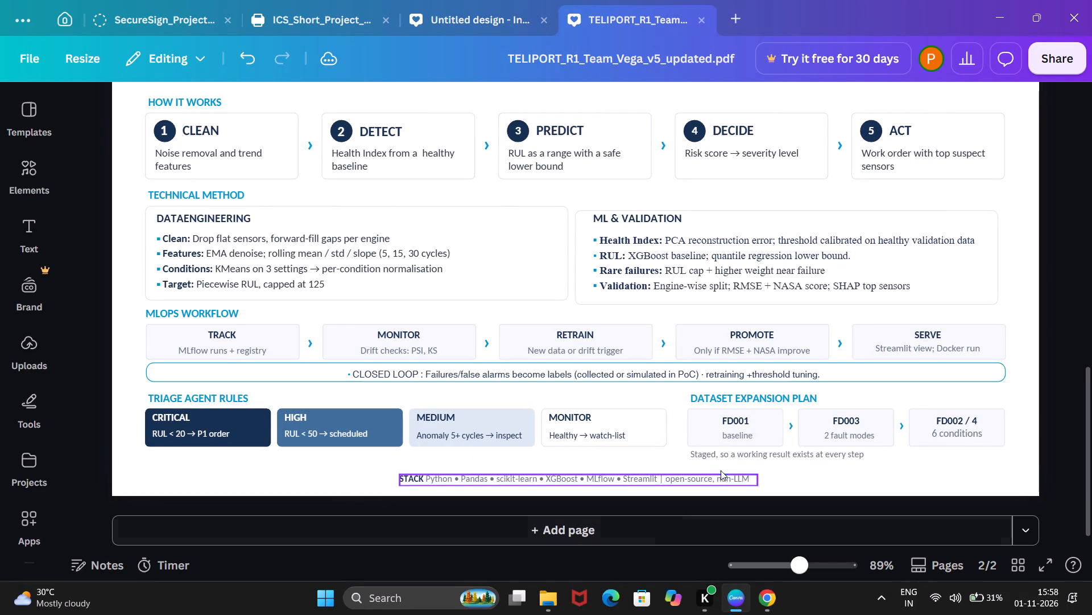
pyautogui.click(726, 460)
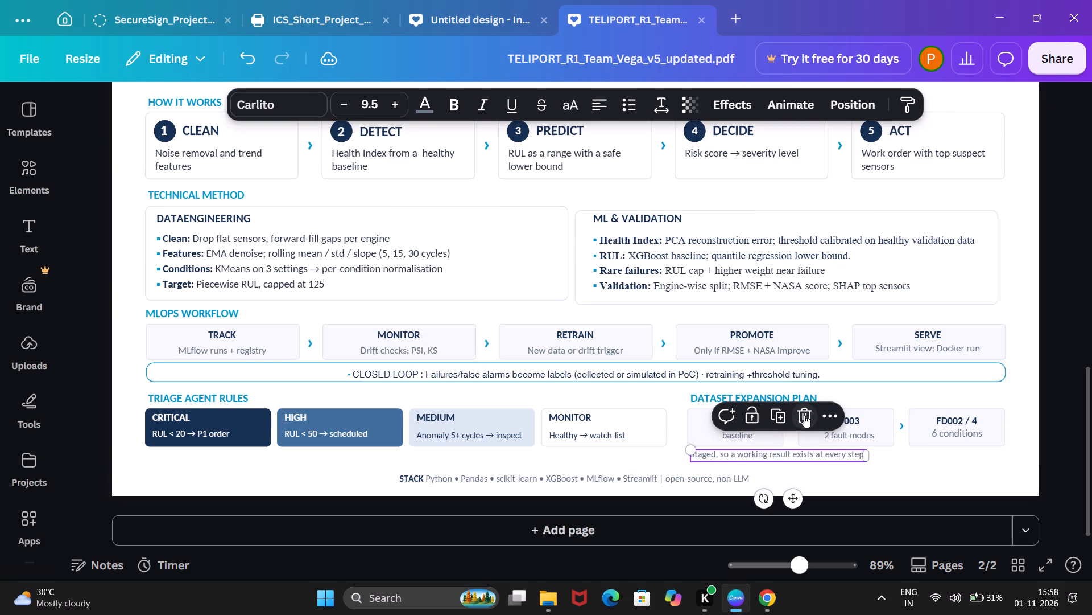
pyautogui.click(805, 413)
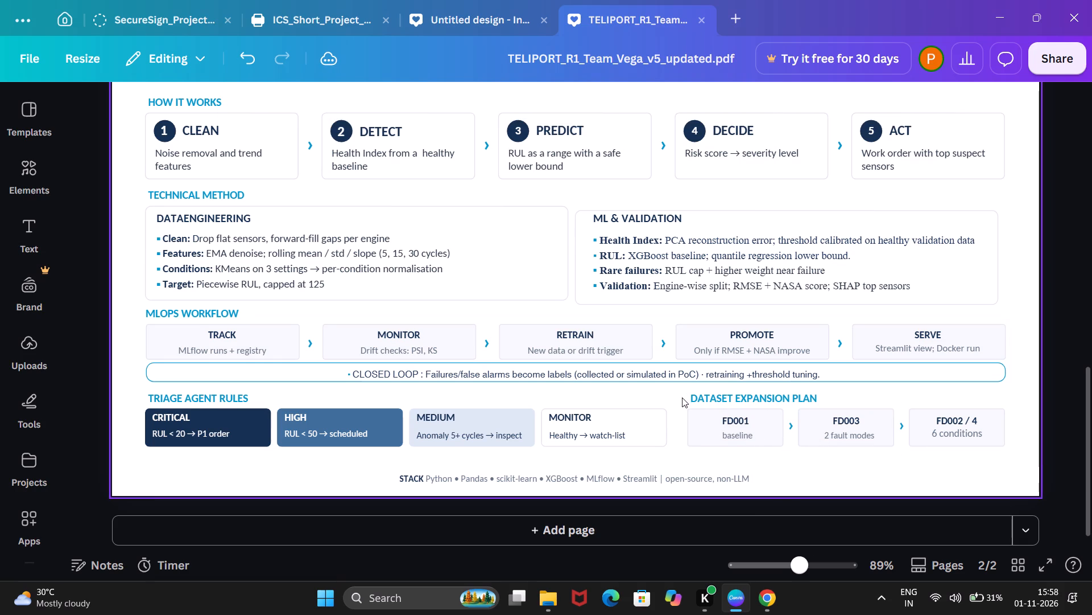
# Group the DATASET EXPANSION PLAN heading with its three cards, arrows and captions, and lower the group slightly.
pyautogui.moveTo(681, 396); pyautogui.dragTo(972, 456)
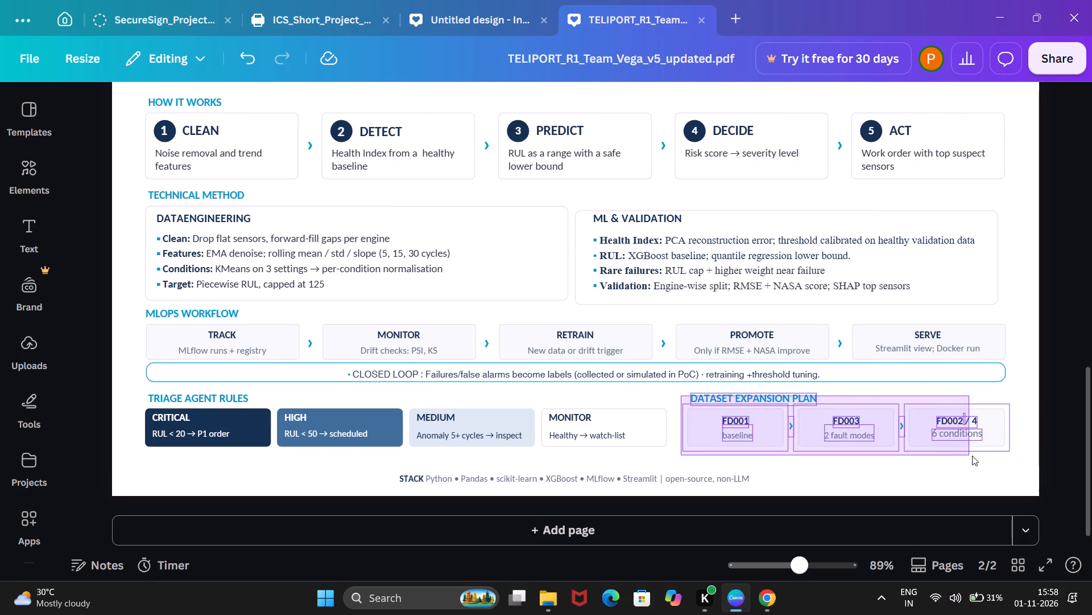
pyautogui.moveTo(972, 456); pyautogui.dragTo(973, 455)
pyautogui.click(801, 363)
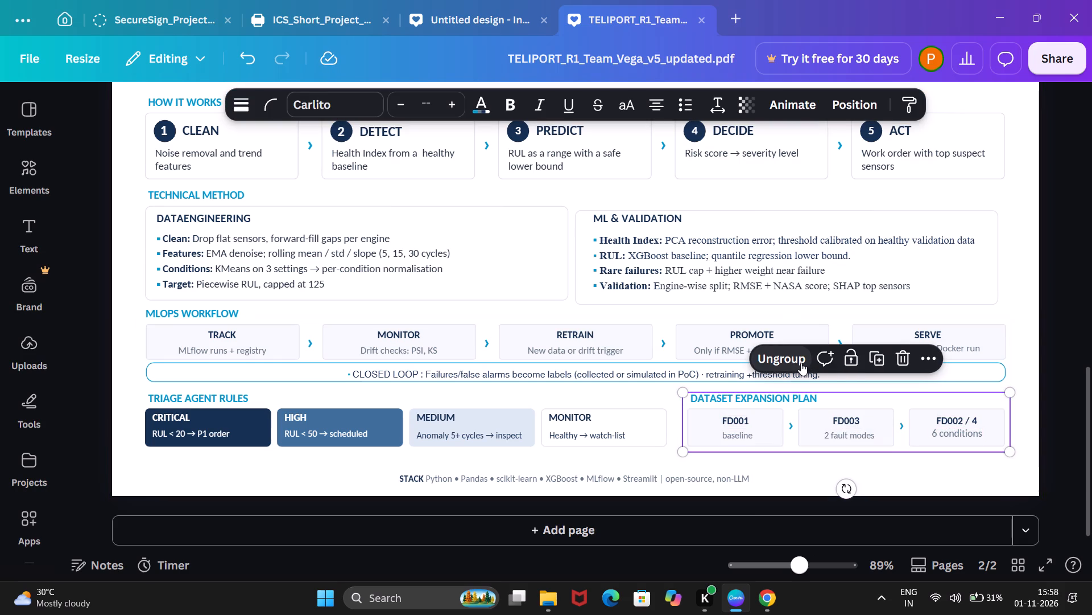
pyautogui.moveTo(800, 400); pyautogui.dragTo(800, 411)
pyautogui.click(800, 411)
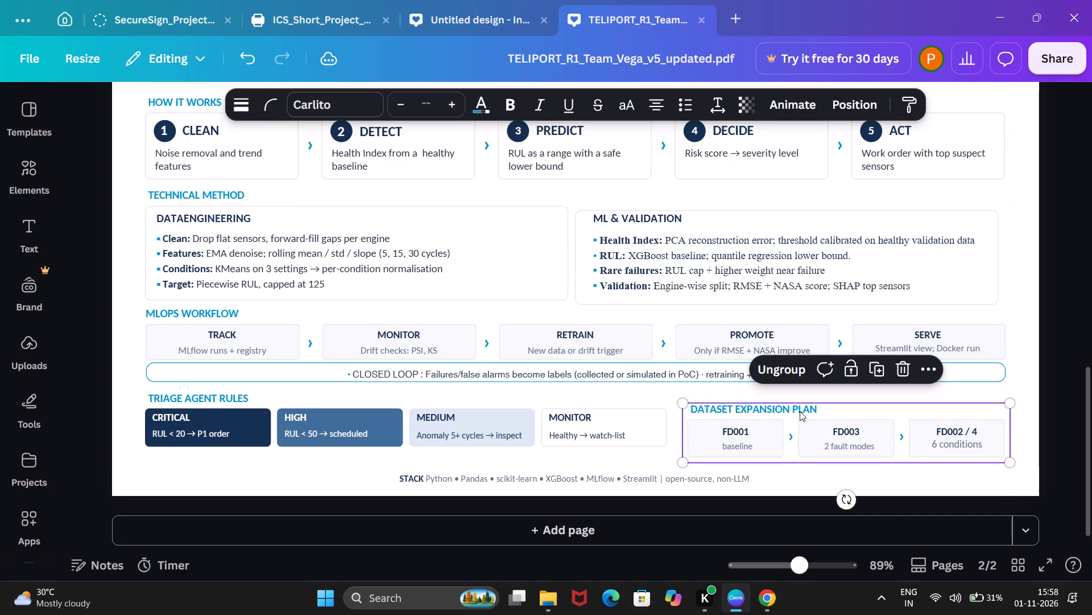
pyautogui.click(800, 411)
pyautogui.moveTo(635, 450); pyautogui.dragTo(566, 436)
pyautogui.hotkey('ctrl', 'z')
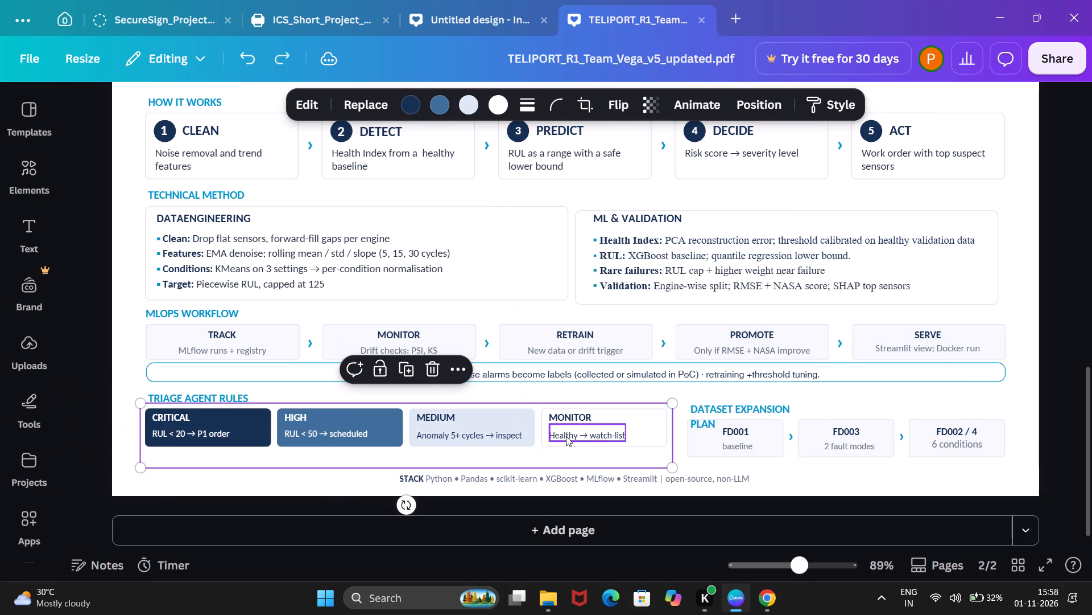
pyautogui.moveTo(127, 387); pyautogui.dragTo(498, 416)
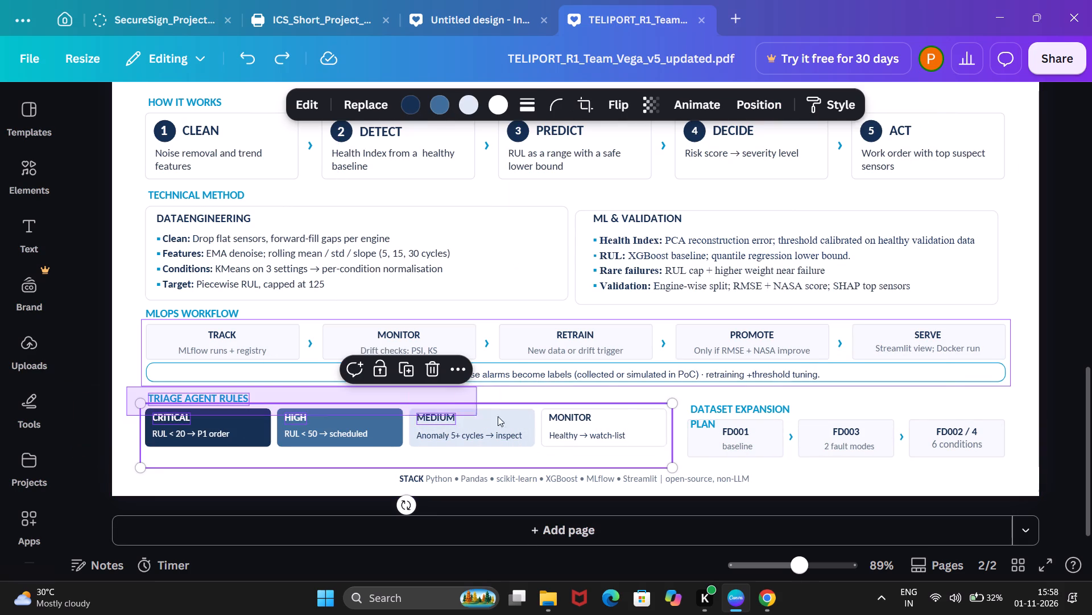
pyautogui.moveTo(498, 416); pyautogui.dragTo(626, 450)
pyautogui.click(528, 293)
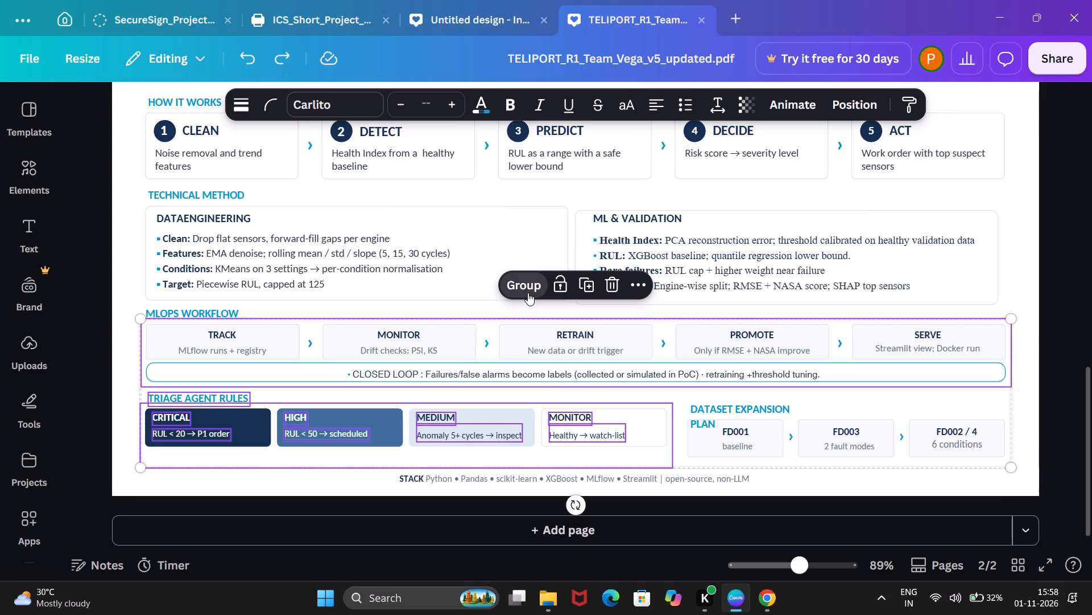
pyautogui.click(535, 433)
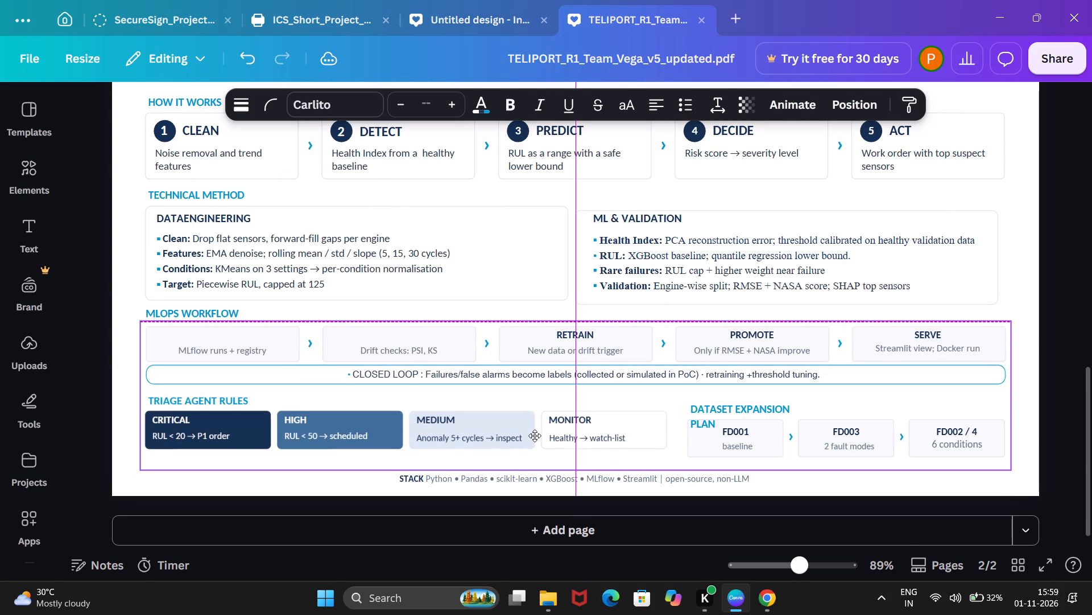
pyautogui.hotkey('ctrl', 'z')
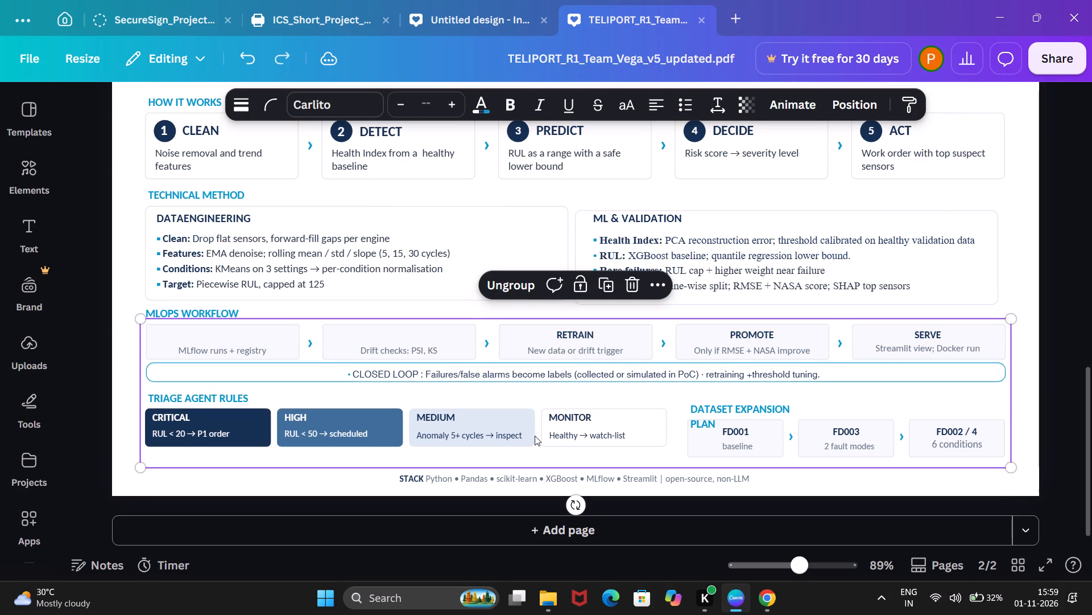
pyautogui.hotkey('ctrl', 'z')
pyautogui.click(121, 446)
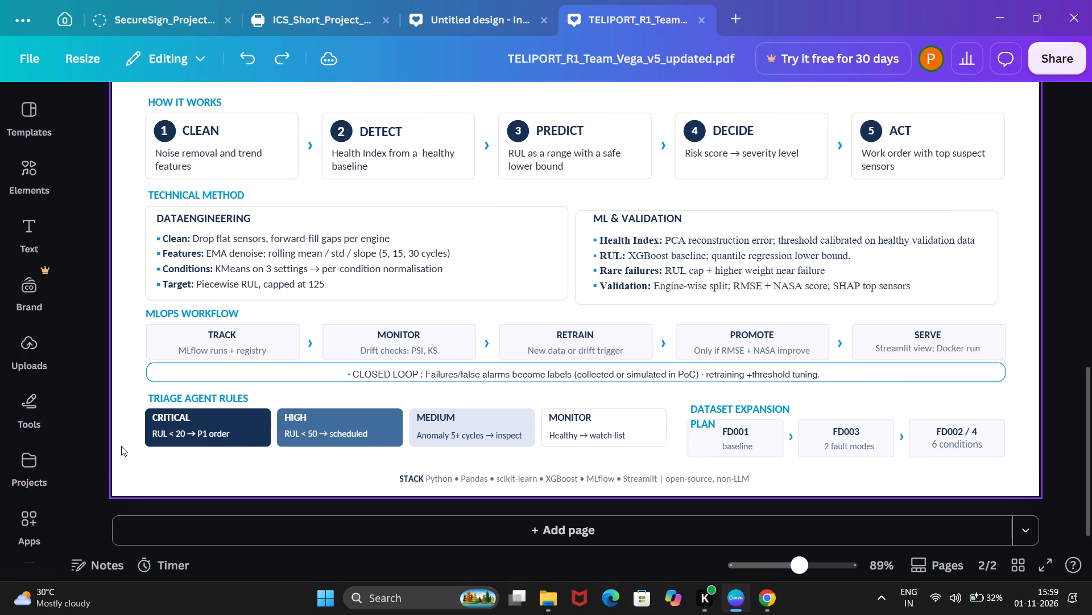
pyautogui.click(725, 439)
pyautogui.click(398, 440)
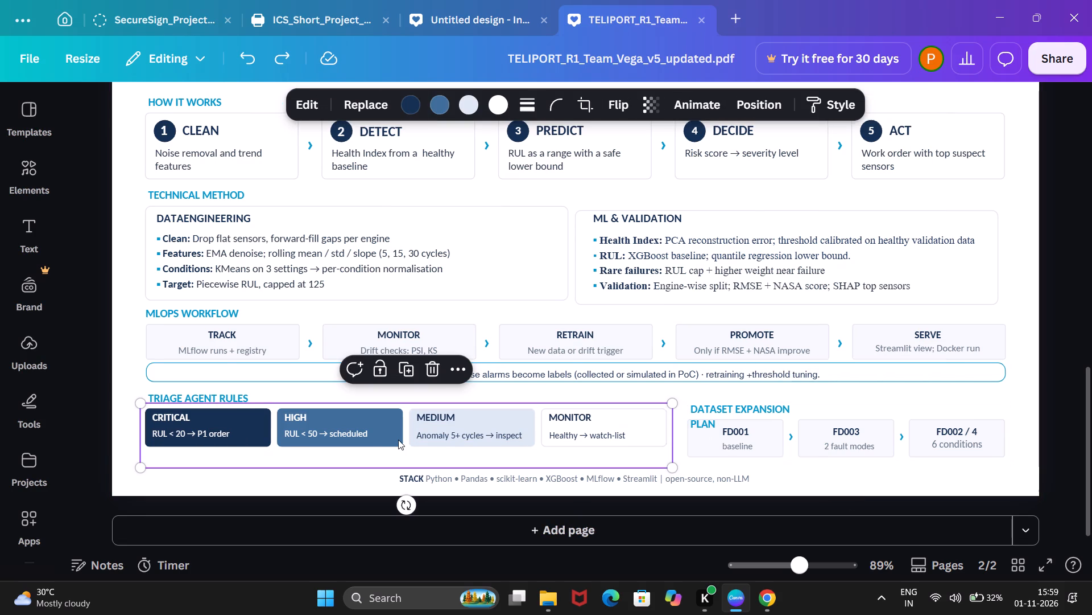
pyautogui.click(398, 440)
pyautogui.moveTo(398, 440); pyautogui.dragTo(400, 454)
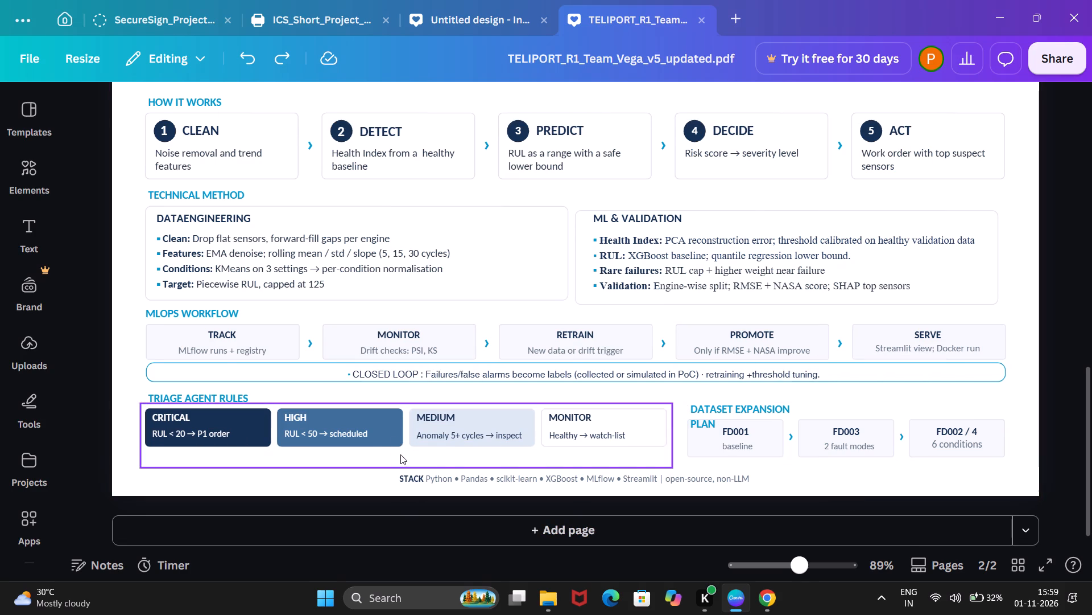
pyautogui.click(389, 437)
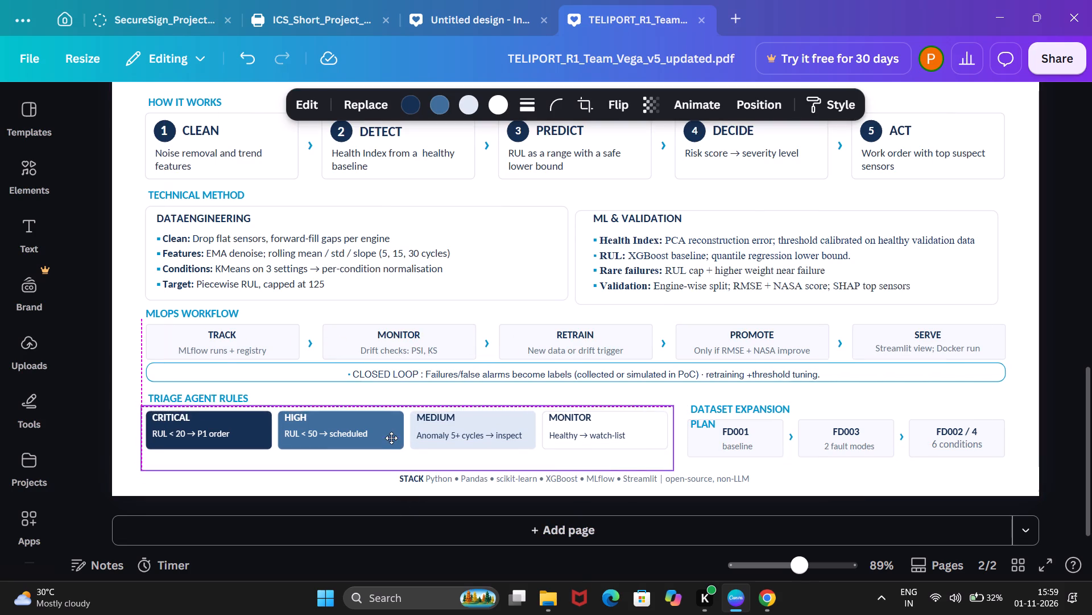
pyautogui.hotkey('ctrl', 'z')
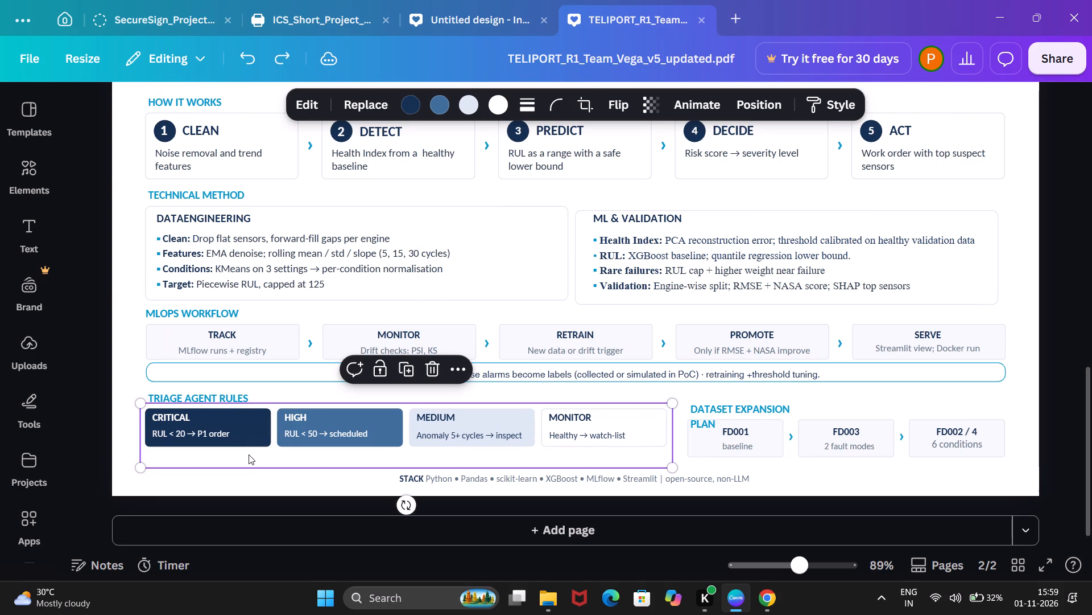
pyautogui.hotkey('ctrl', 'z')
# Group the TRIAGE AGENT RULES heading with its four cards and captions, and lower it level with the DATASET EXPANSION PLAN heading.
pyautogui.moveTo(136, 392); pyautogui.dragTo(144, 394)
pyautogui.moveTo(144, 394); pyautogui.dragTo(596, 461)
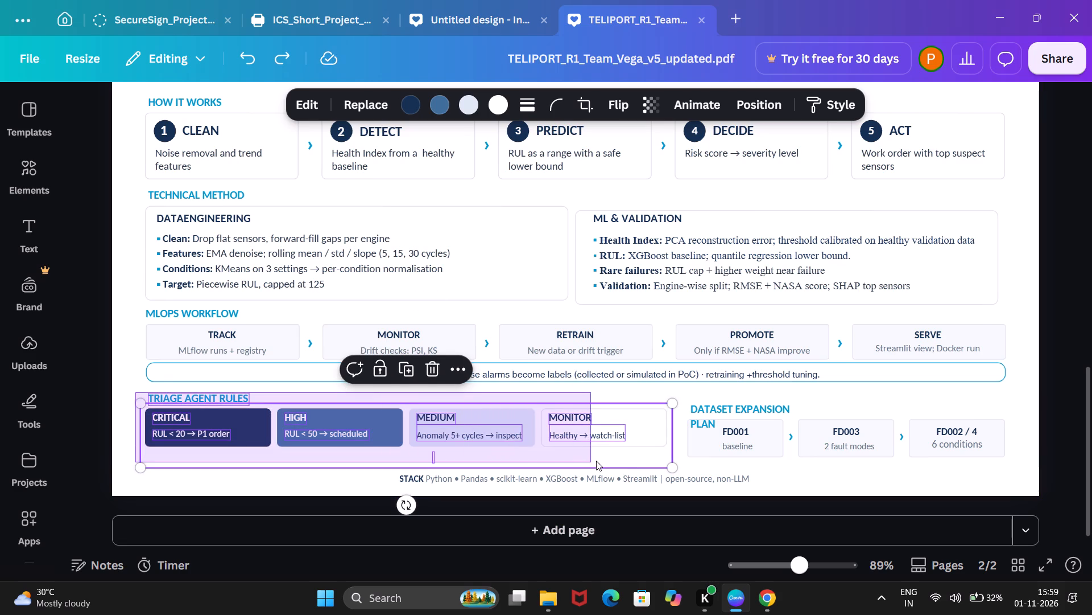
pyautogui.moveTo(596, 461); pyautogui.dragTo(599, 459)
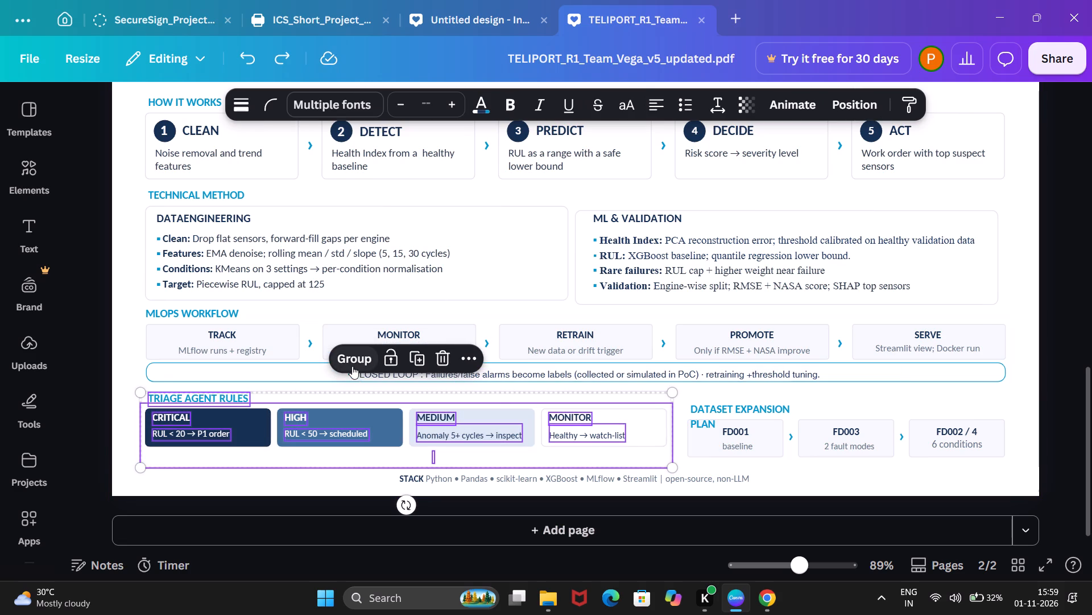
pyautogui.click(355, 366)
pyautogui.moveTo(355, 420); pyautogui.dragTo(357, 438)
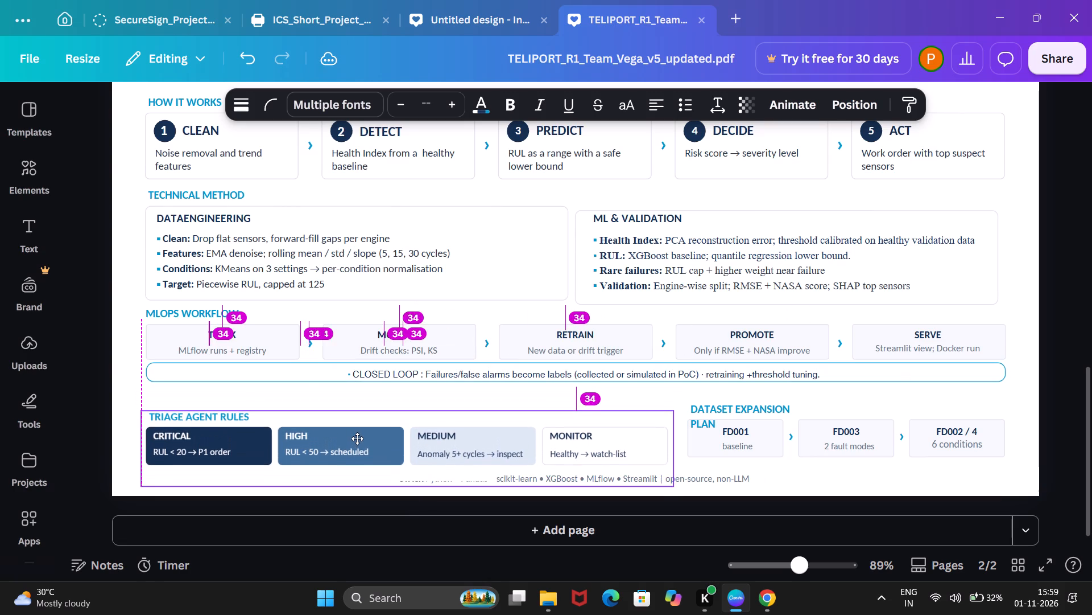
pyautogui.moveTo(357, 438); pyautogui.dragTo(359, 431)
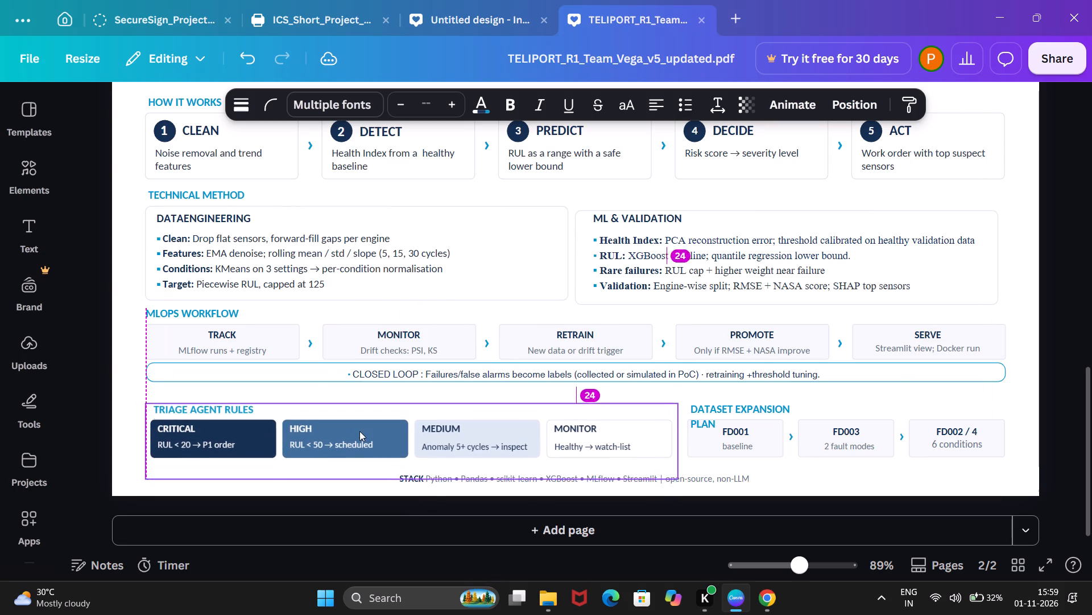
# Lower the DATASET EXPANSION PLAN group slightly and fine-tune the TRIAGE AGENT RULES group's position above the STACK line.
pyautogui.moveTo(770, 453); pyautogui.dragTo(770, 460)
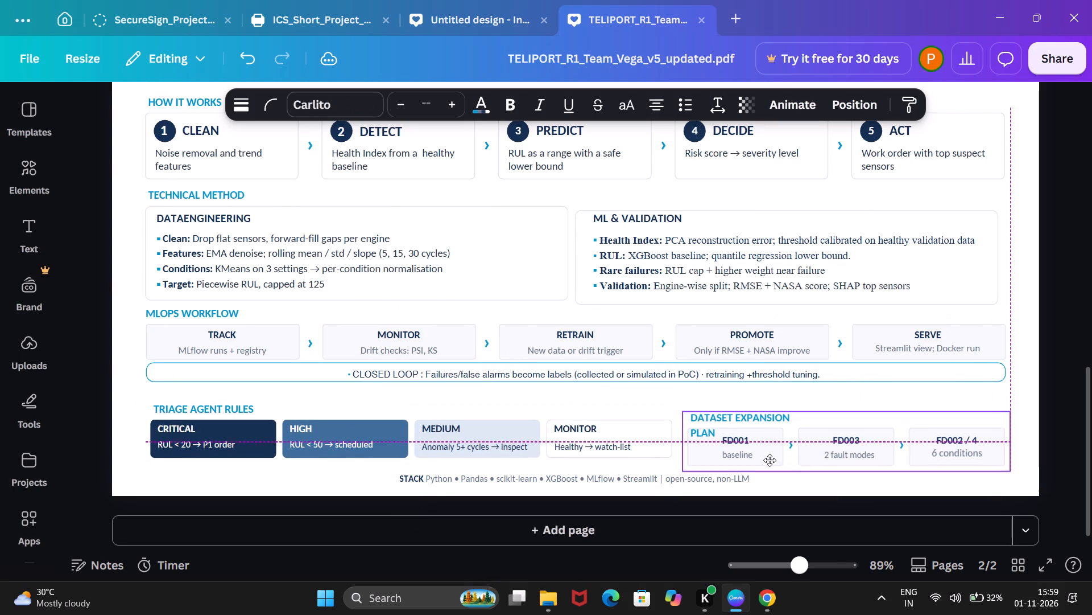
pyautogui.moveTo(770, 460); pyautogui.dragTo(771, 458)
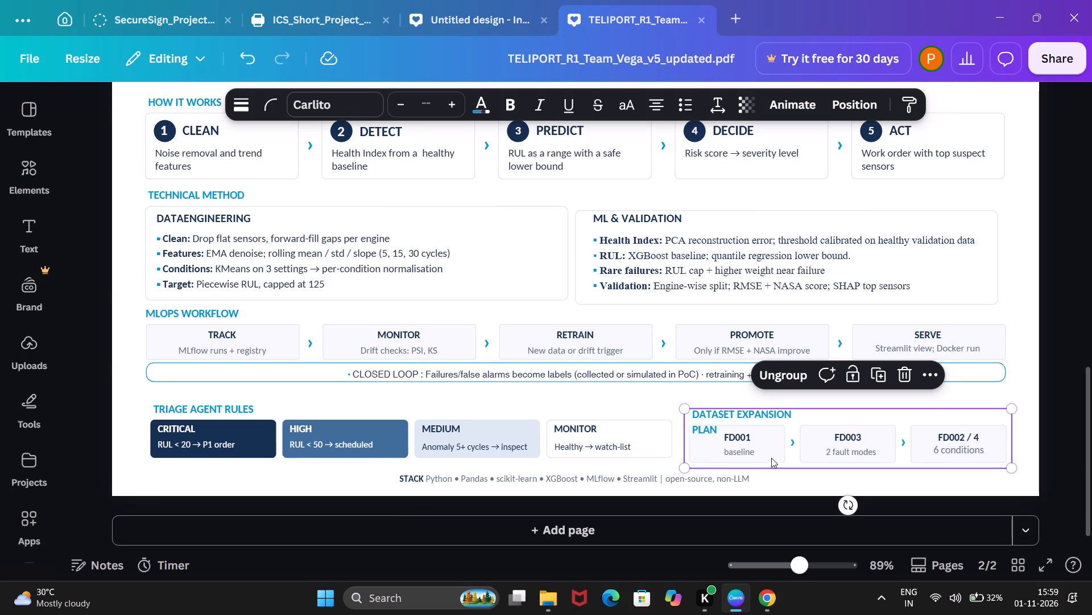
pyautogui.click(630, 442)
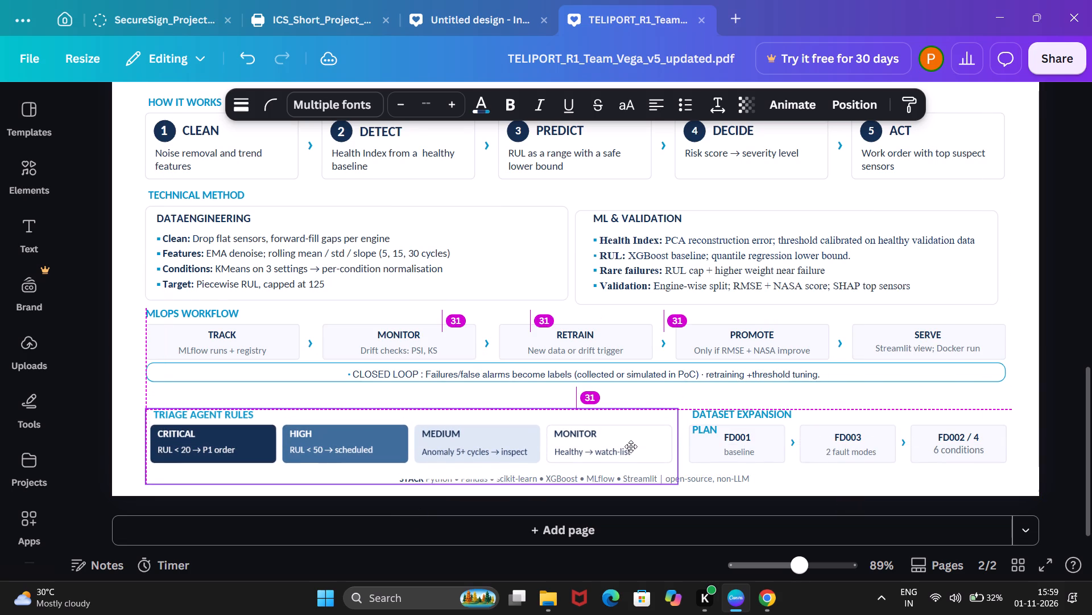
pyautogui.click(874, 484)
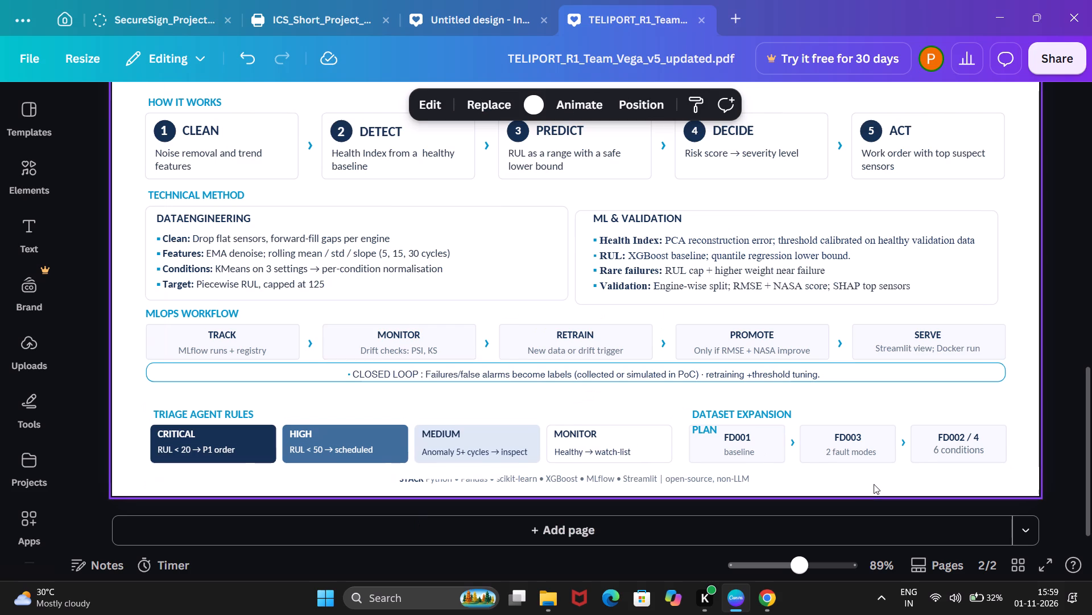
pyautogui.click(635, 448)
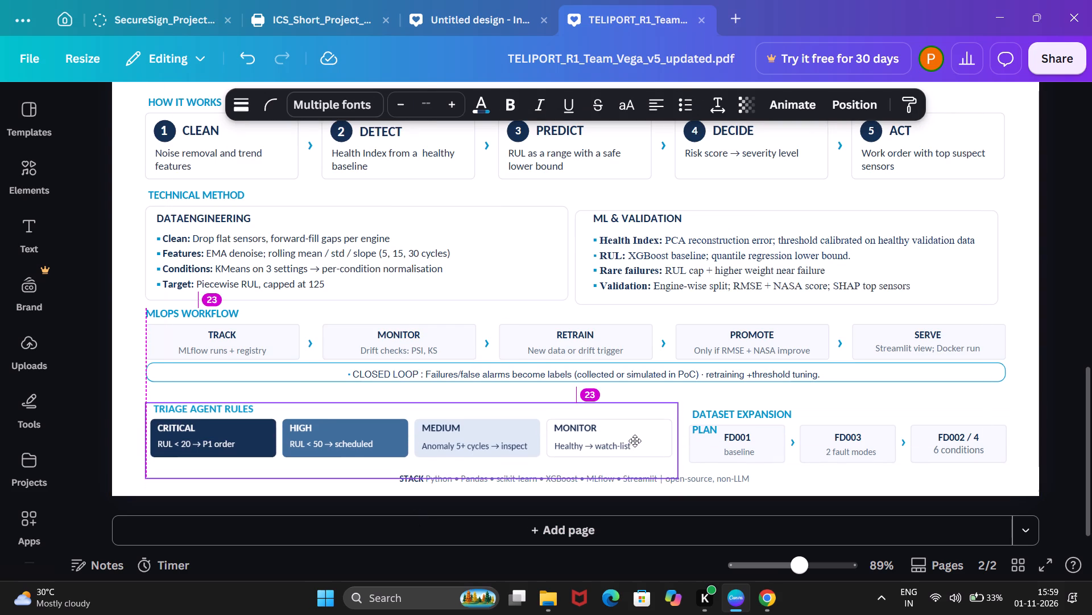
pyautogui.click(746, 442)
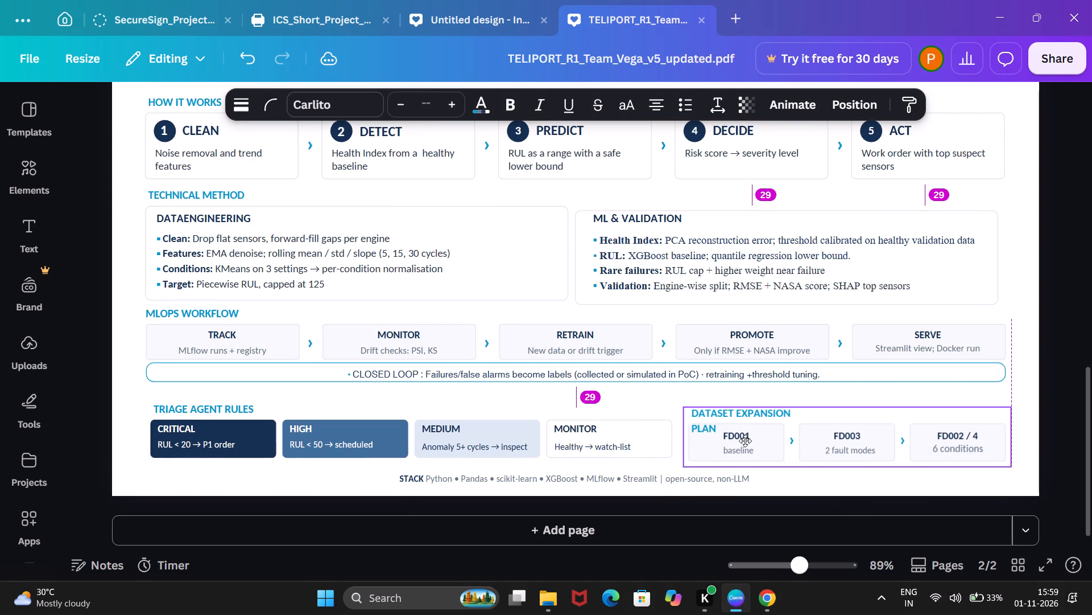
# Ungroup the TRIAGE AGENT RULES heading, cards and captions.
pyautogui.click(111, 432)
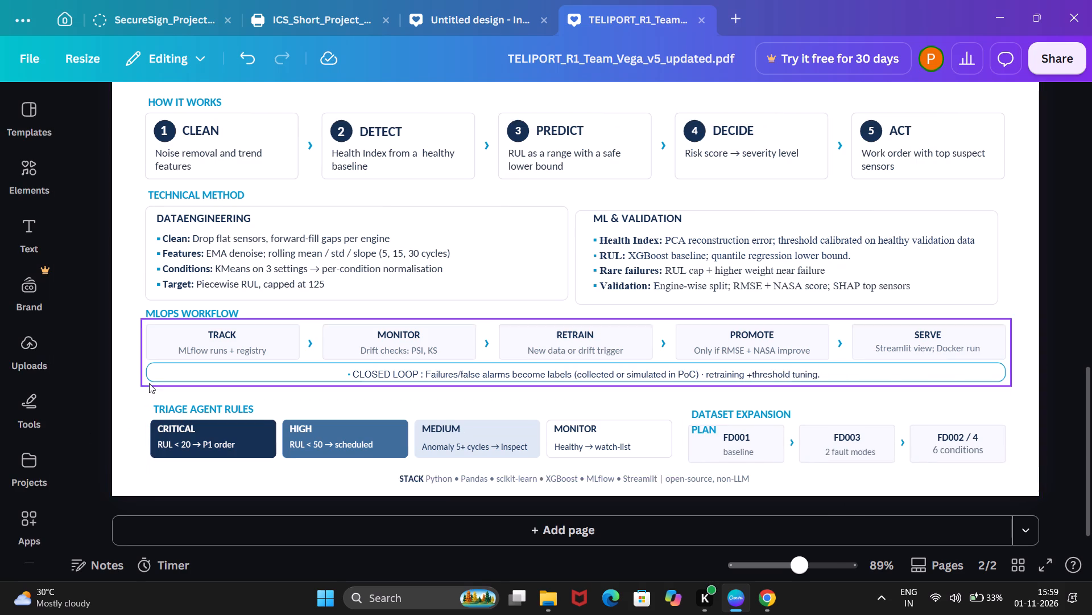
pyautogui.click(173, 414)
pyautogui.click(346, 362)
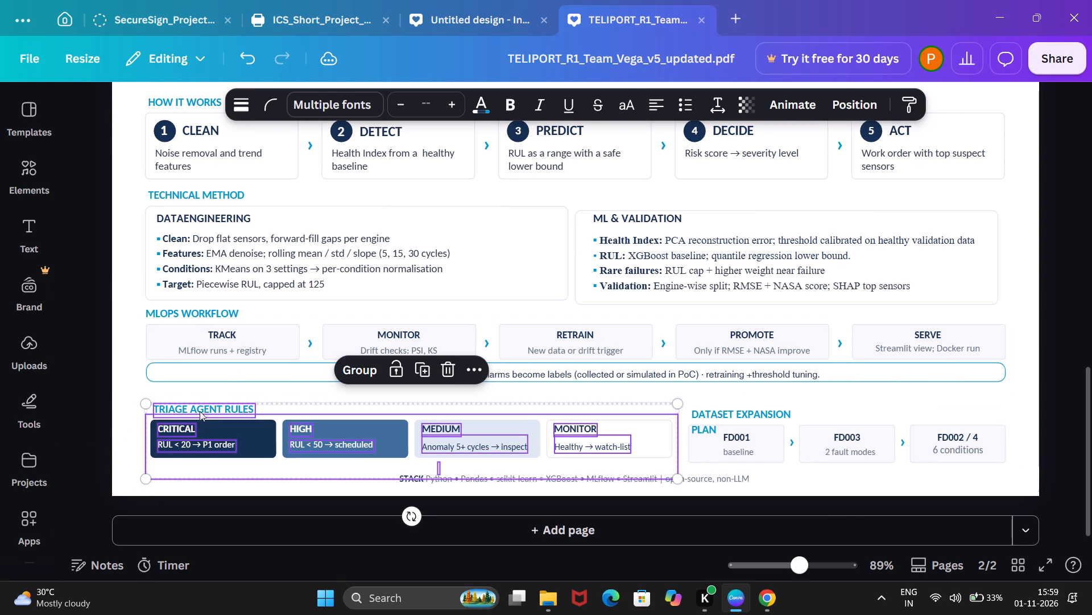
pyautogui.click(129, 289)
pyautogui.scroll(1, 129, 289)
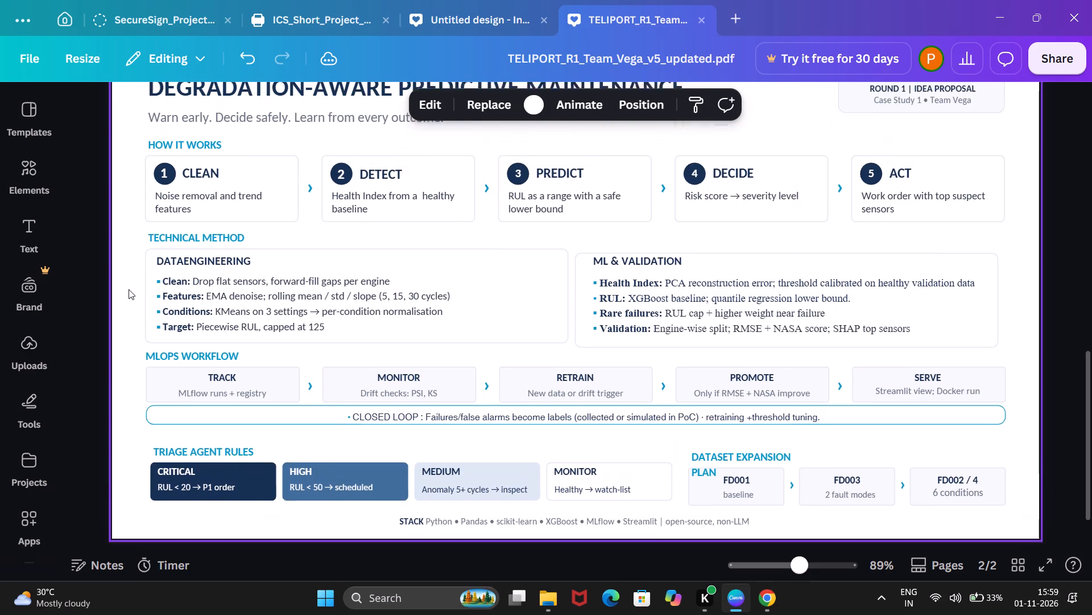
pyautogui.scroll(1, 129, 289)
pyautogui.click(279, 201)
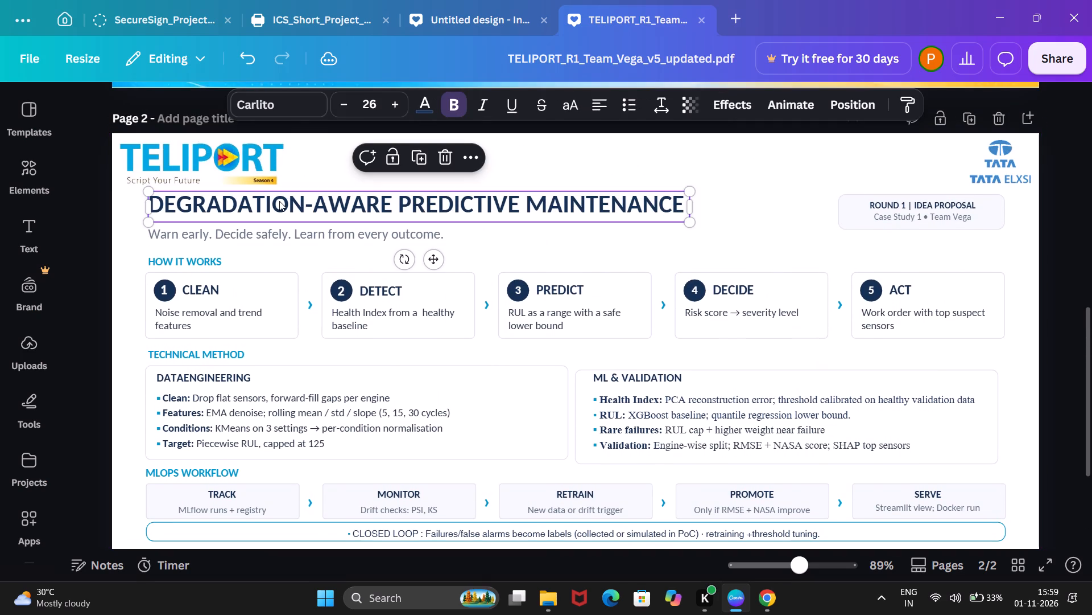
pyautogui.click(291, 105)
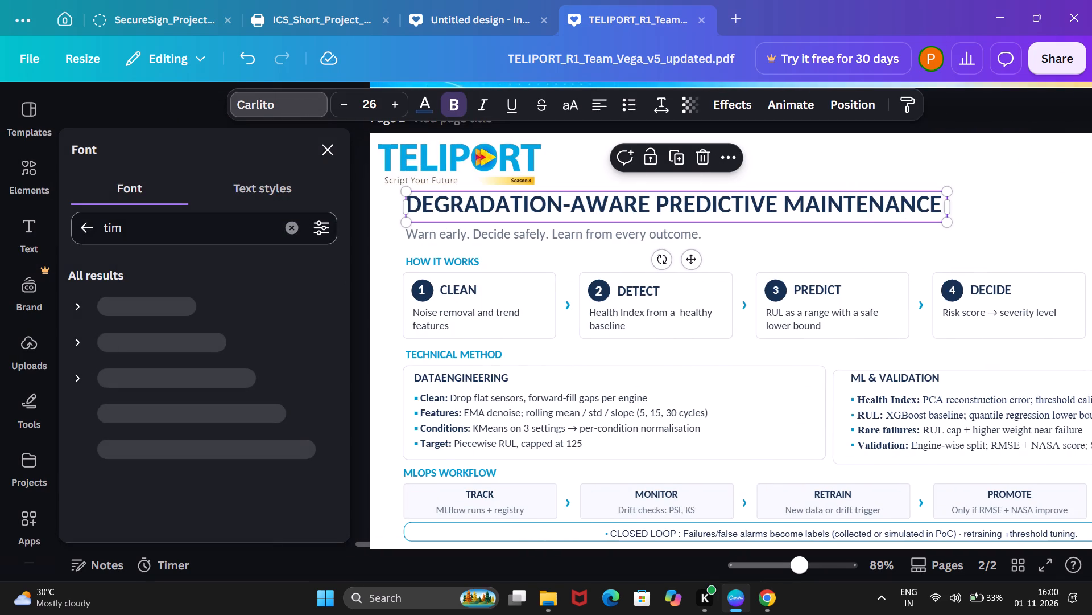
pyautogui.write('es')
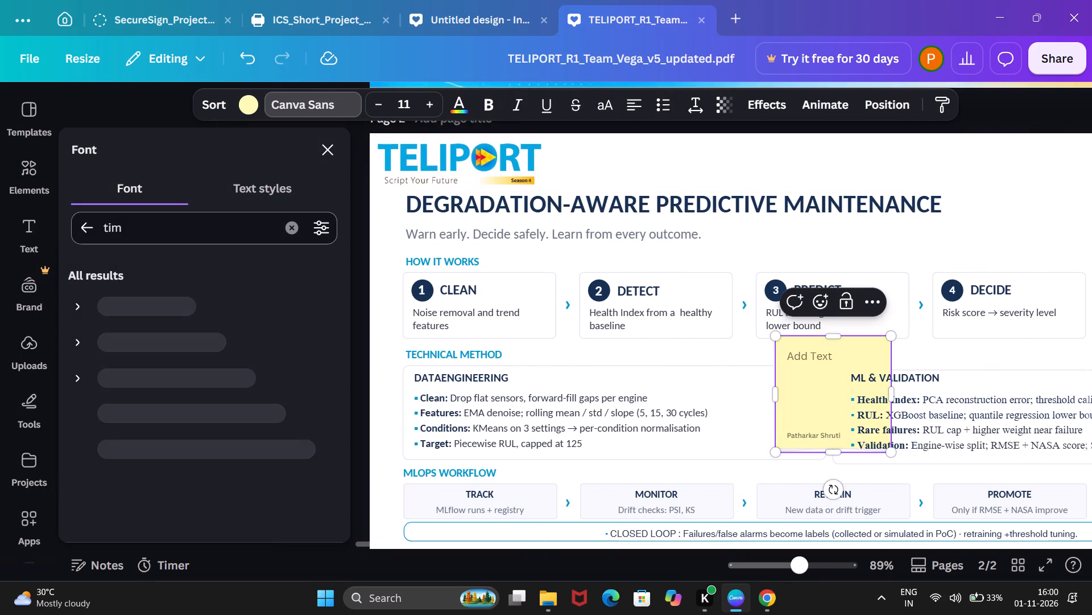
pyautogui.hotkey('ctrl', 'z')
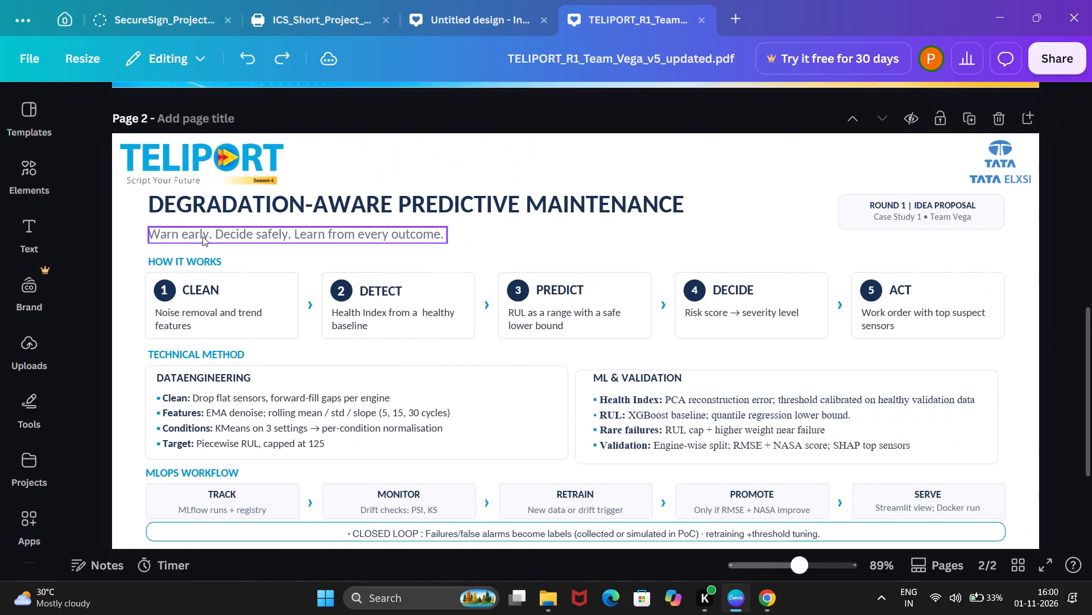
# Set the page 2 title "DEGRADATION-AWARE PREDICTIVE MAINTENANCE" to Times New Roman at font size 24.
pyautogui.click(175, 202)
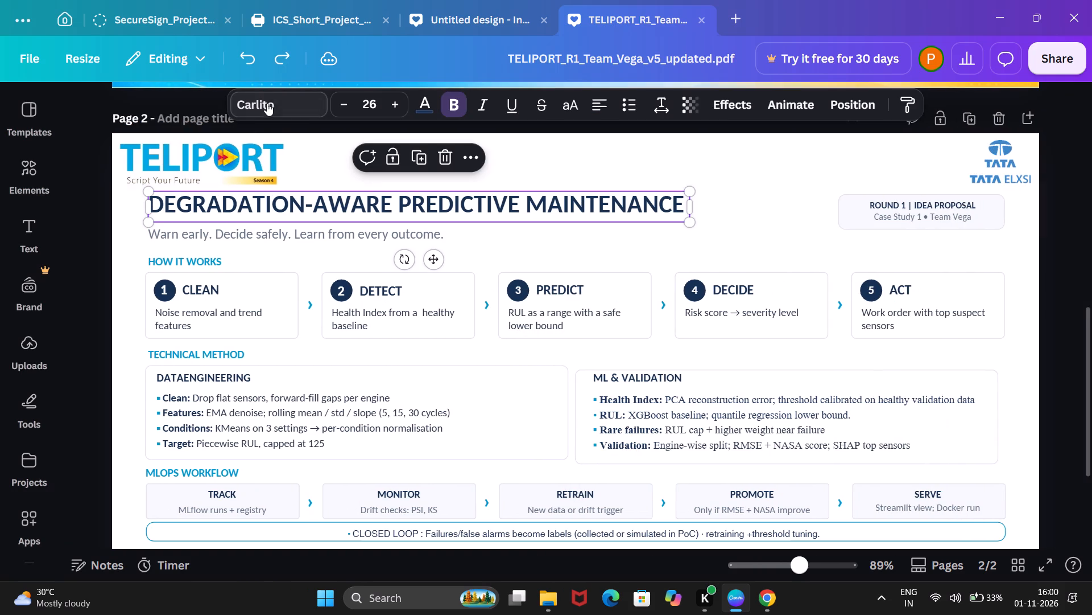
pyautogui.click(273, 100)
pyautogui.click(147, 234)
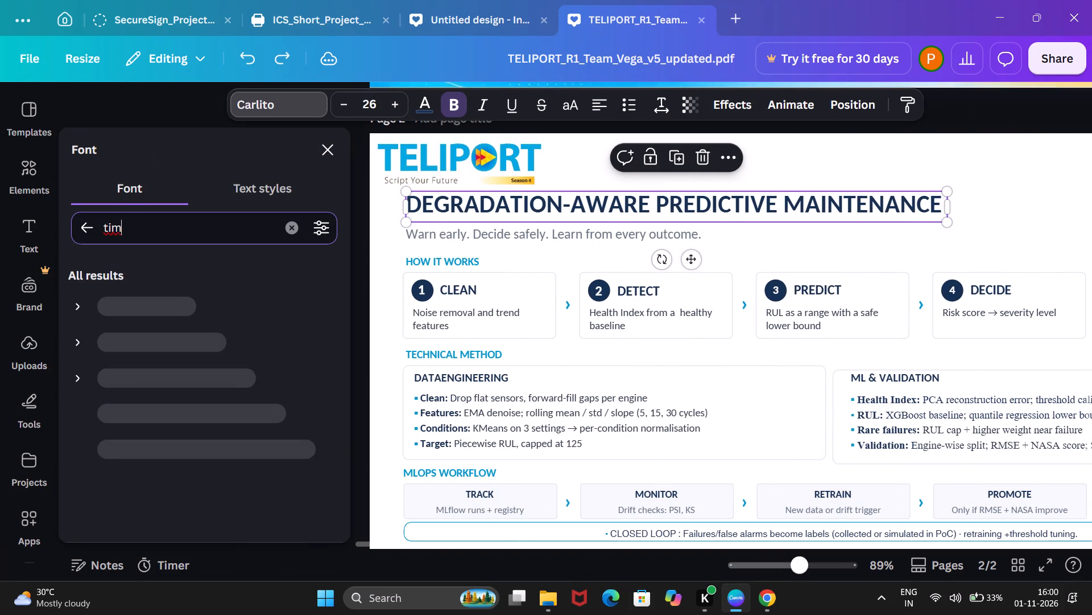
pyautogui.write('es')
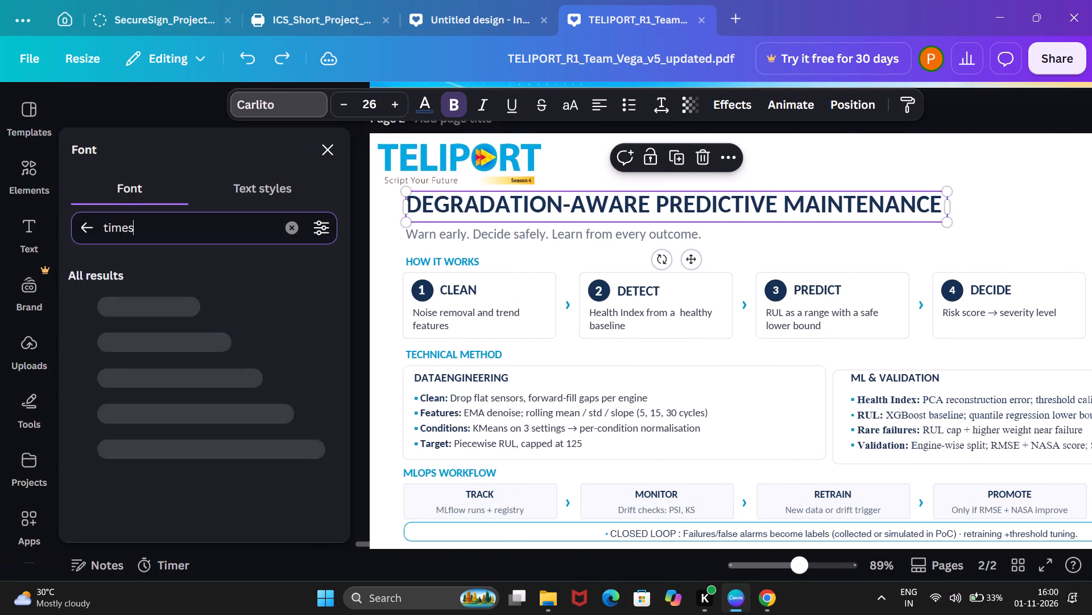
pyautogui.click(163, 315)
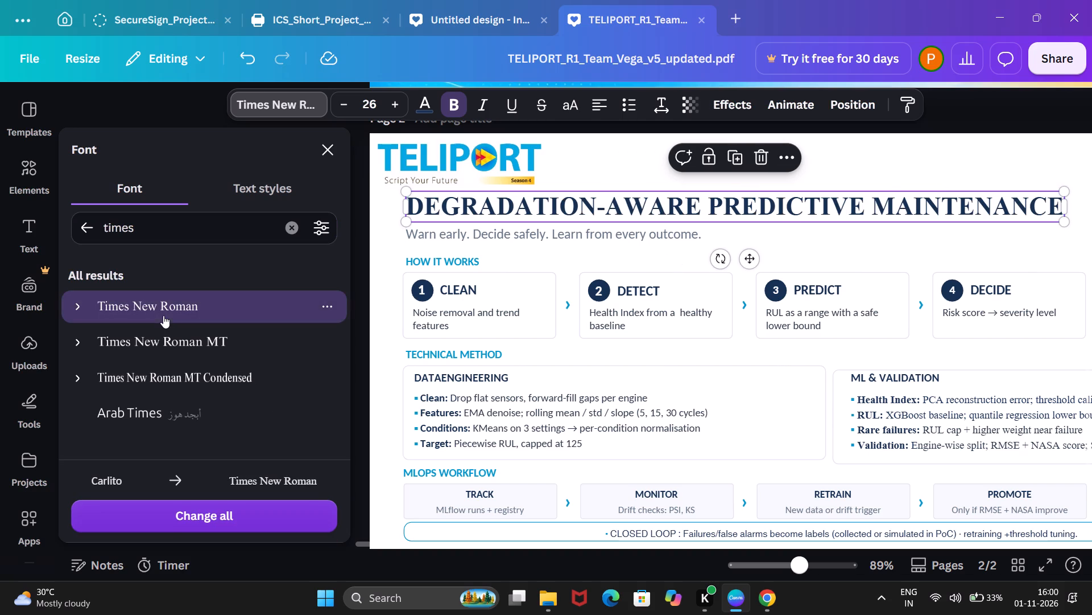
pyautogui.click(345, 108)
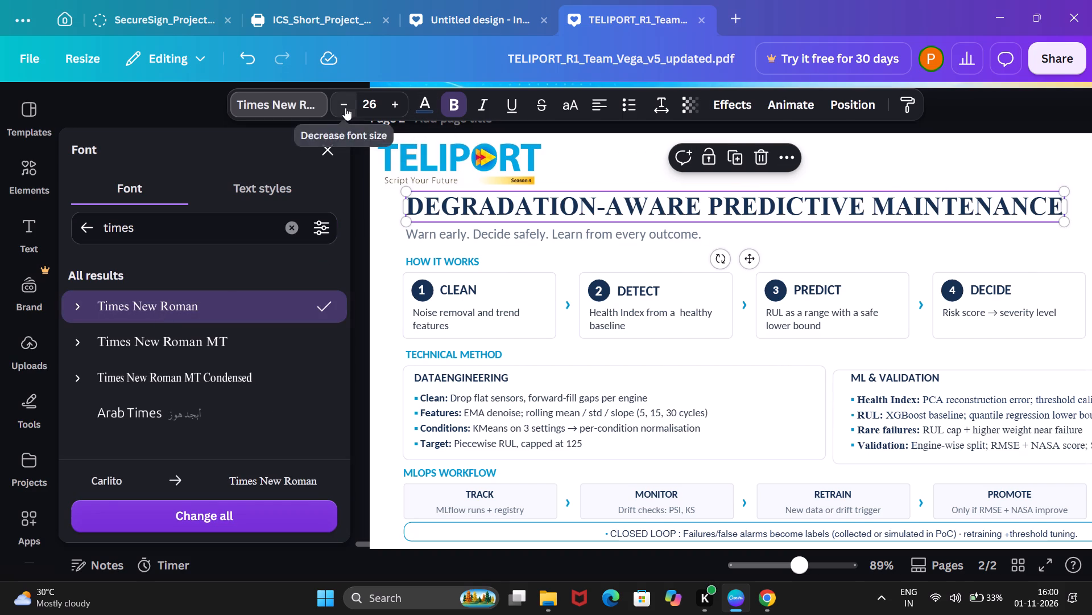
pyautogui.click(345, 108)
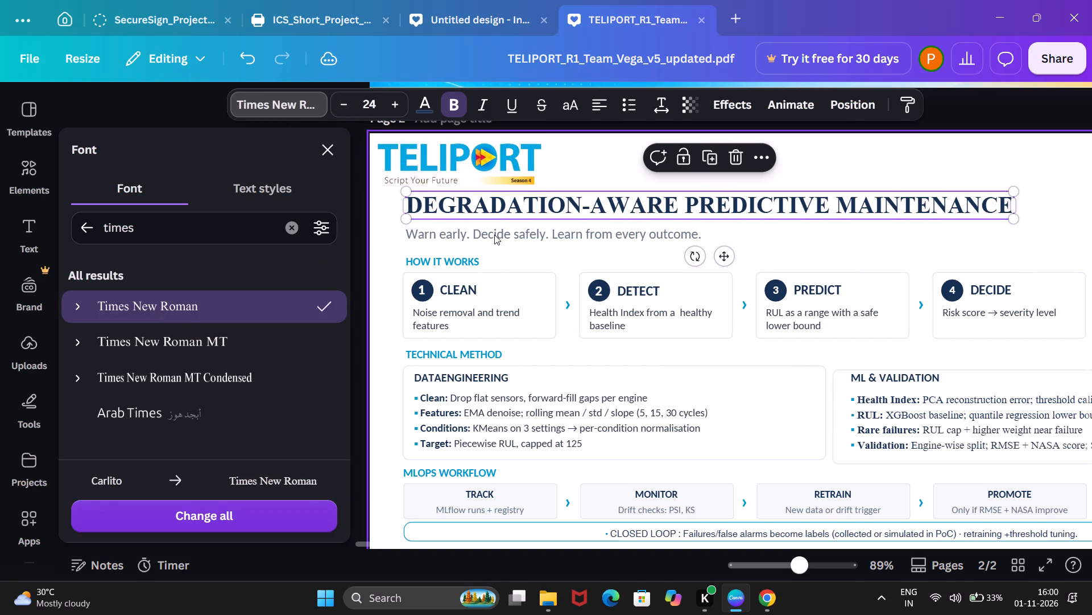
# Change the tagline "Warn early. Decide safely. Learn from every outcome." to Times New Roman.
pyautogui.click(493, 235)
pyautogui.click(224, 297)
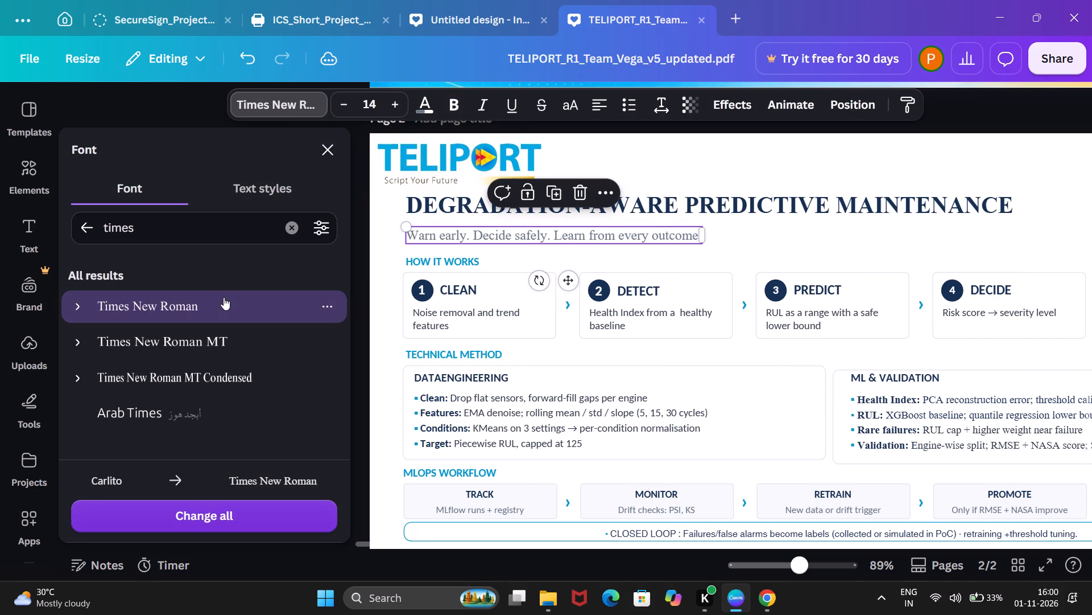
# Increase the font size of the tagline "Warn early. Decide safely. Learn from every outcome." to 15.
pyautogui.click(390, 100)
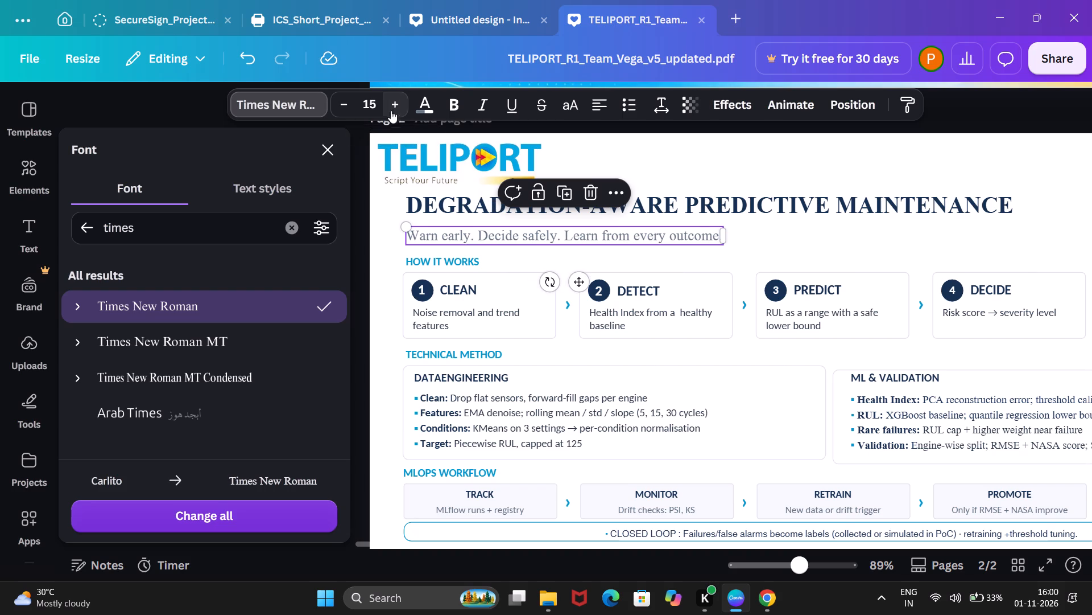
# Change the HOW IT WORKS heading and the CLEAN, DETECT, PREDICT and DECIDE cards to Times New Roman.
pyautogui.moveTo(398, 260); pyautogui.dragTo(503, 294)
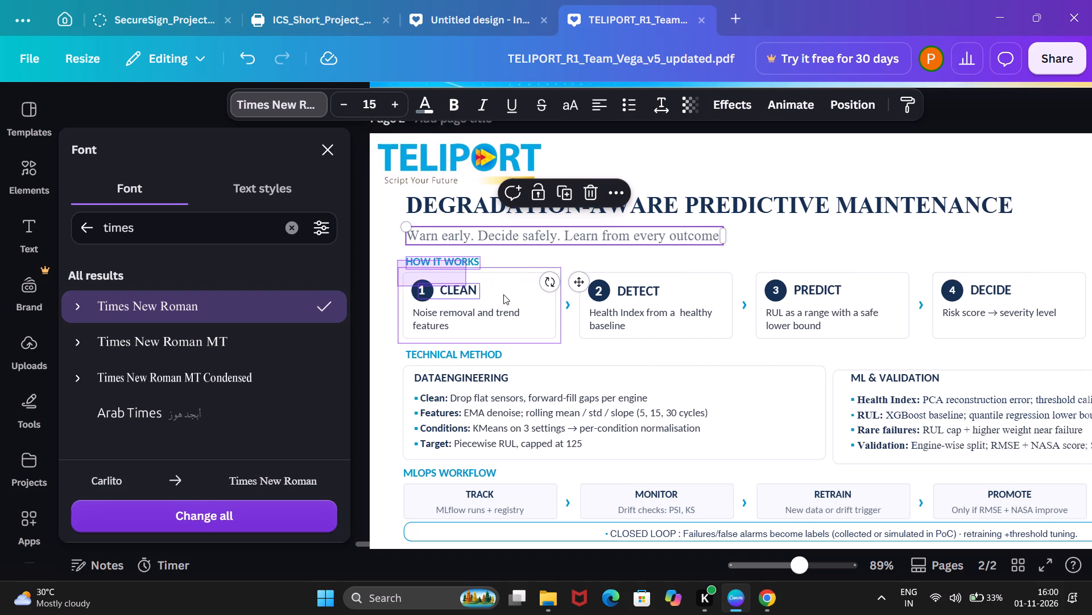
pyautogui.moveTo(503, 294); pyautogui.dragTo(1091, 334)
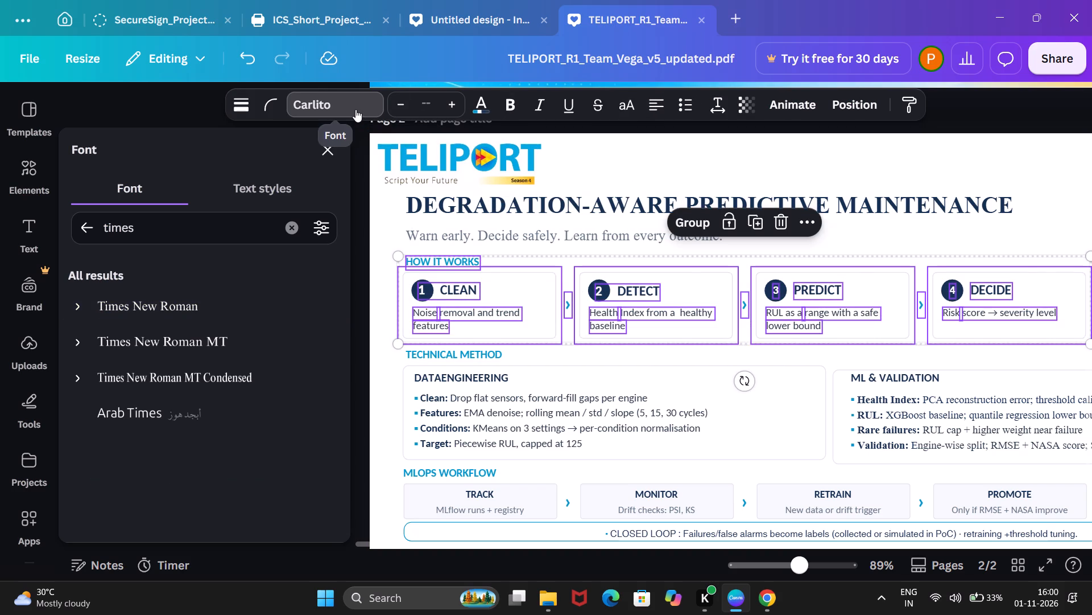
pyautogui.click(355, 109)
pyautogui.click(338, 108)
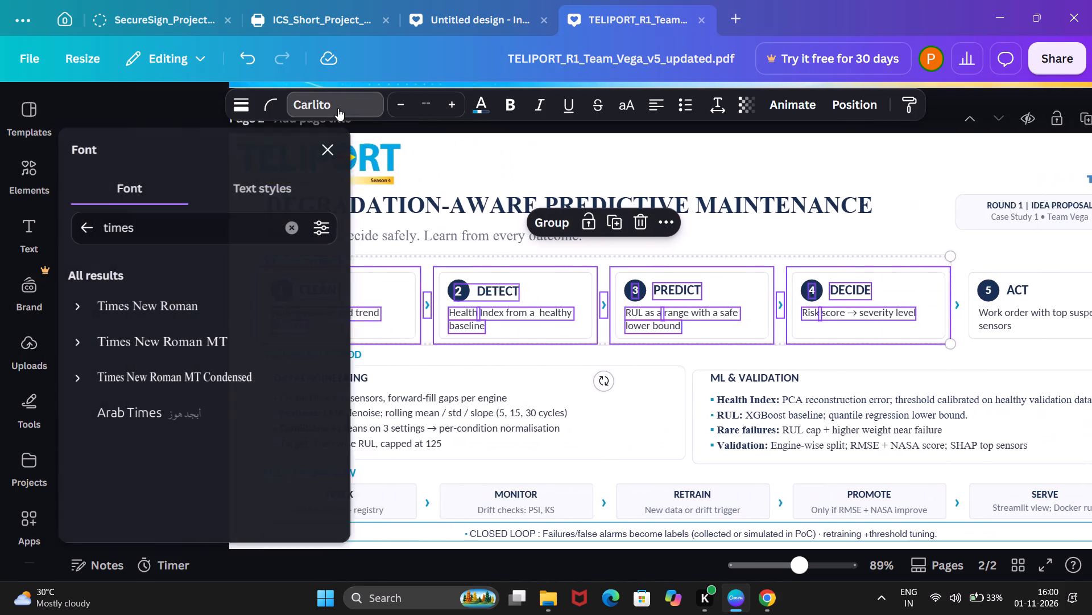
pyautogui.click(234, 316)
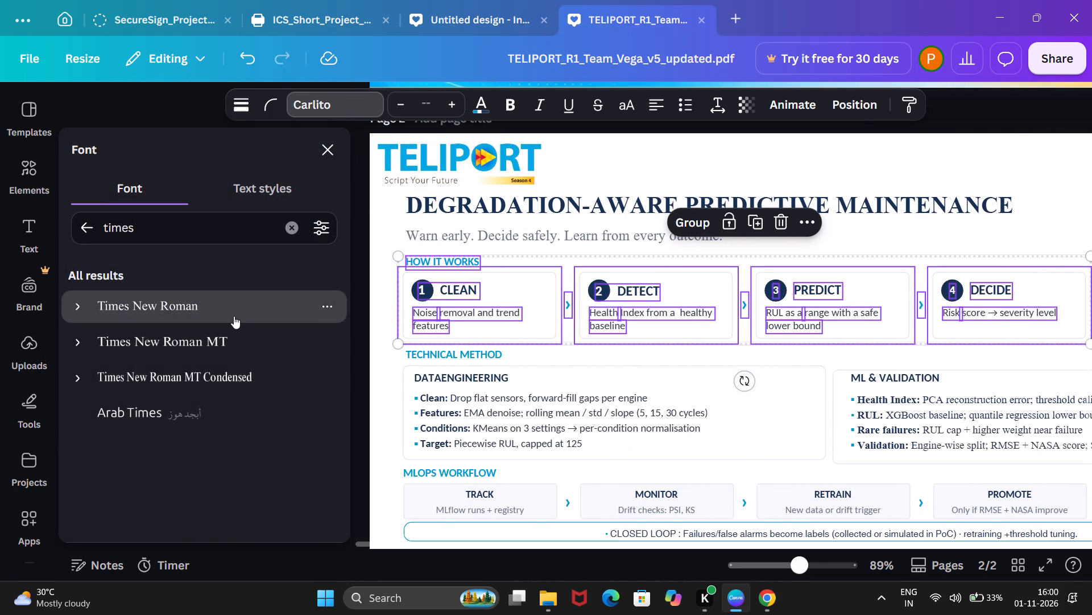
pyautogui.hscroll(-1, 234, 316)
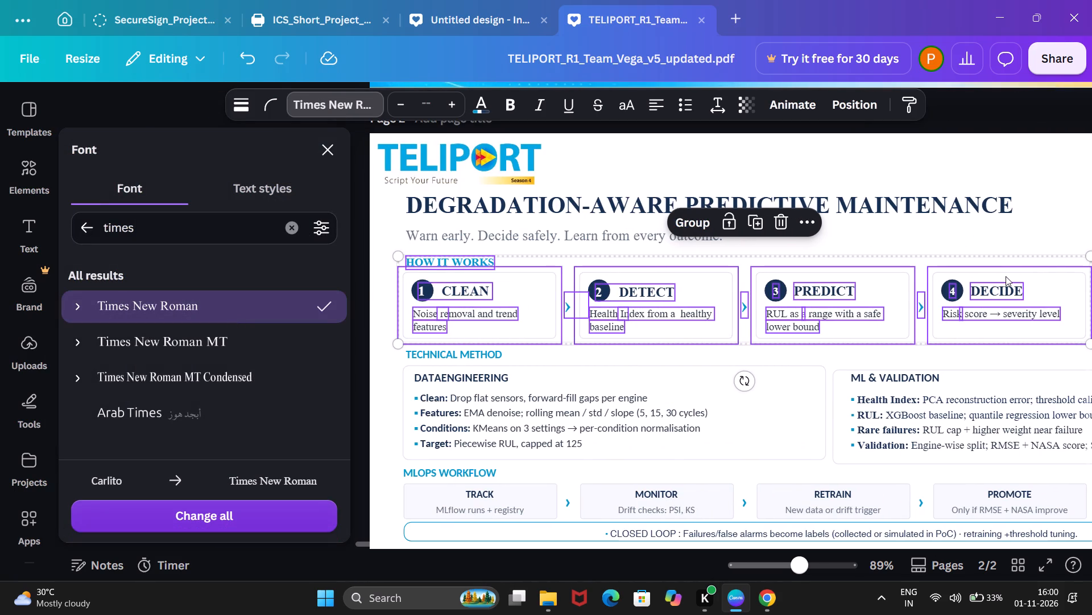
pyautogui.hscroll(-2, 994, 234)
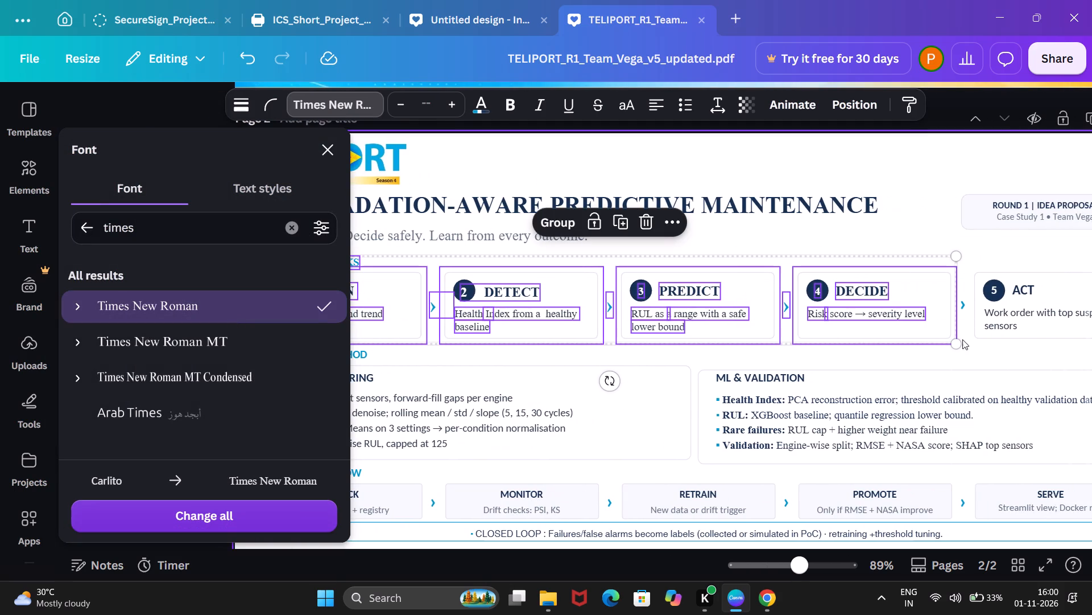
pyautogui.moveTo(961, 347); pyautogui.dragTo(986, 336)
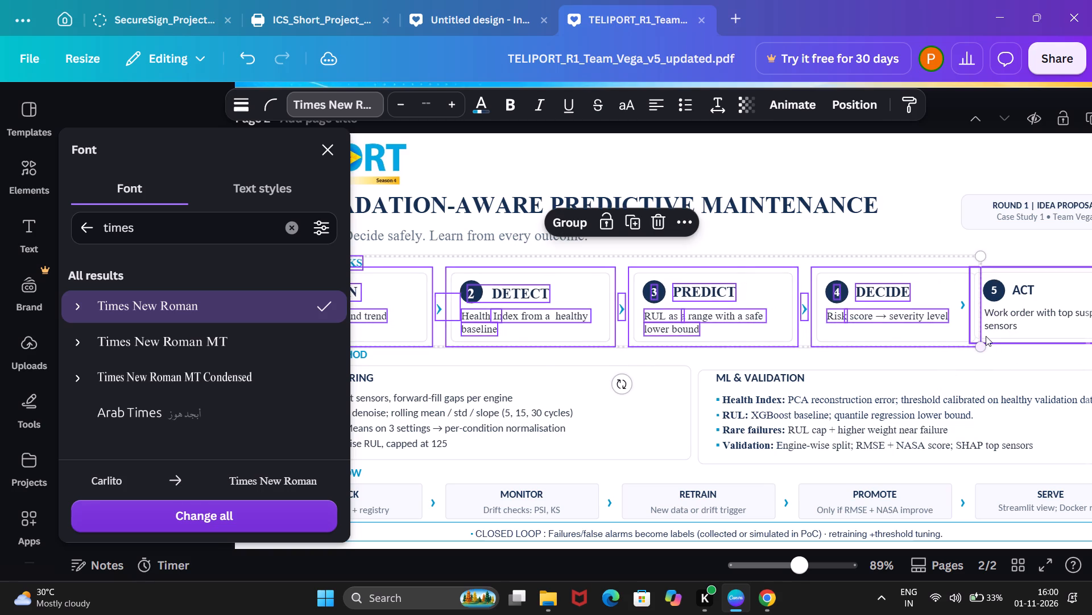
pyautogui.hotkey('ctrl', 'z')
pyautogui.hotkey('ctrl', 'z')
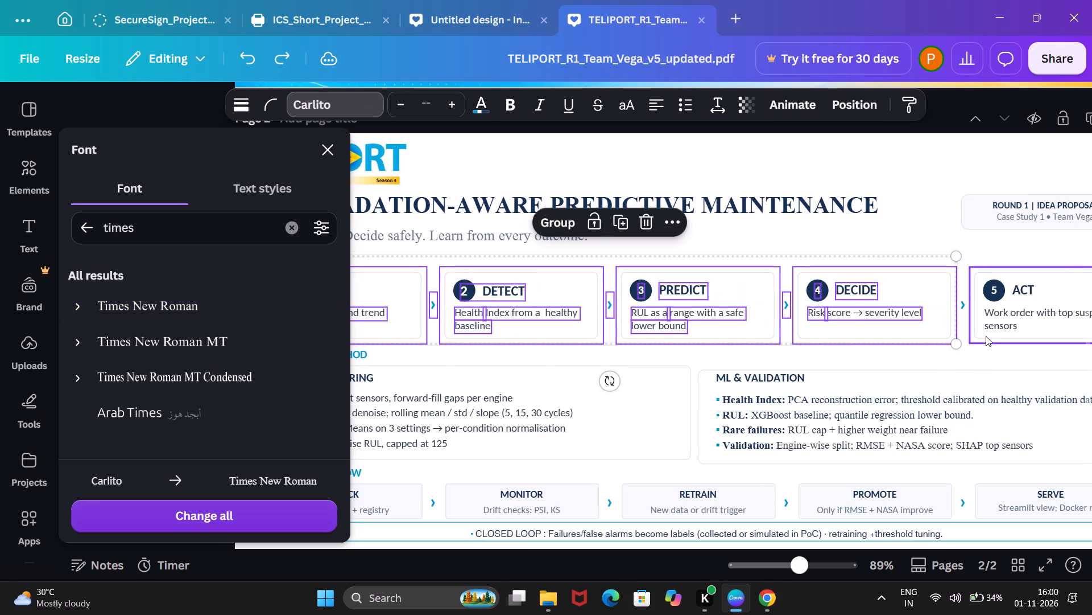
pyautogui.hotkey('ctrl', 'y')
# Change the number, title and caption of the ACT card to Times New Roman.
pyautogui.click(997, 358)
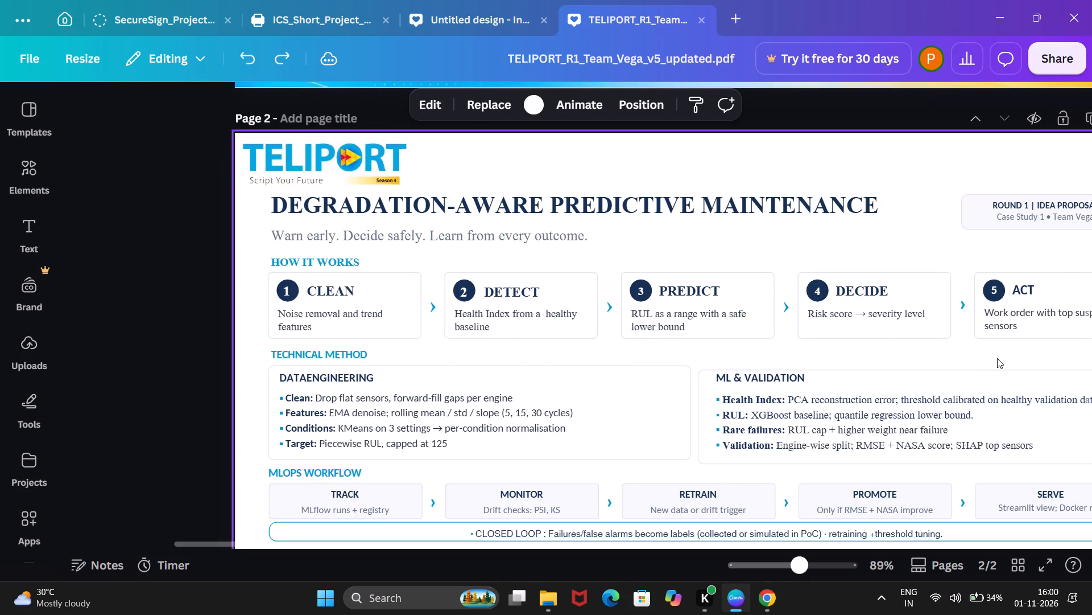
pyautogui.moveTo(997, 358); pyautogui.dragTo(870, 279)
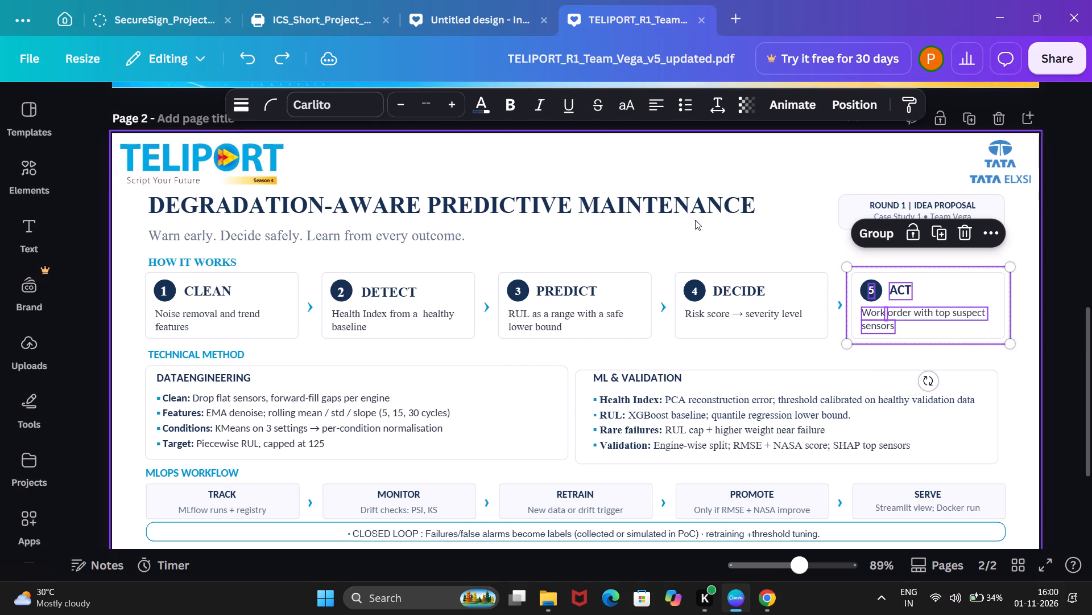
pyautogui.click(359, 106)
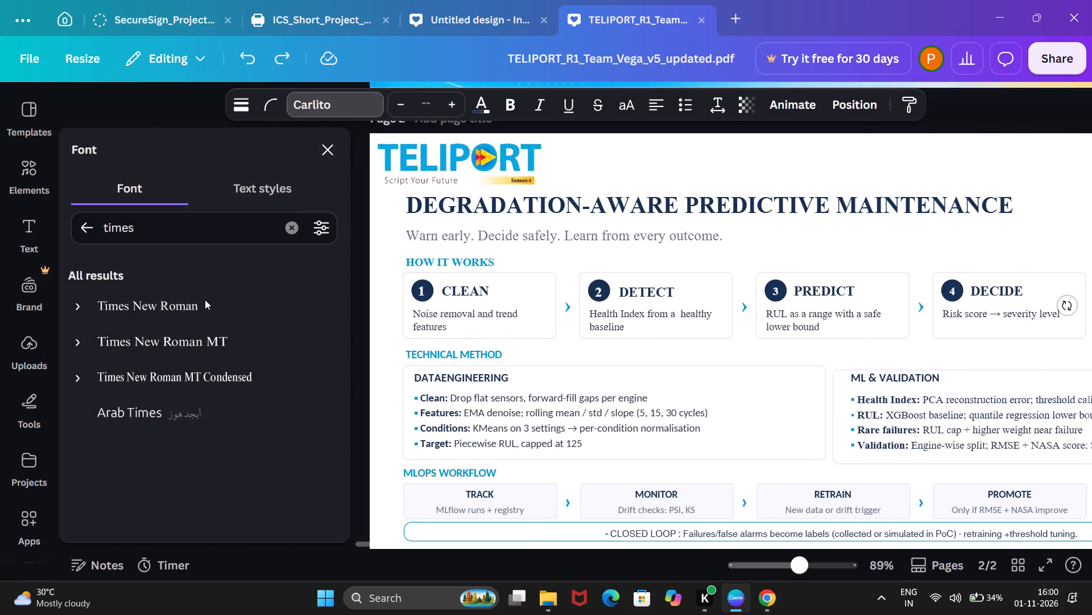
pyautogui.click(201, 308)
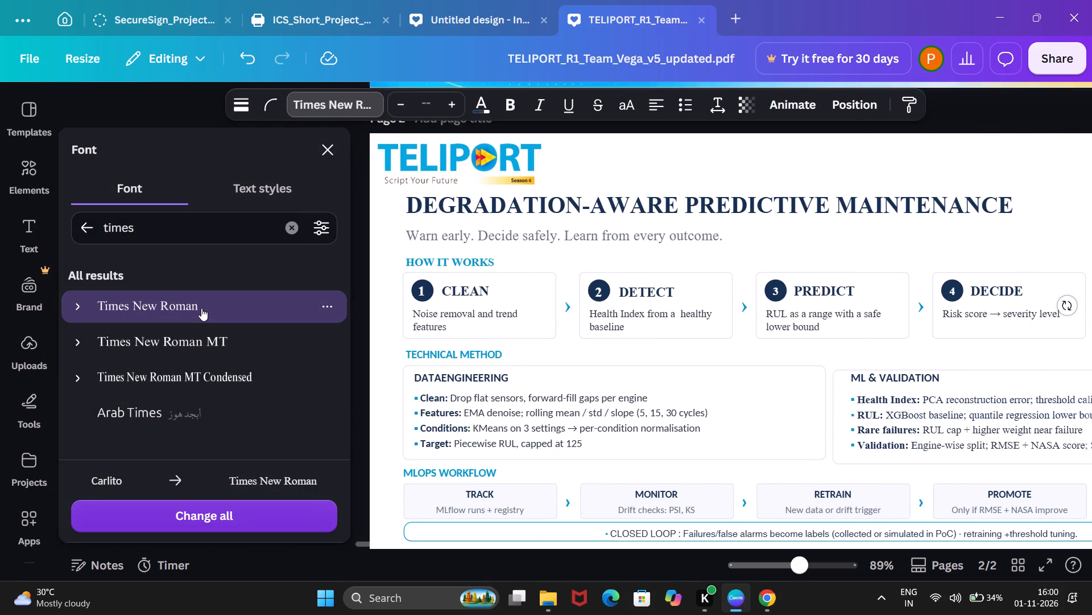
pyautogui.click(590, 243)
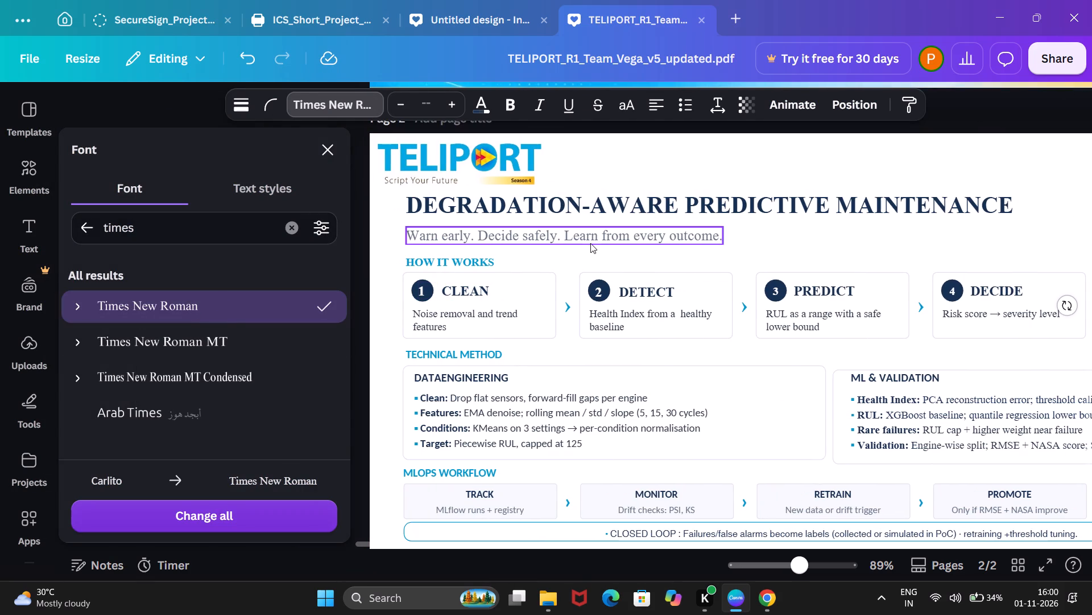
# Change the TECHNICAL METHOD text, the MLOPS WORKFLOW text from TRACK to PROMOTE, the CLOSED LOOP line and the STACK line to Times New Roman.
pyautogui.scroll(-1, 590, 243)
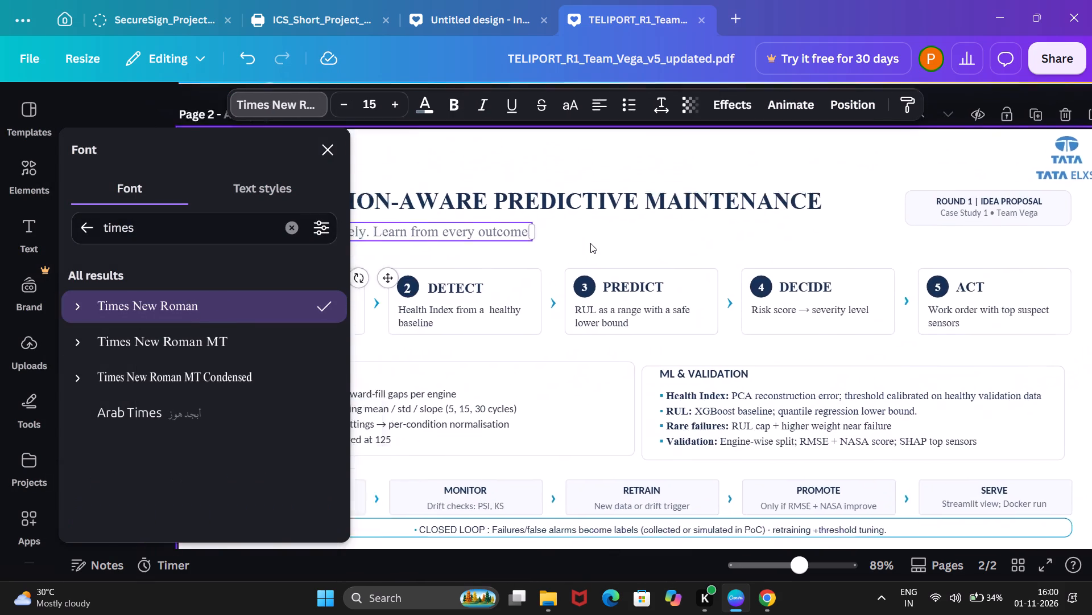
pyautogui.scroll(-1, 590, 243)
pyautogui.hscroll(1, 404, 280)
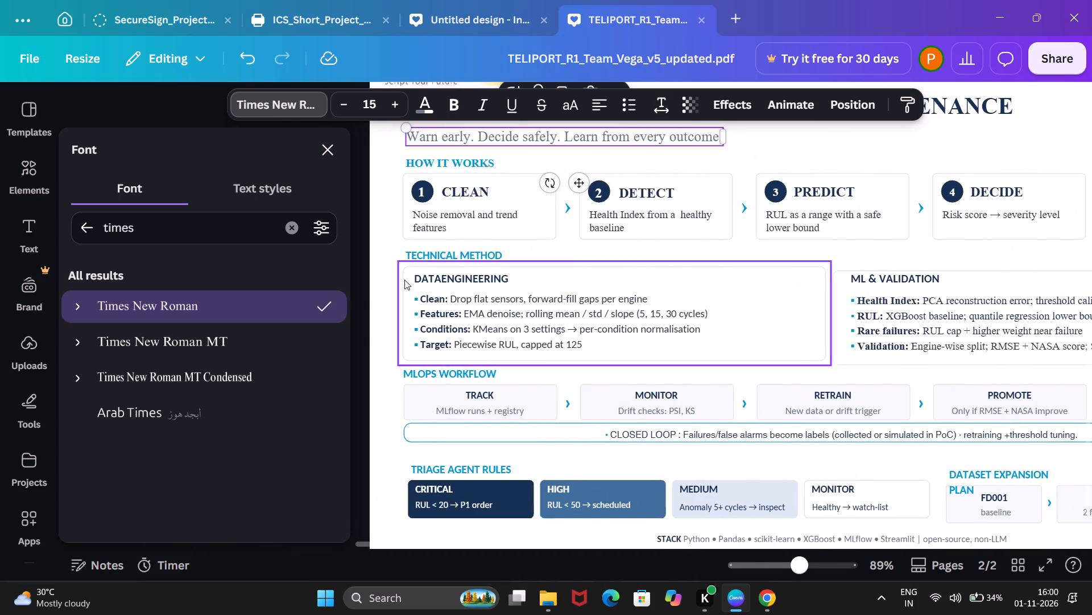
pyautogui.moveTo(388, 249); pyautogui.dragTo(1085, 535)
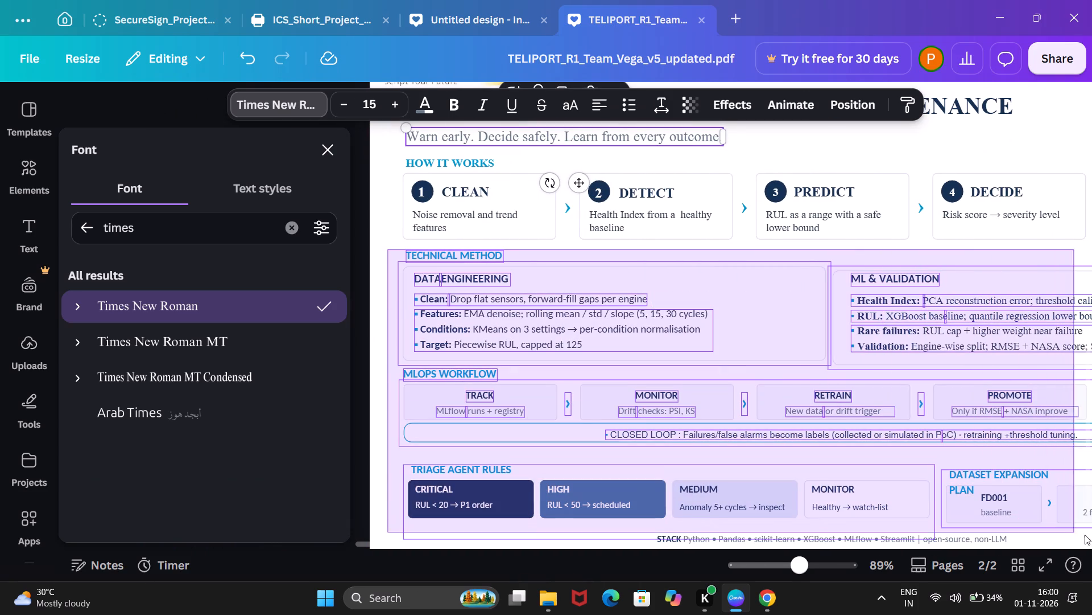
pyautogui.moveTo(1085, 535); pyautogui.dragTo(1091, 543)
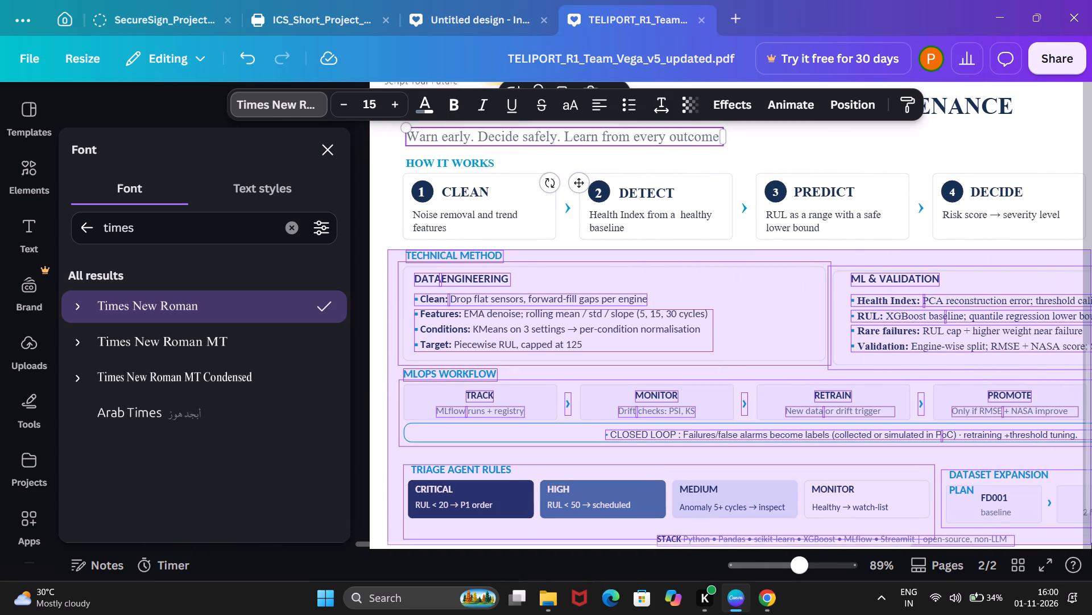
pyautogui.hscroll(-5, 1091, 543)
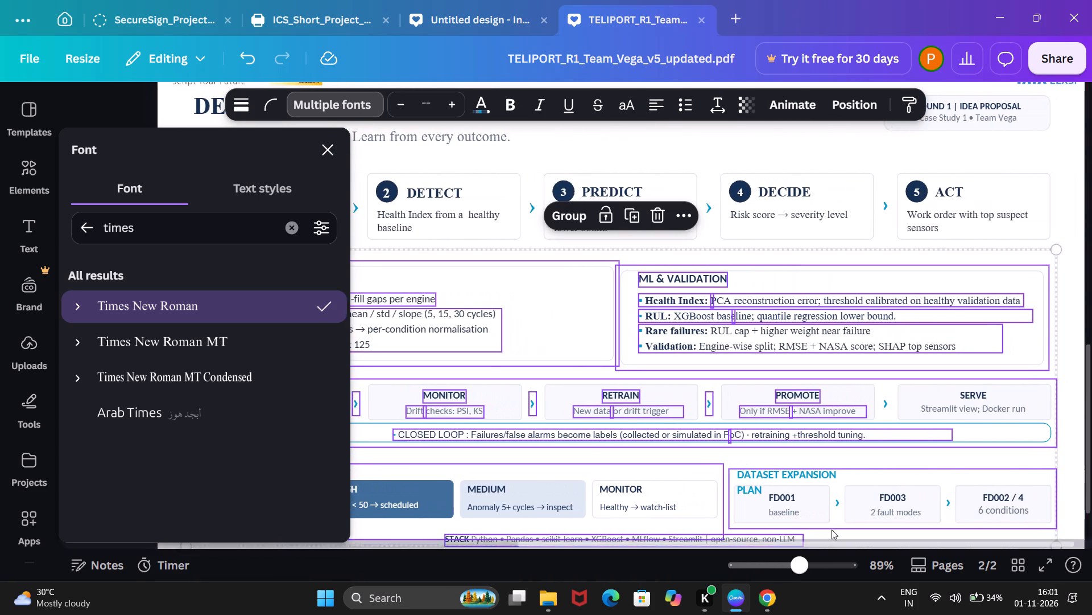
pyautogui.click(283, 309)
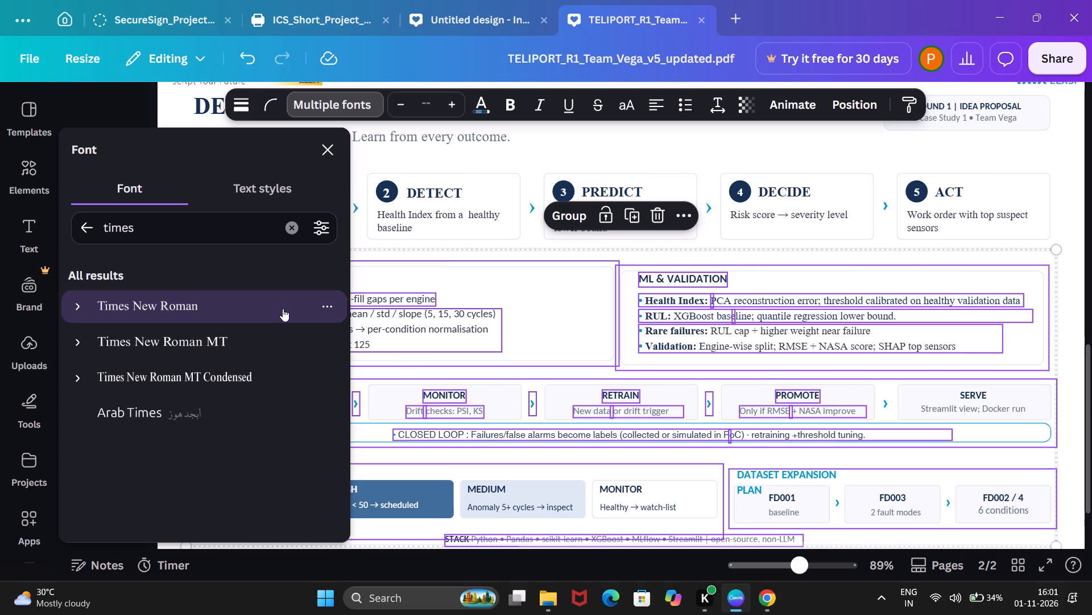
pyautogui.hscroll(1, 702, 267)
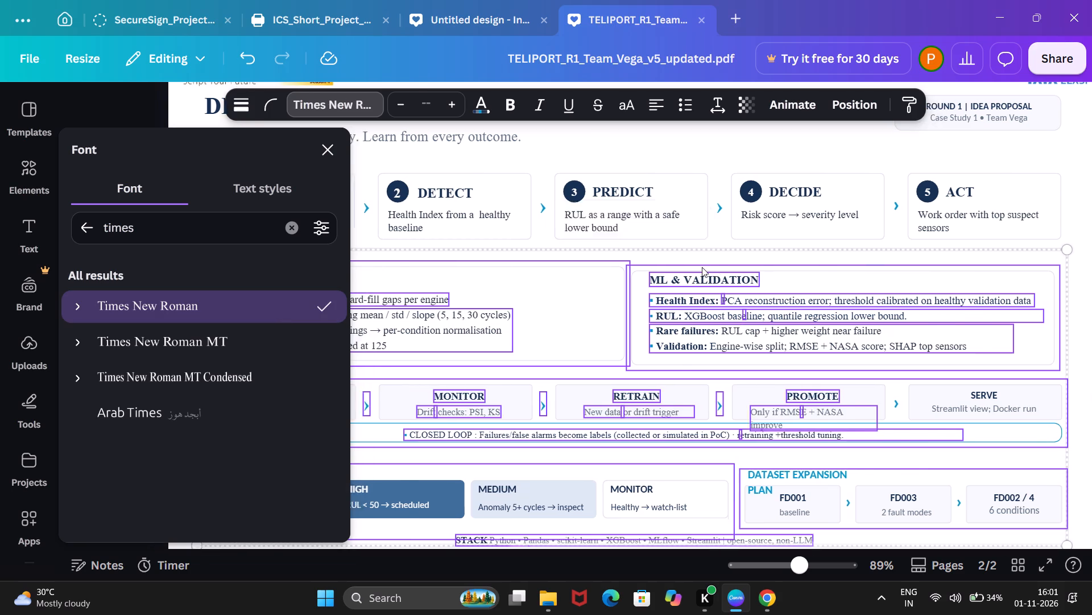
pyautogui.hscroll(3, 702, 267)
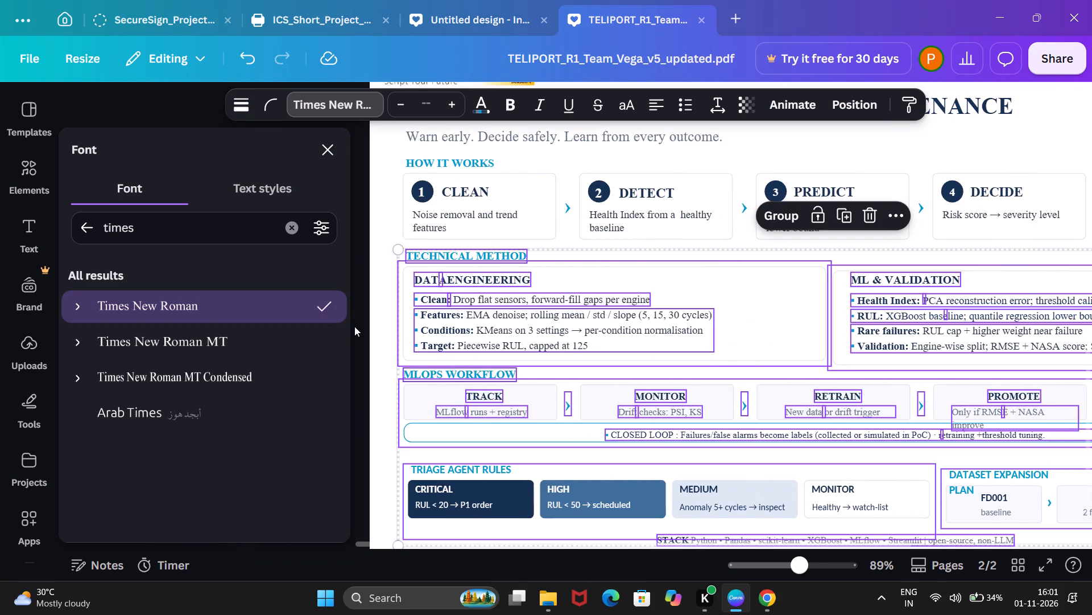
pyautogui.click(356, 326)
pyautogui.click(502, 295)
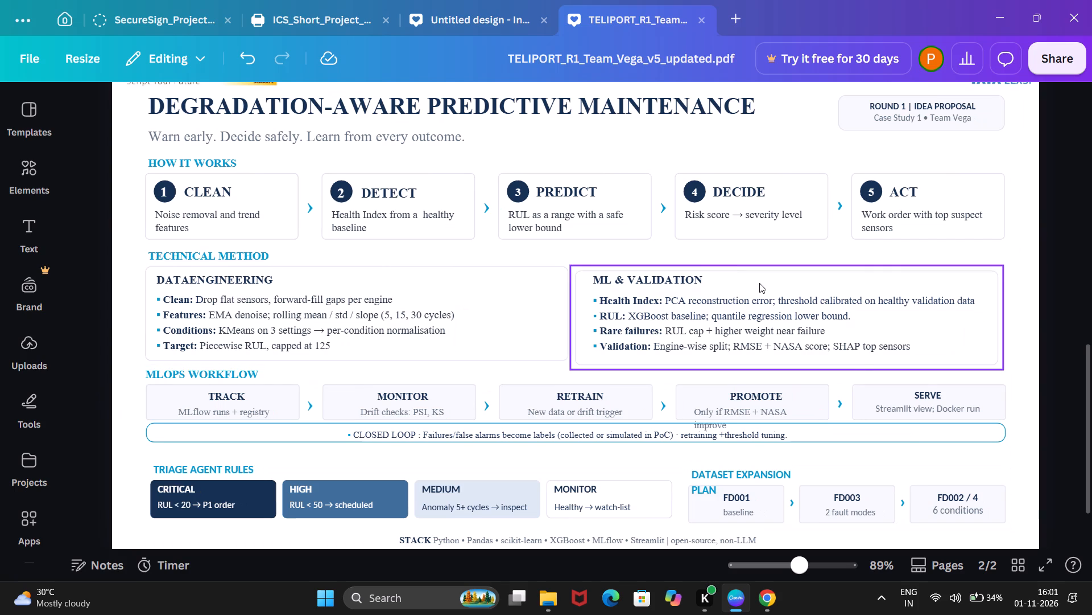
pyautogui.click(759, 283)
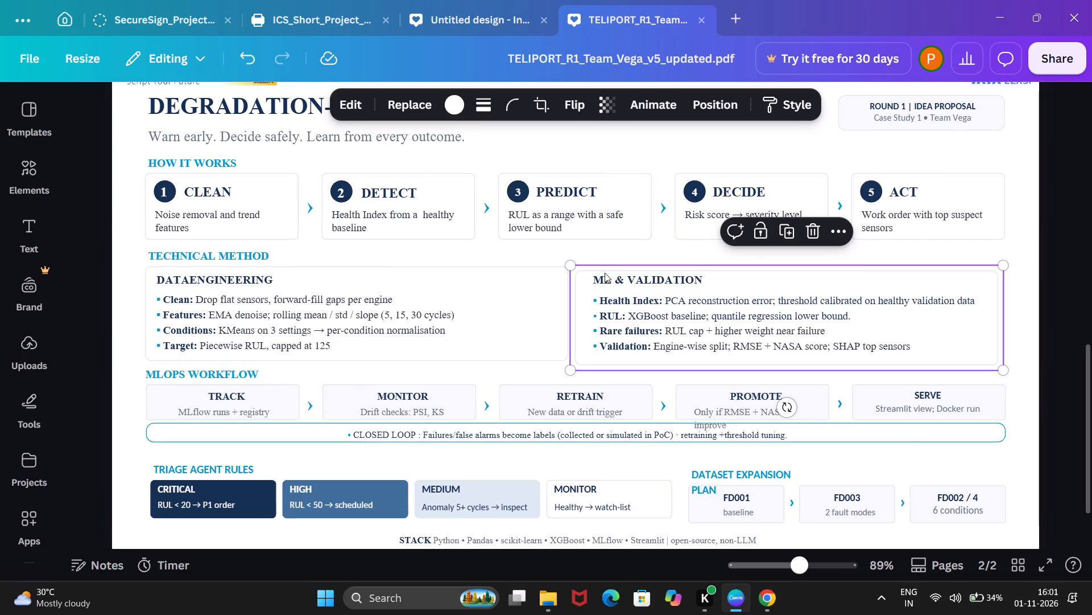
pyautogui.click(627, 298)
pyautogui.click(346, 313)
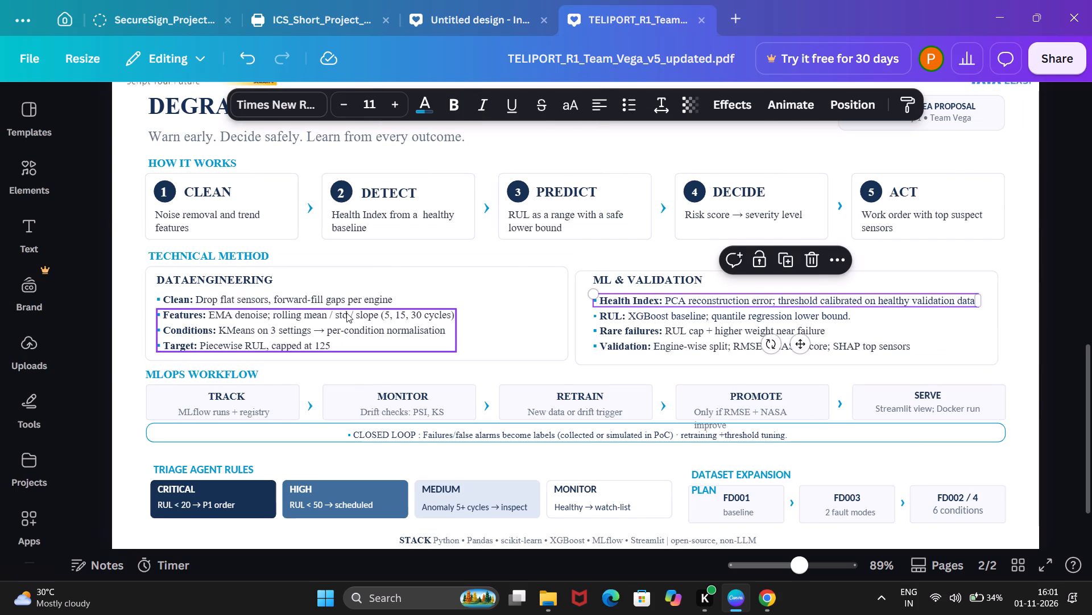
# Nudge the MLOPS WORKFLOW background frame slightly downward behind its text.
pyautogui.click(399, 416)
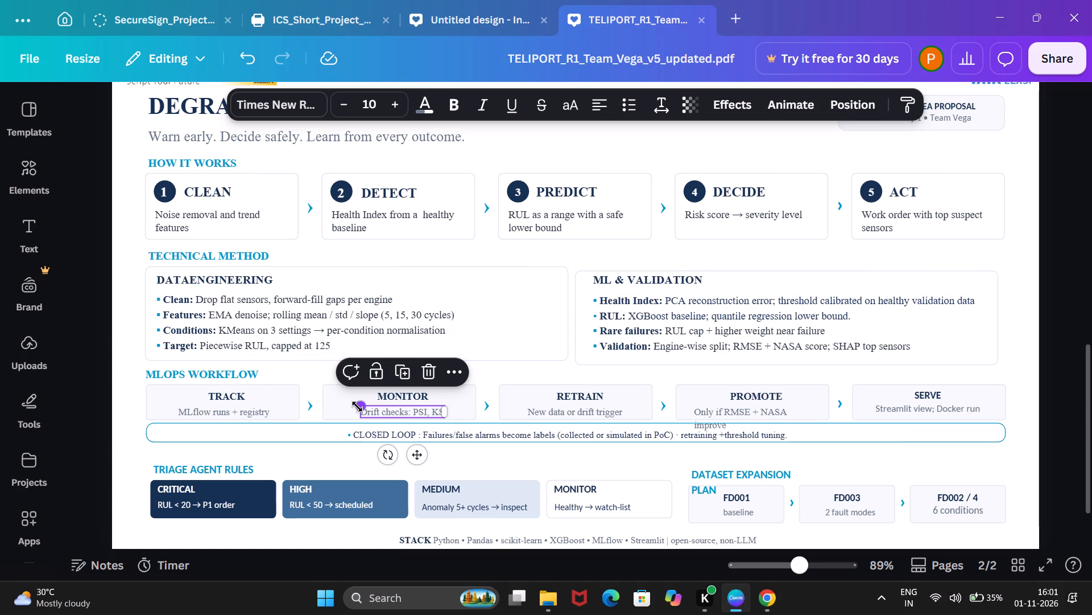
pyautogui.click(341, 429)
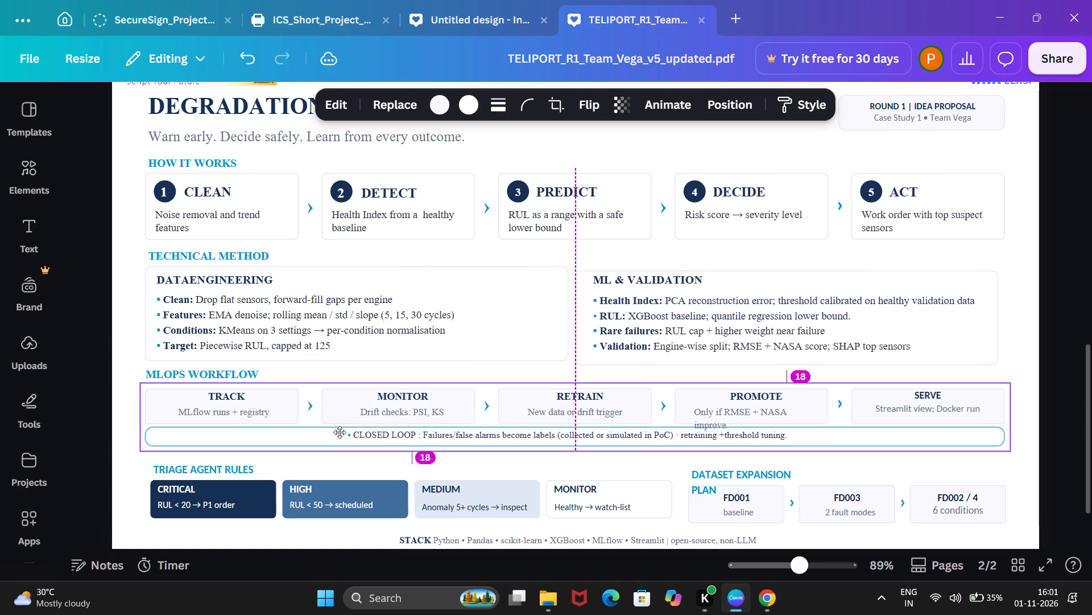
pyautogui.click(87, 401)
# Ungroup the DATASET EXPANSION PLAN heading and its FD001, FD003 and FD002 / 4 cards.
pyautogui.scroll(-1, 451, 543)
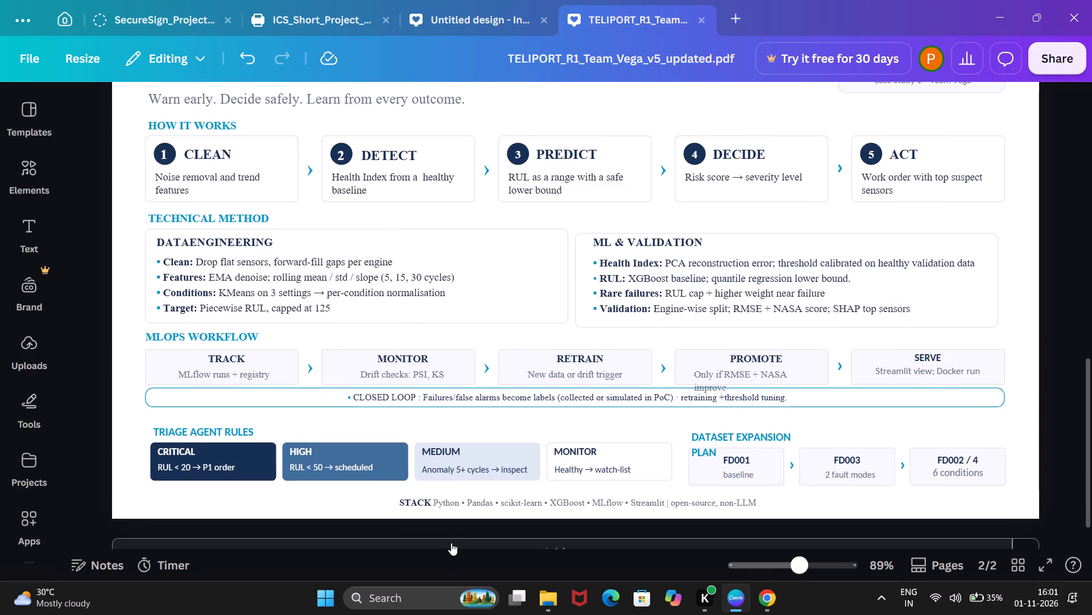
pyautogui.scroll(-1, 451, 543)
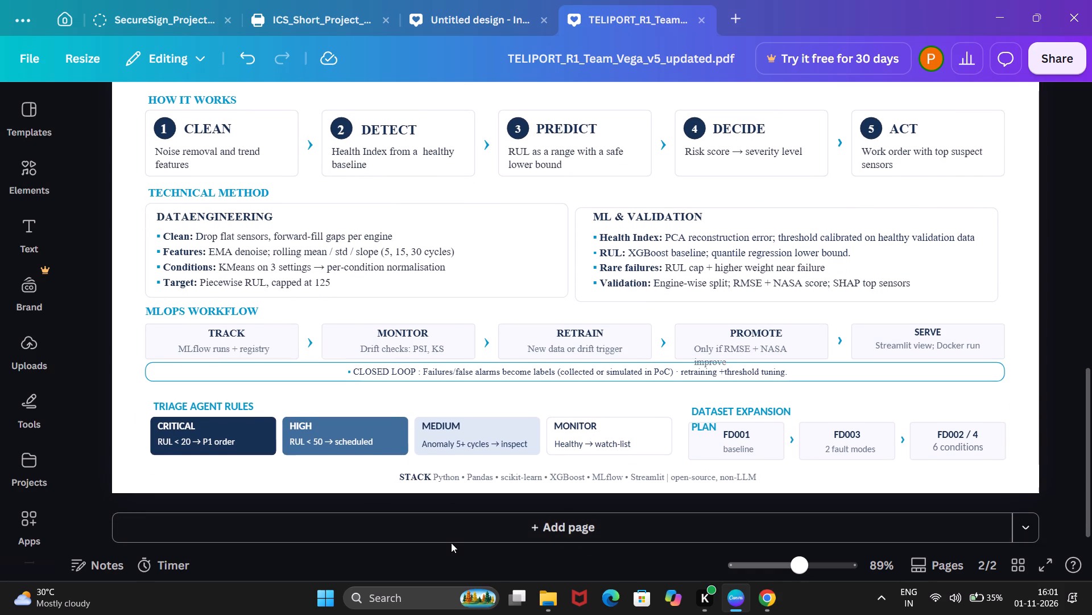
pyautogui.click(701, 428)
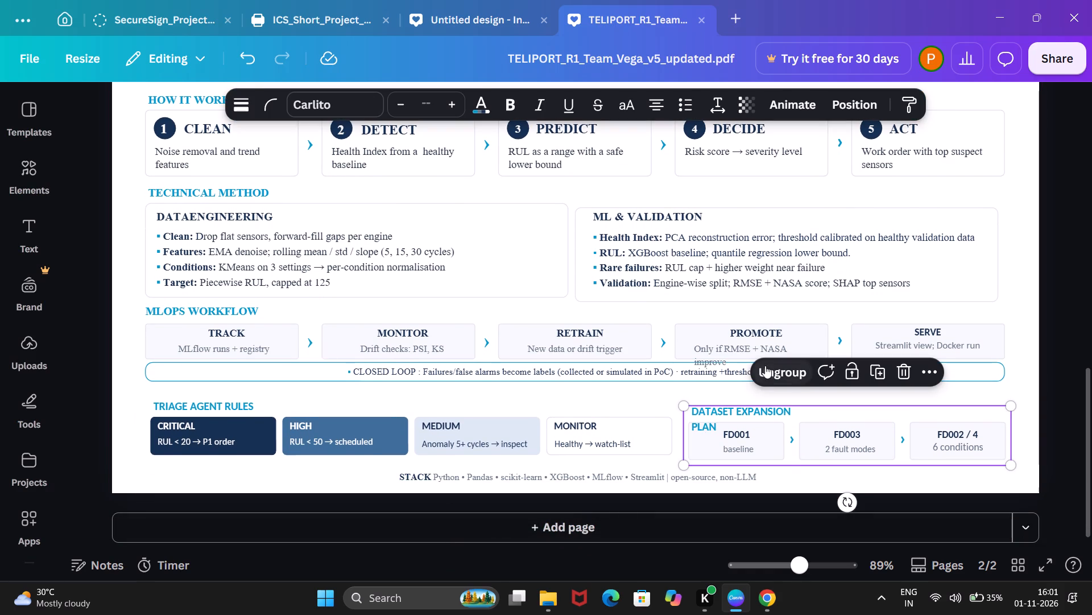
pyautogui.click(770, 370)
pyautogui.click(712, 428)
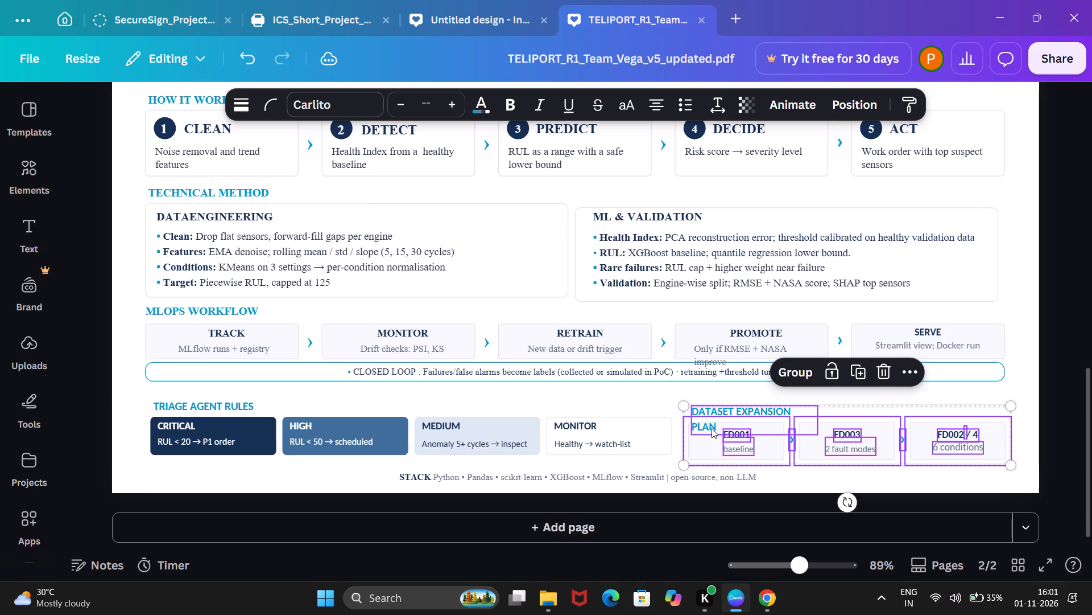
pyautogui.click(810, 422)
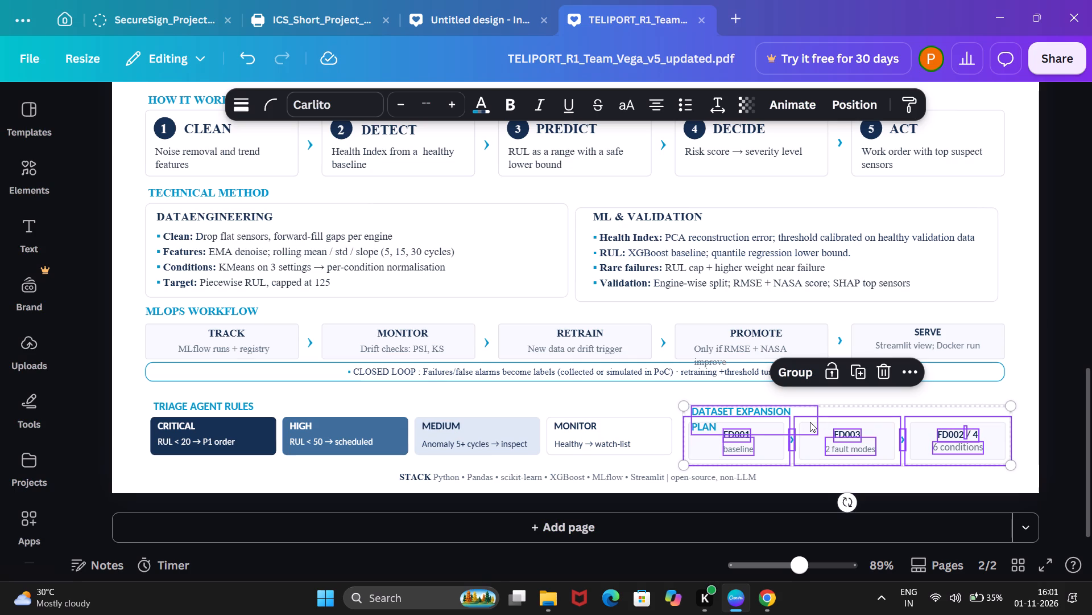
pyautogui.click(743, 383)
# Widen the DATASET EXPANSION PLAN heading's text box so the heading fits on one line.
pyautogui.click(717, 411)
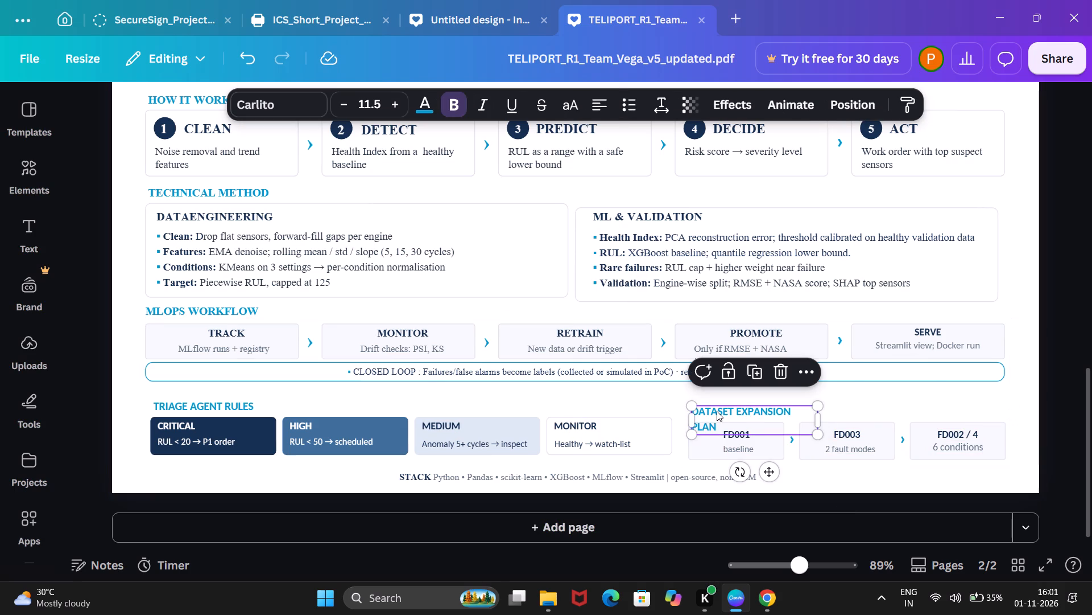
pyautogui.click(814, 421)
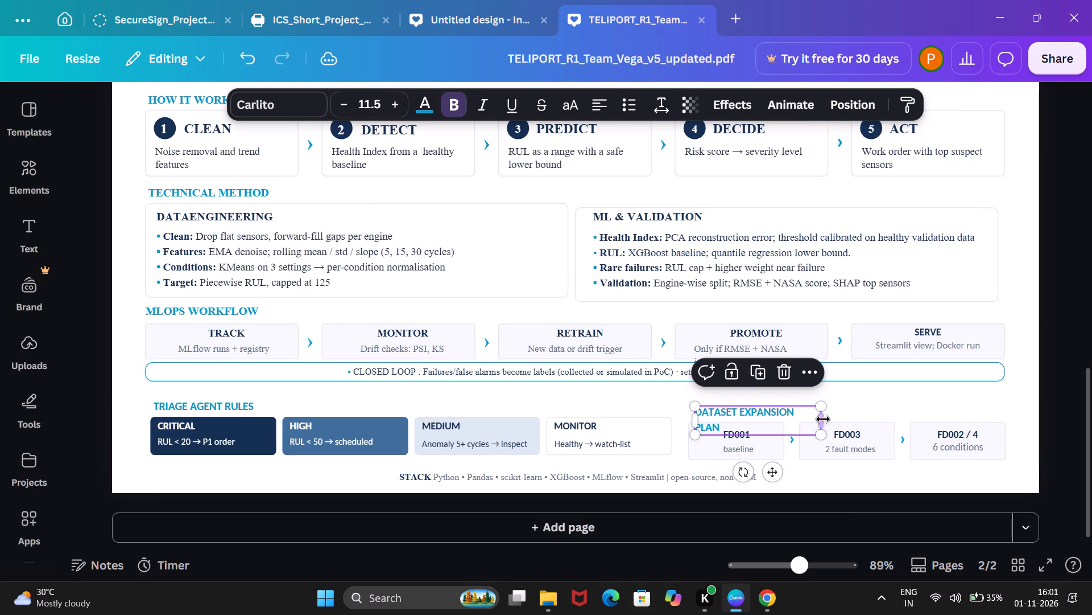
pyautogui.moveTo(824, 419); pyautogui.dragTo(847, 414)
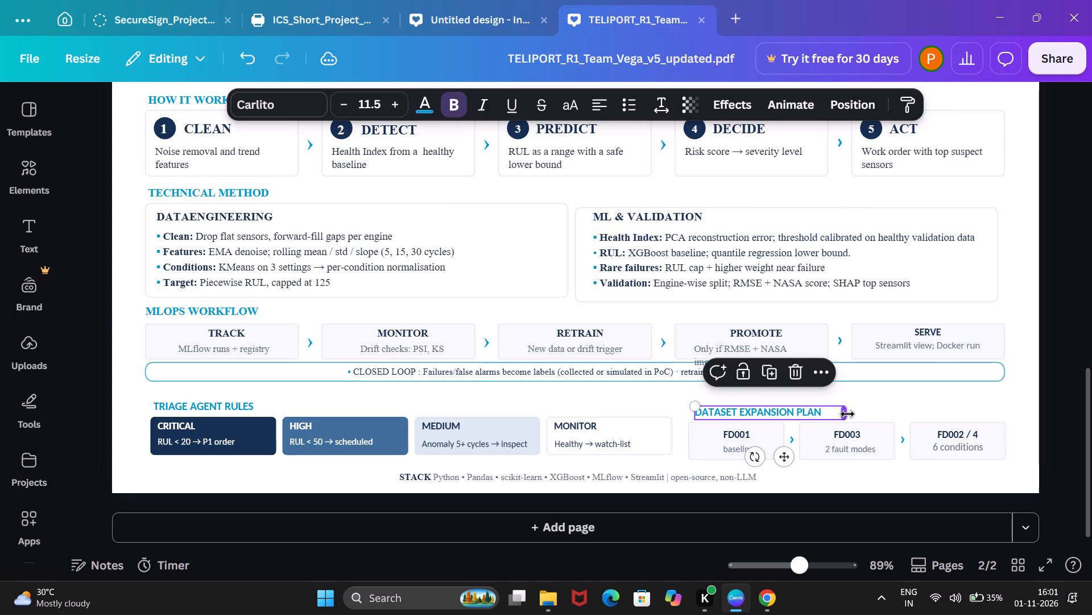
pyautogui.click(127, 404)
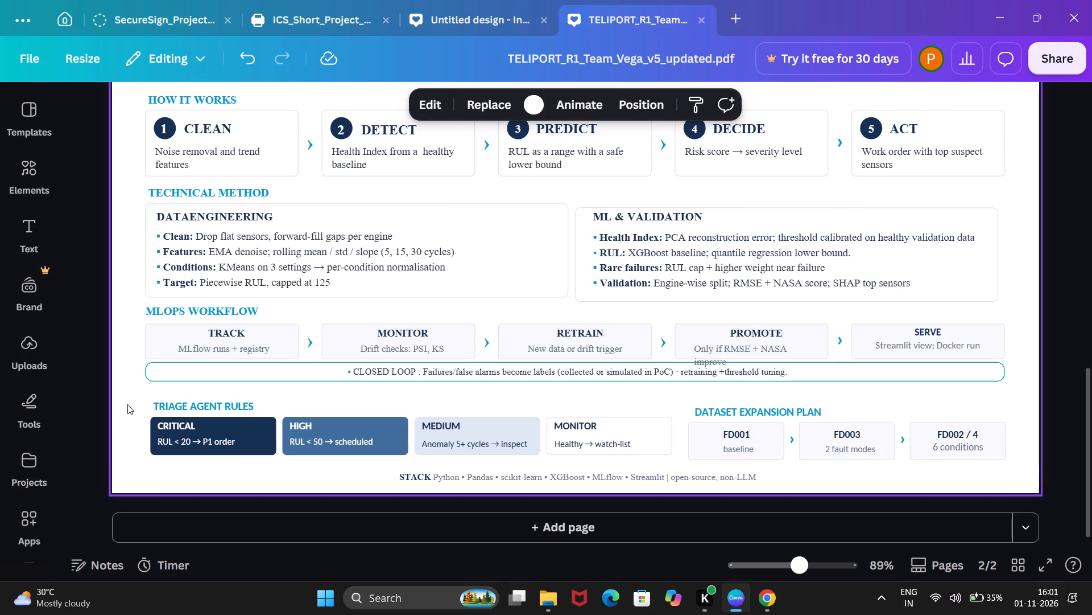
# Nudge the TRIAGE AGENT RULES group slightly downward.
pyautogui.click(248, 418)
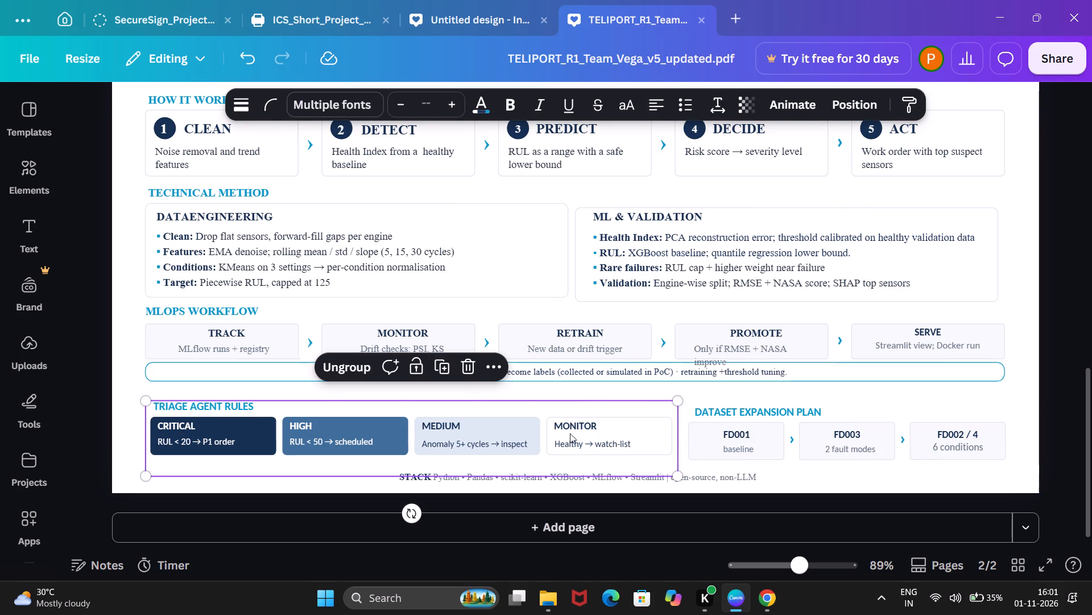
pyautogui.click(552, 434)
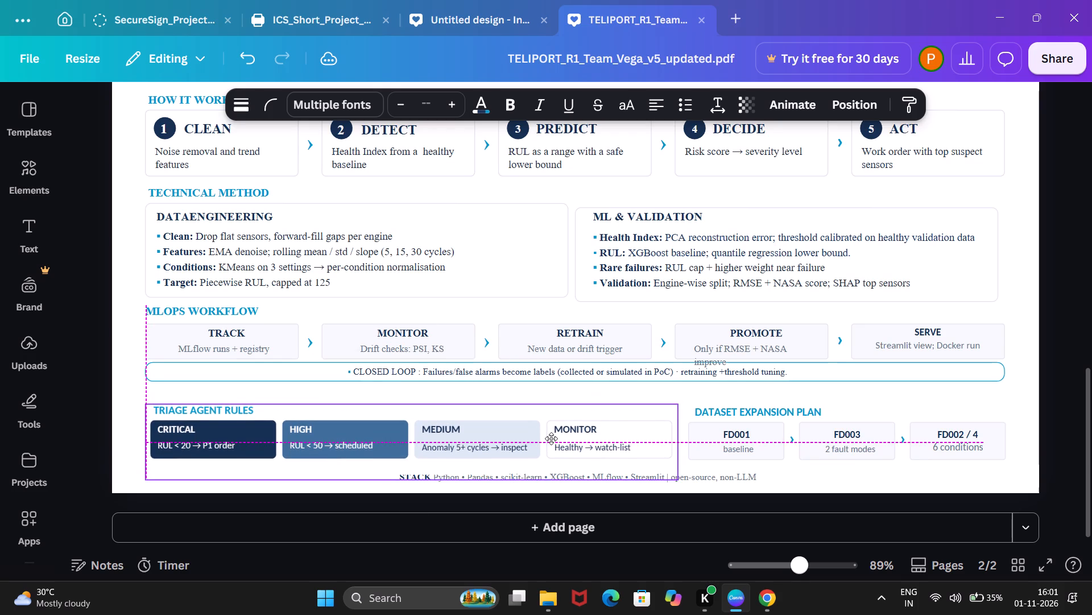
pyautogui.click(117, 392)
# Move the STACK line slightly down, closer to the bottom edge of the page.
pyautogui.scroll(-1, 117, 392)
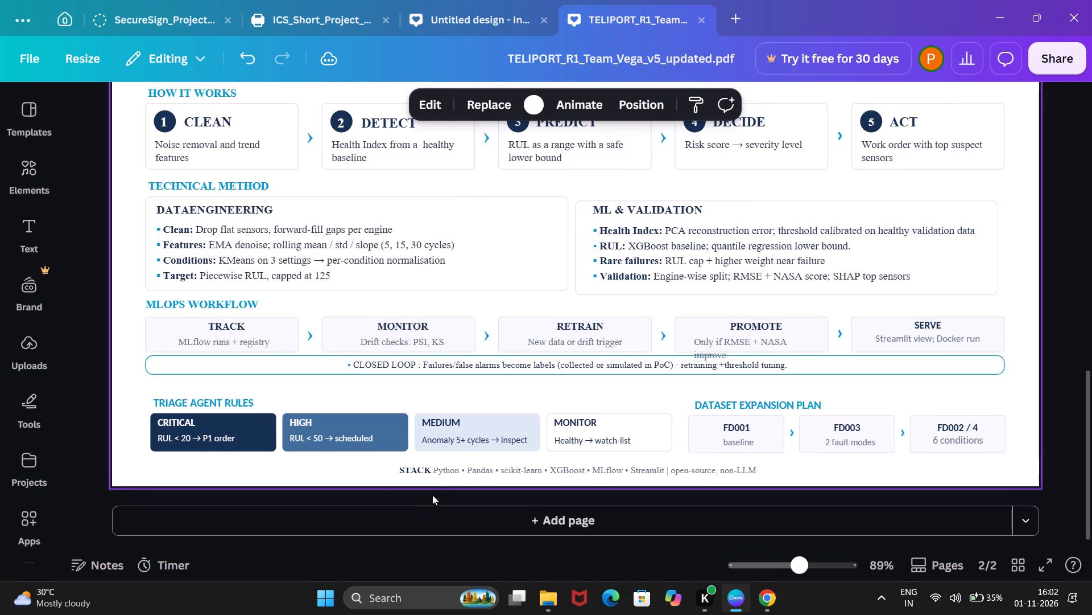
pyautogui.moveTo(436, 473); pyautogui.dragTo(436, 481)
# Delete "| open-source, non-LLM" from the STACK line so it ends at "Streamlit".
pyautogui.click(744, 477)
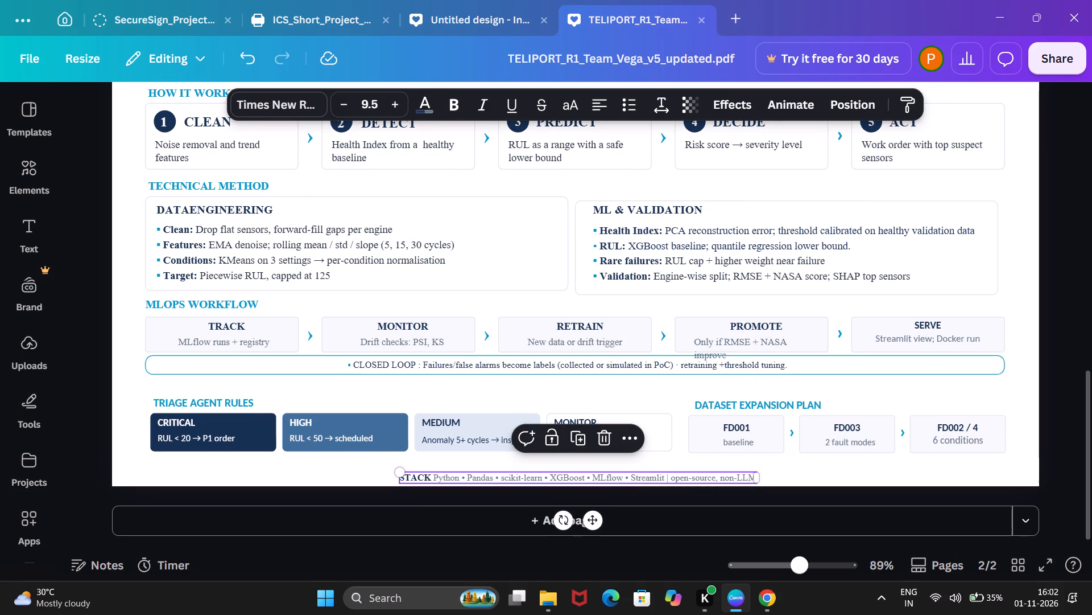
pyautogui.click(752, 477)
pyautogui.press('Right')
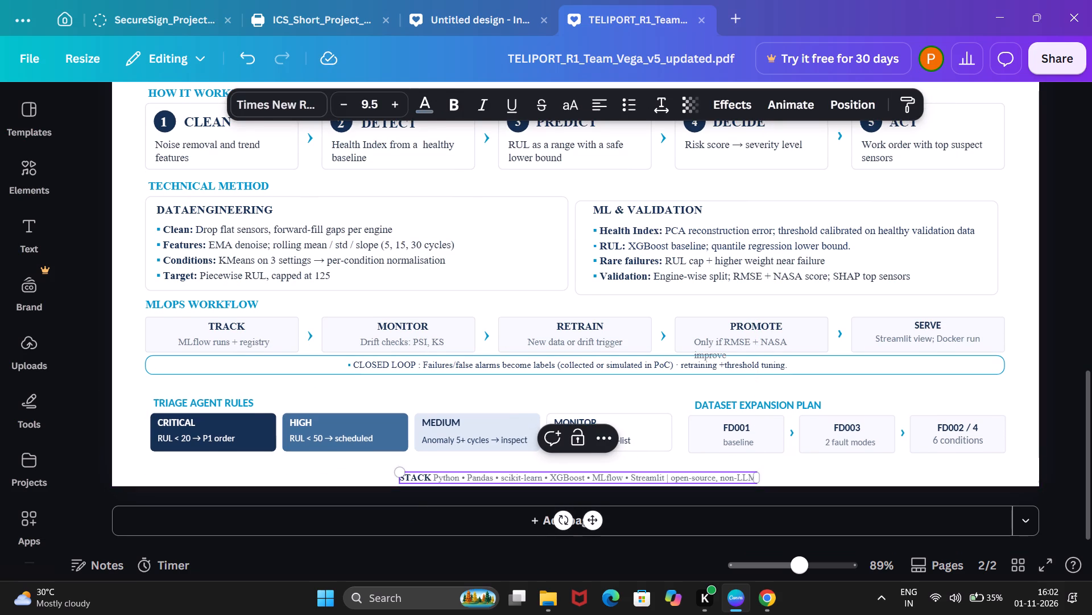
pyautogui.press('Right')
pyautogui.press('BackSpace')
pyautogui.press('BackSpace')
pyautogui.press('BackSpace')
pyautogui.press('BackSpace')
pyautogui.press('BackSpace')
pyautogui.press('BackSpace')
pyautogui.press('BackSpace')
pyautogui.press('BackSpace')
pyautogui.press('BackSpace')
pyautogui.press('BackSpace')
pyautogui.press('BackSpace')
pyautogui.press('BackSpace')
pyautogui.press('BackSpace')
pyautogui.press('BackSpace')
pyautogui.press('BackSpace')
pyautogui.press('BackSpace')
pyautogui.press('BackSpace')
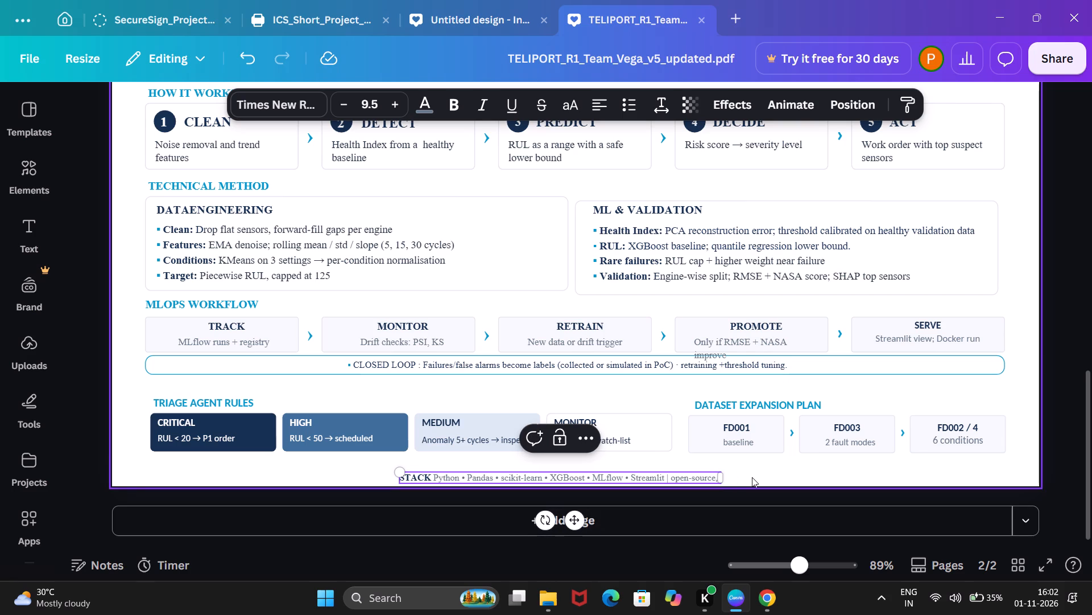
pyautogui.press('BackSpace')
pyautogui.press('BackSpace')
pyautogui.press('BackSpace')
pyautogui.press('BackSpace')
pyautogui.press('BackSpace')
pyautogui.press('BackSpace')
pyautogui.press('BackSpace')
pyautogui.press('BackSpace')
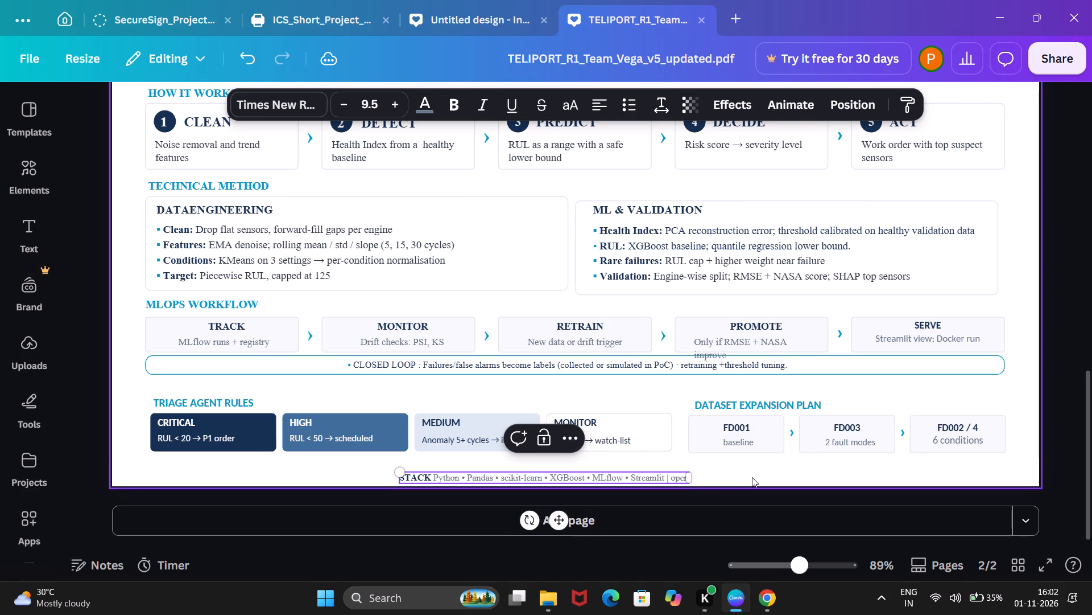
pyautogui.press('BackSpace')
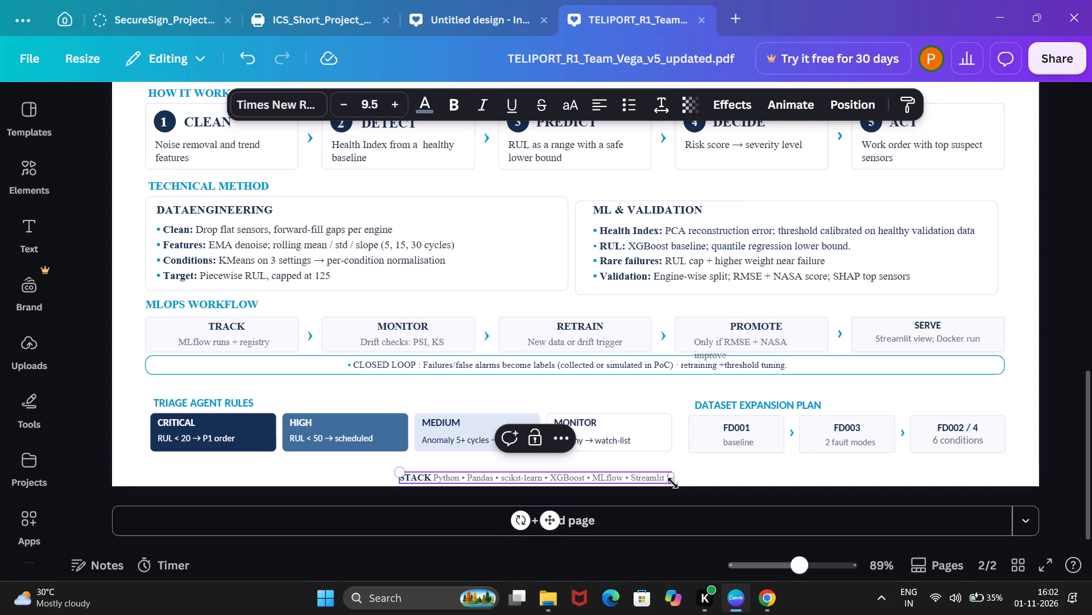
pyautogui.moveTo(673, 483); pyautogui.dragTo(693, 478)
pyautogui.press('BackSpace')
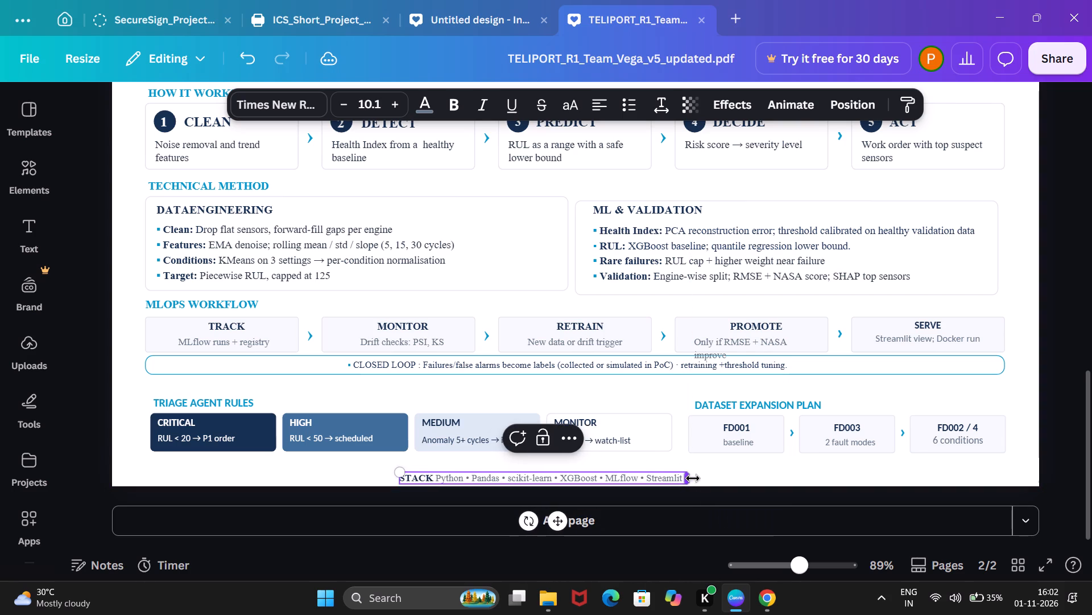
# Widen the STACK line's text box and set its font size to 11.1, keeping it on one line.
pyautogui.moveTo(693, 478); pyautogui.dragTo(698, 477)
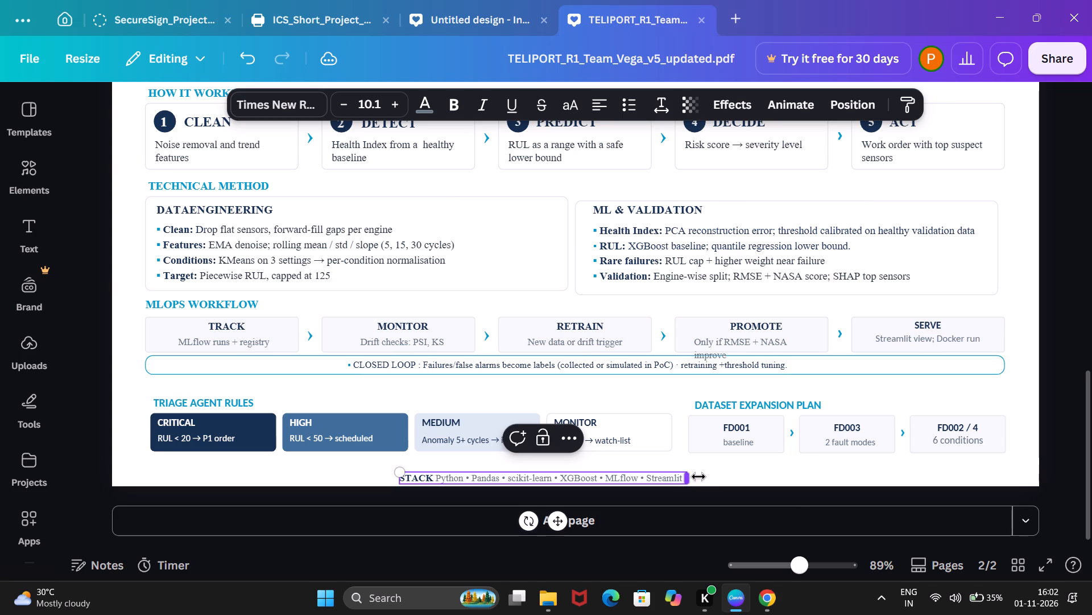
pyautogui.moveTo(698, 477); pyautogui.dragTo(731, 477)
pyautogui.press('BackSpace')
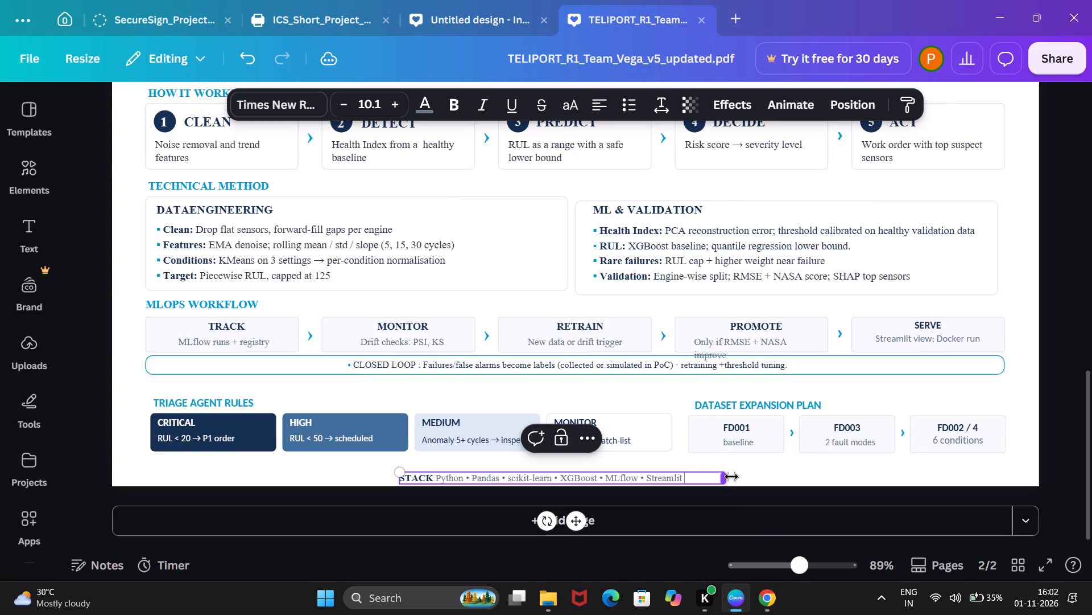
pyautogui.click(392, 105)
pyautogui.click(392, 105)
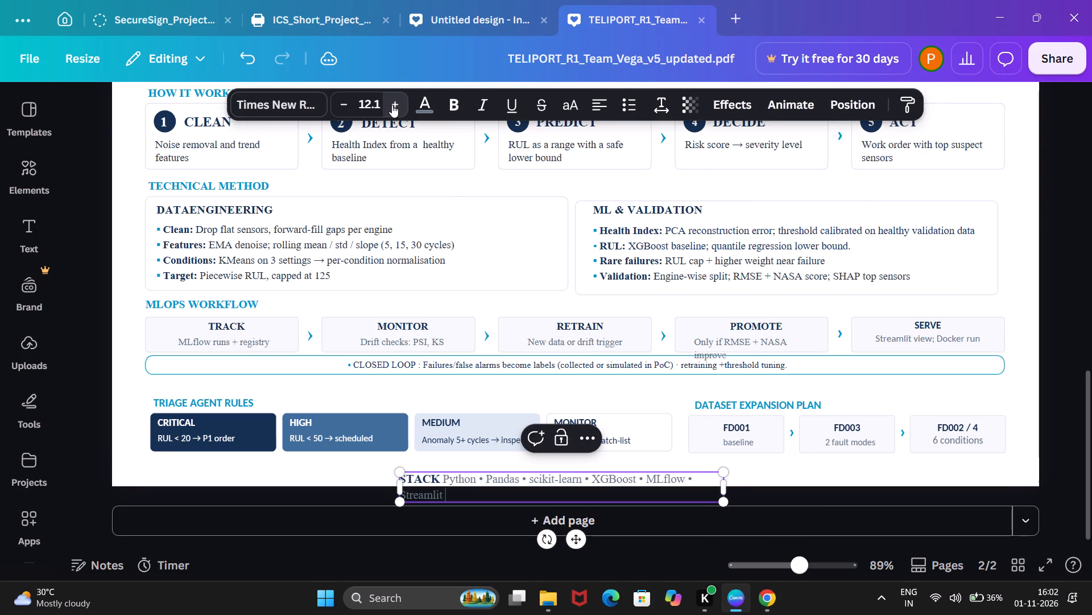
pyautogui.moveTo(727, 492); pyautogui.dragTo(760, 474)
pyautogui.click(337, 103)
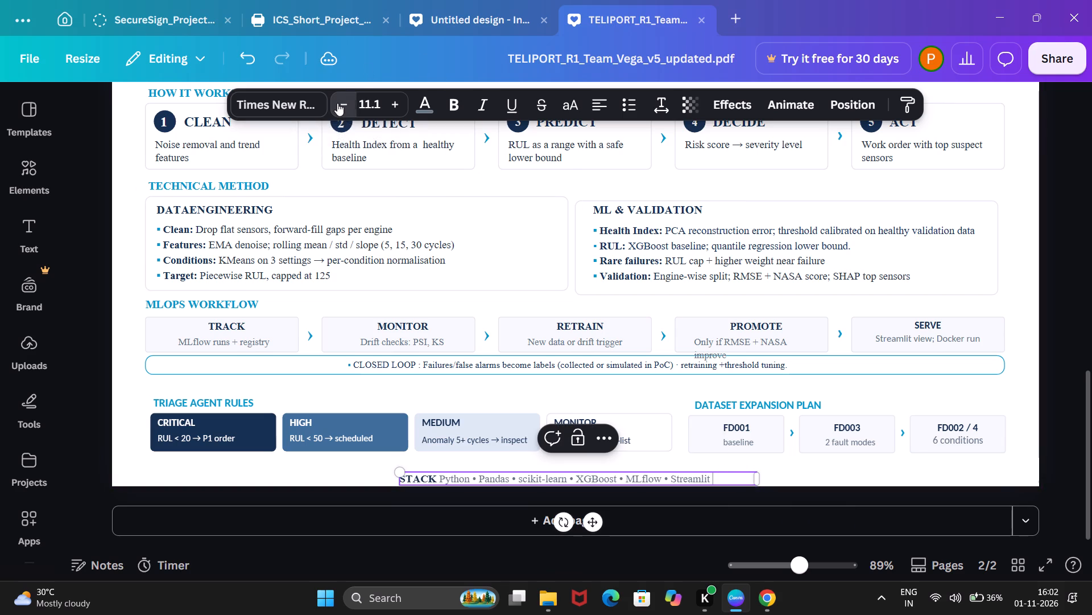
pyautogui.click(78, 265)
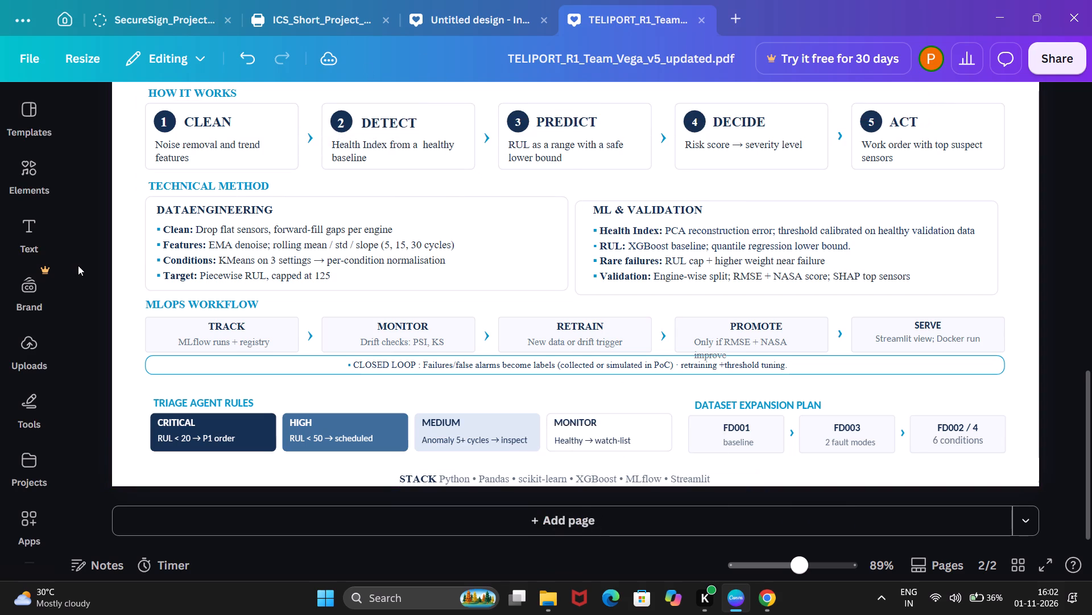
# Delete the ROUND 1 | IDEA PROPOSAL box with its Case Study 1 • Team Vega text from the page header.
pyautogui.scroll(1, 98, 262)
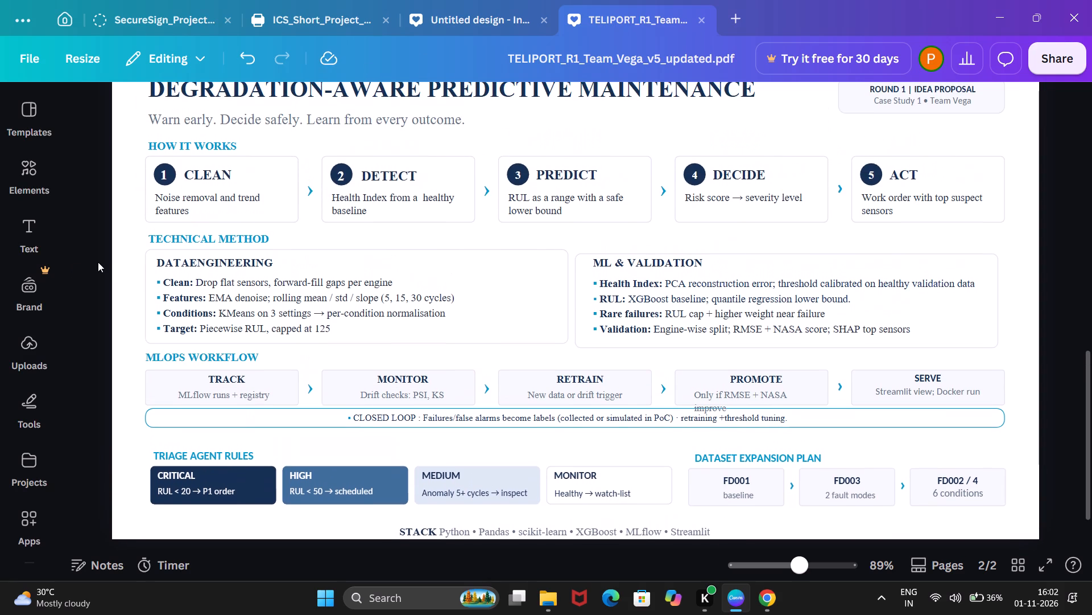
pyautogui.scroll(1, 98, 262)
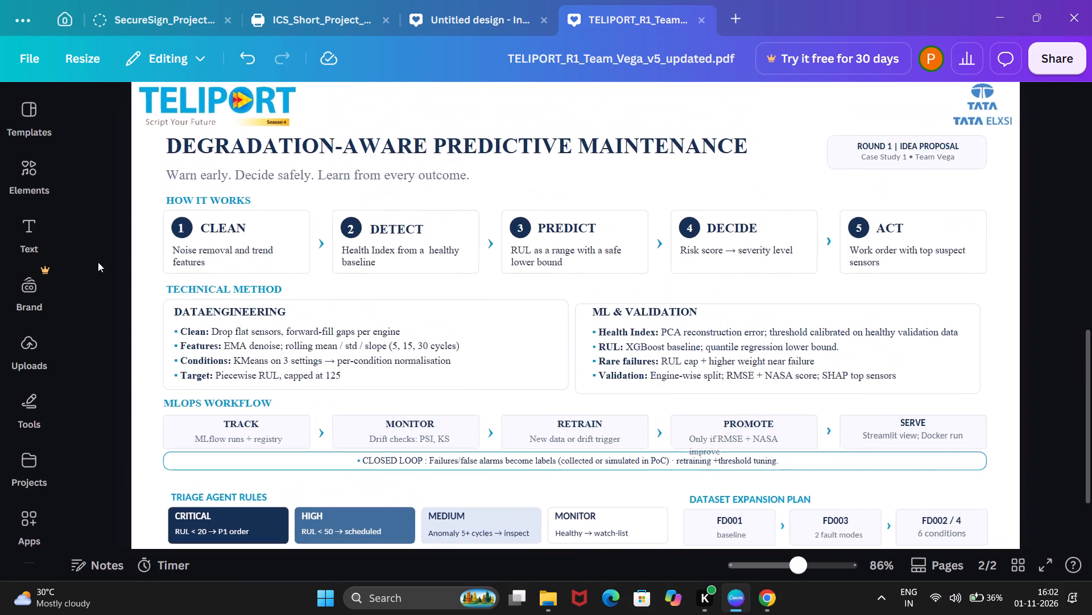
pyautogui.moveTo(807, 140); pyautogui.dragTo(841, 178)
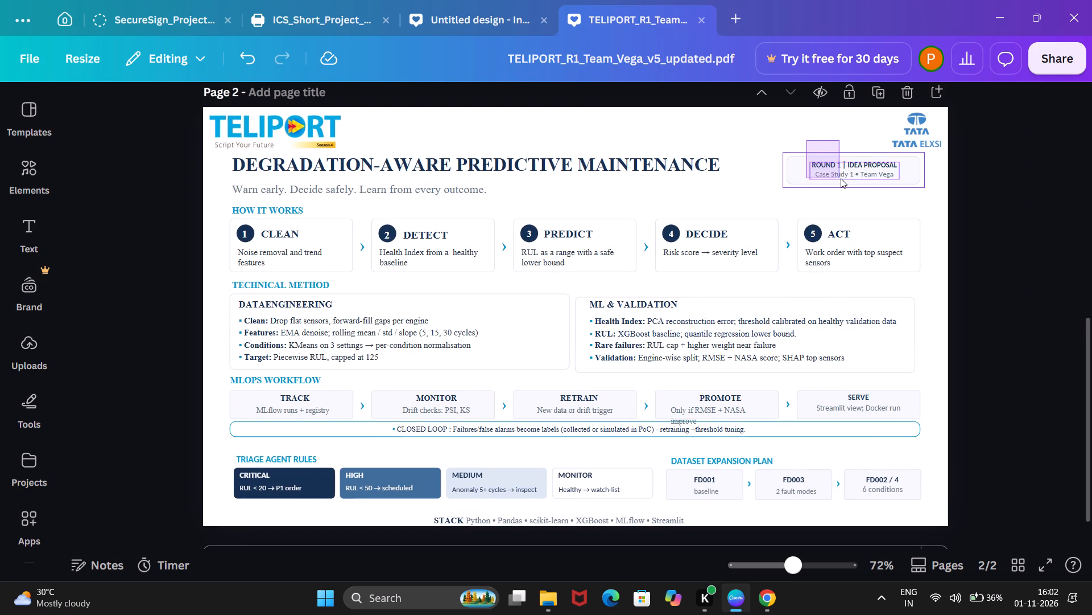
pyautogui.moveTo(841, 178); pyautogui.dragTo(873, 194)
pyautogui.press('Delete')
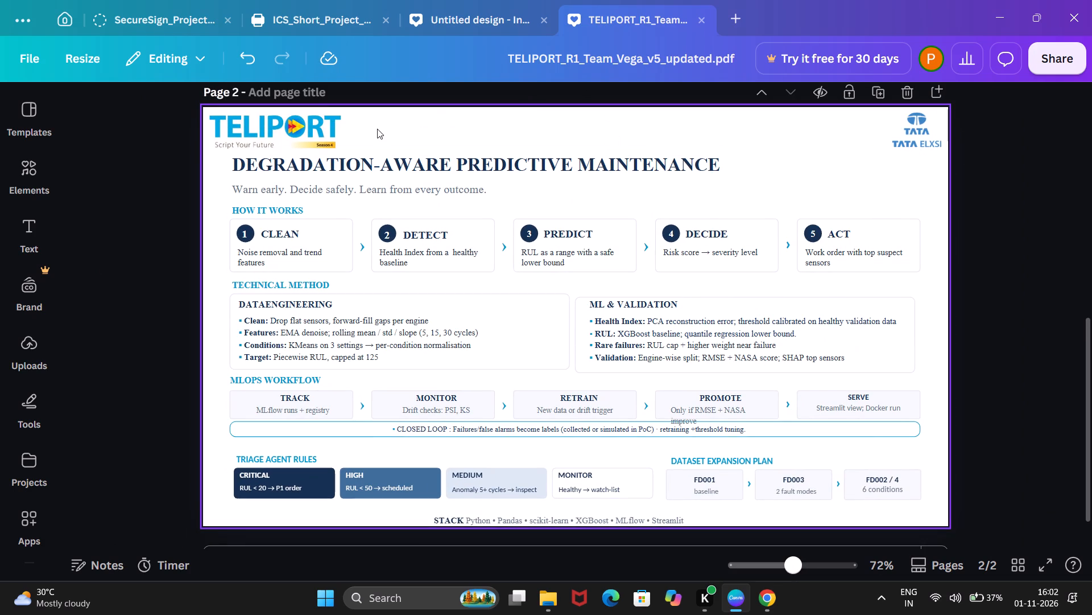
# Check the TELIPORT logo and the font and size of the PREDICT, DECIDE and ACT captions and the Clean, Features and Conditions bullets.
pyautogui.click(309, 133)
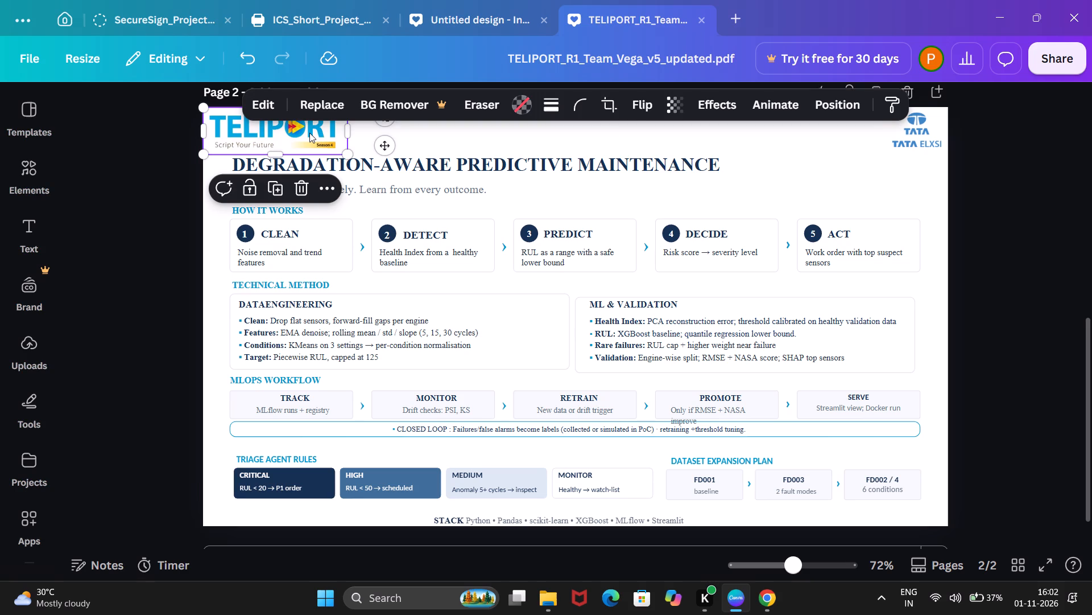
pyautogui.click(175, 172)
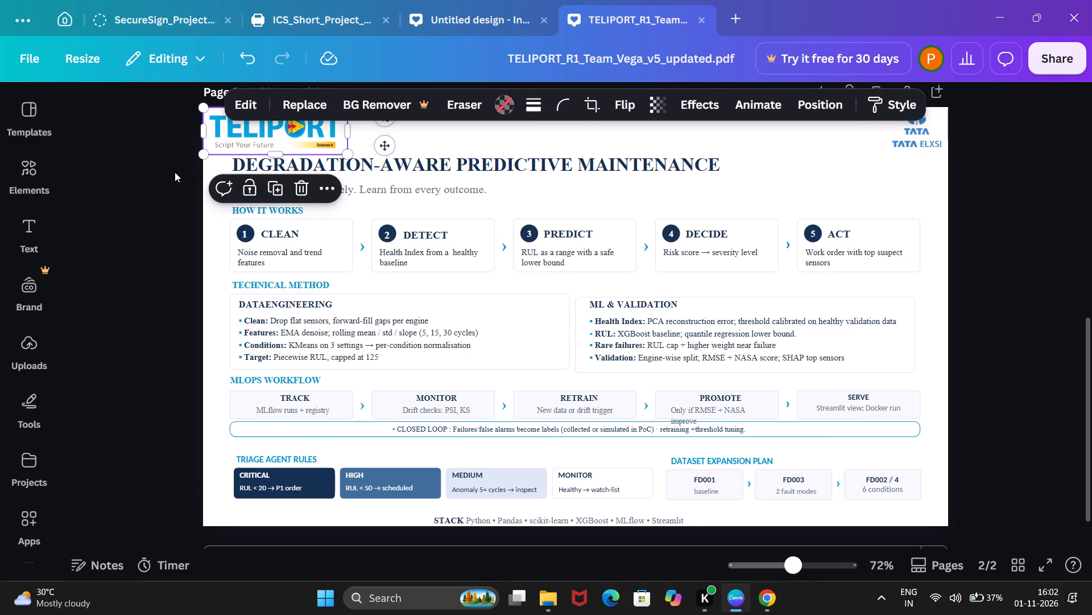
pyautogui.click(177, 201)
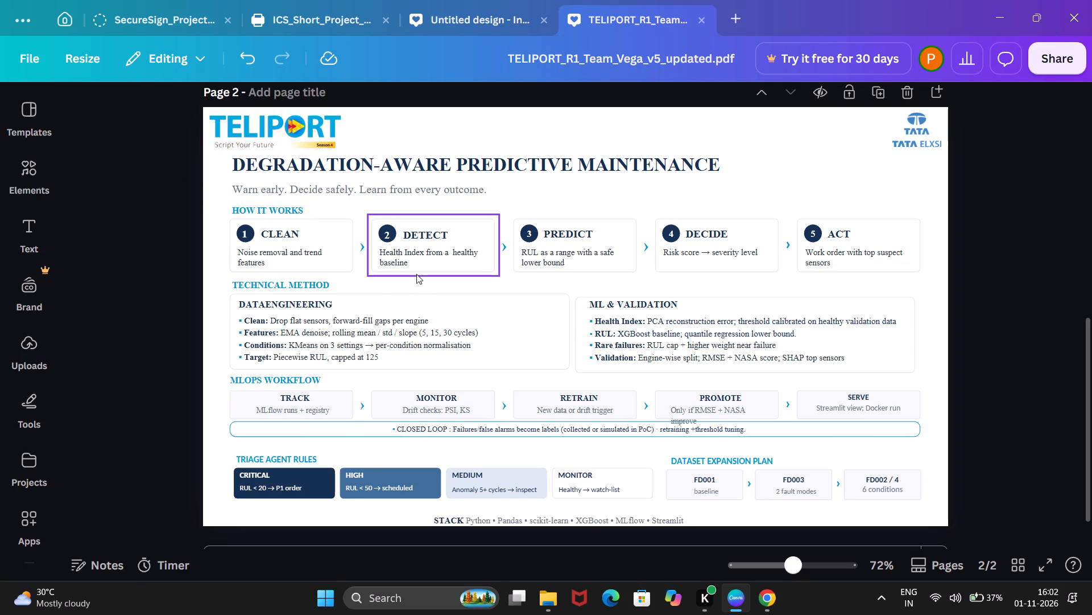
pyautogui.click(555, 261)
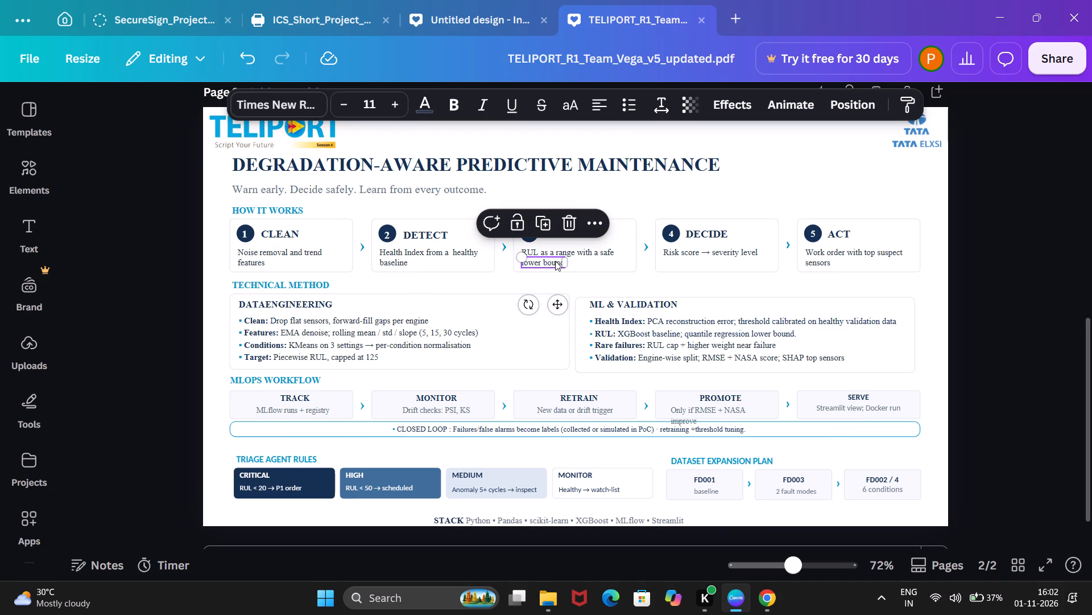
pyautogui.click(680, 253)
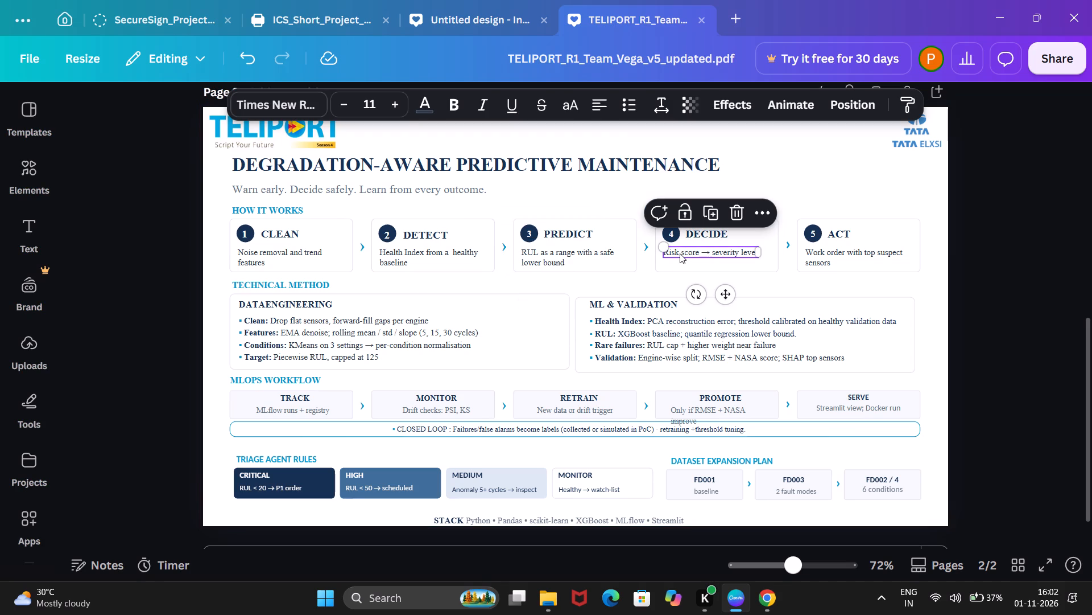
pyautogui.click(830, 257)
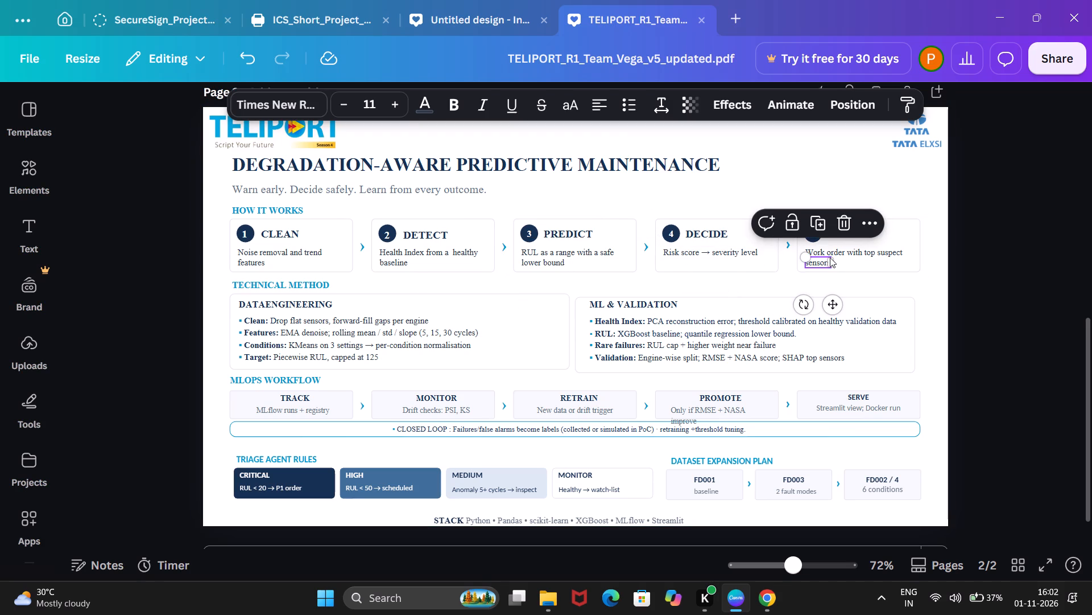
pyautogui.click(848, 253)
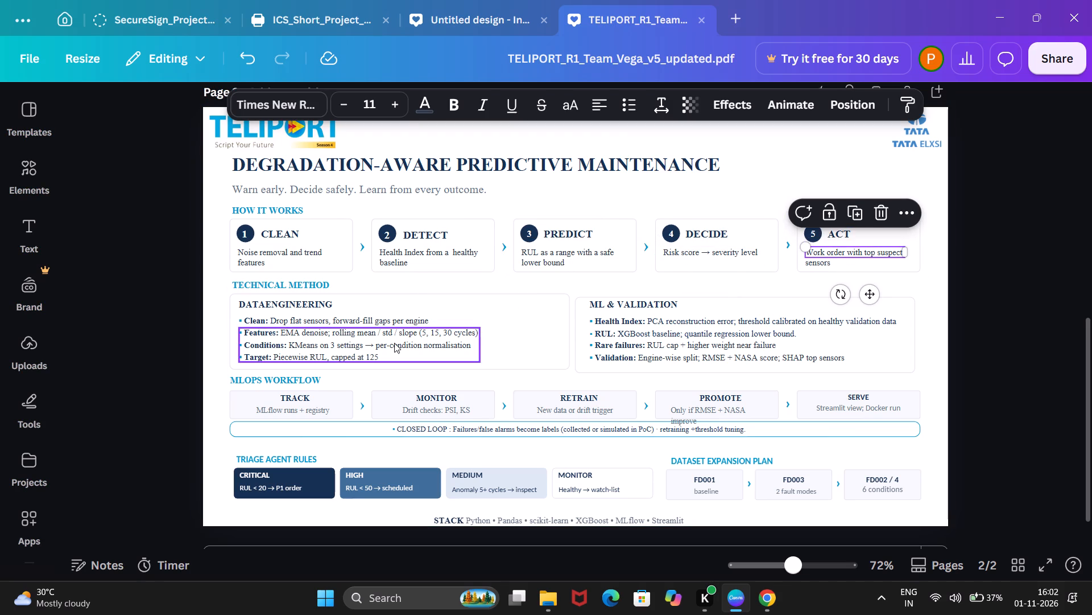
pyautogui.click(394, 343)
pyautogui.click(386, 324)
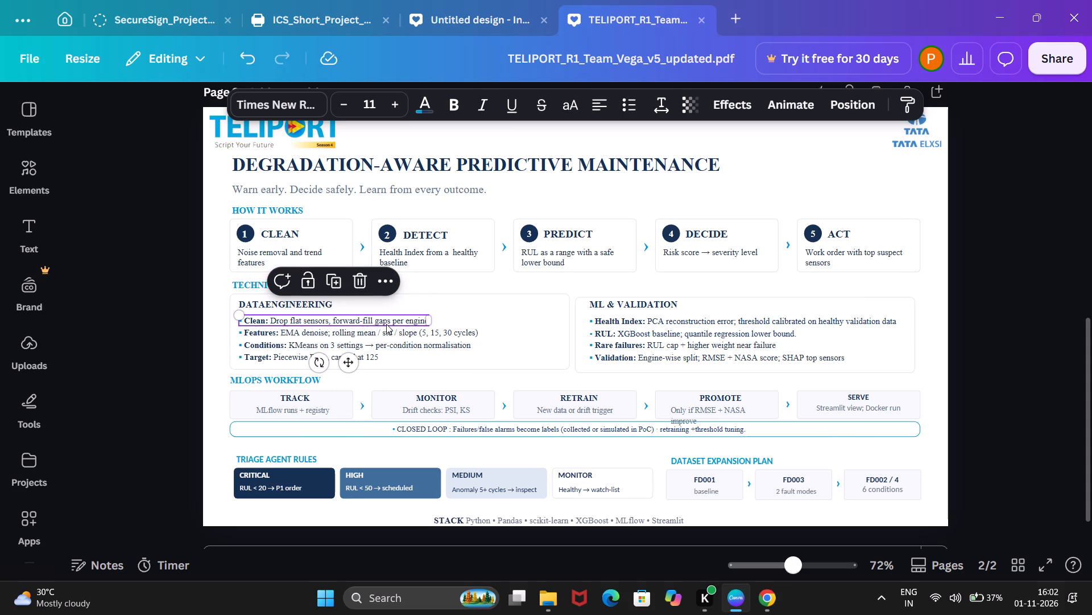
# Insert the missing space in the DATAENGINEERING heading so it reads "DATA ENGINEERING".
pyautogui.click(324, 306)
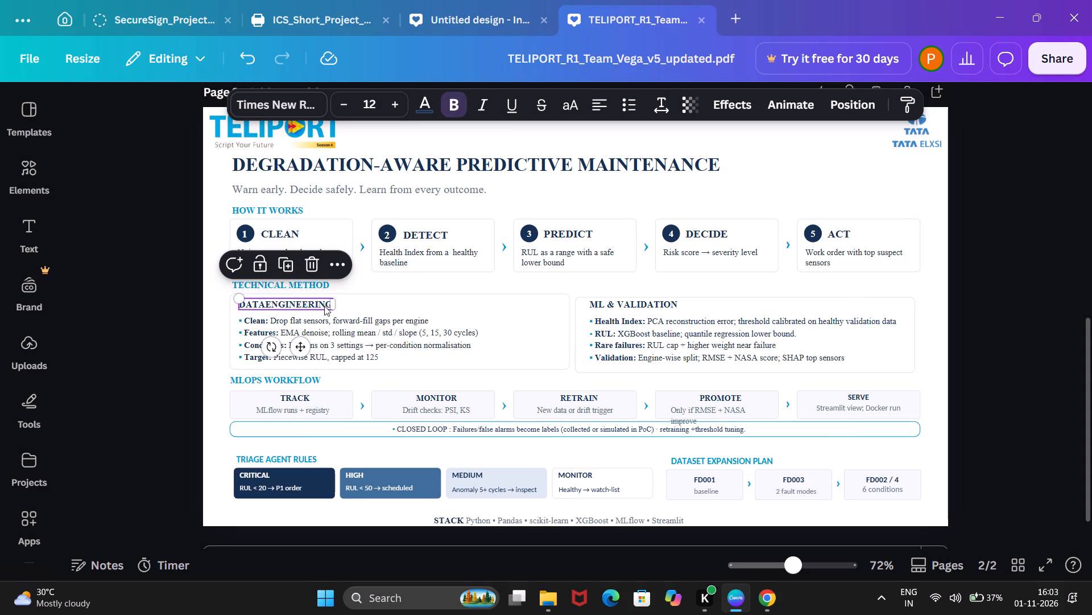
pyautogui.click(259, 307)
pyautogui.click(266, 305)
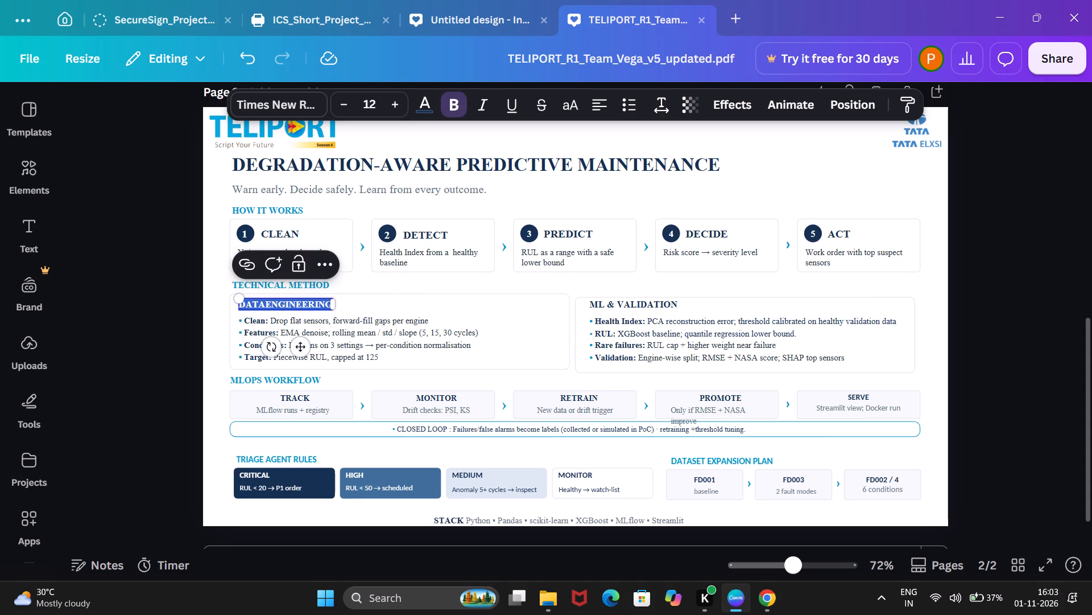
pyautogui.press('space')
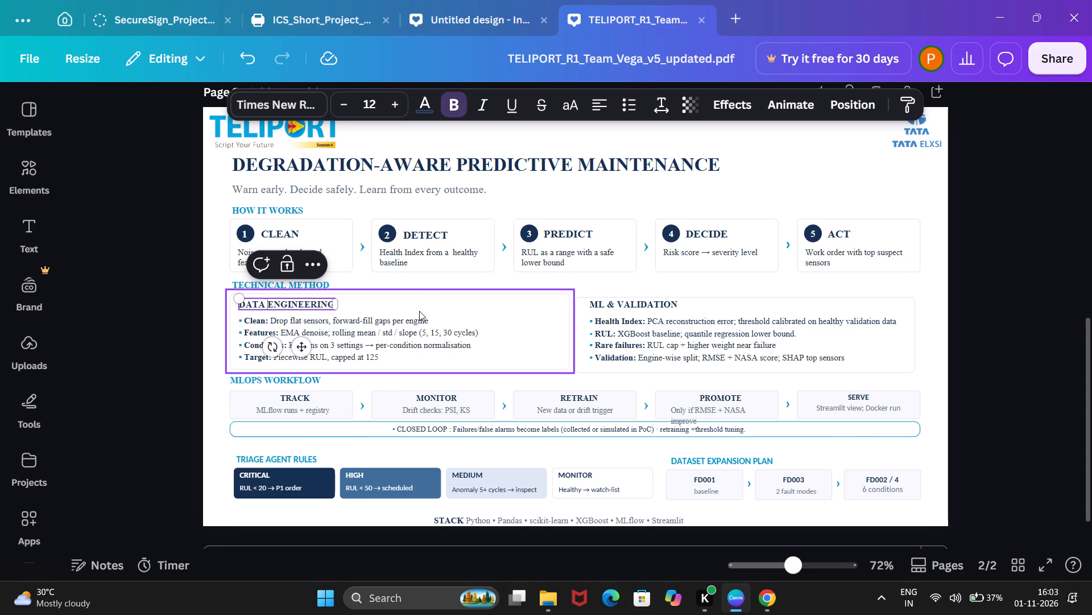
pyautogui.click(419, 311)
# Check the font and size of the ML & VALIDATION bullets and the TRACK, MONITOR and RETRAIN texts in the MLOps workflow.
pyautogui.click(615, 317)
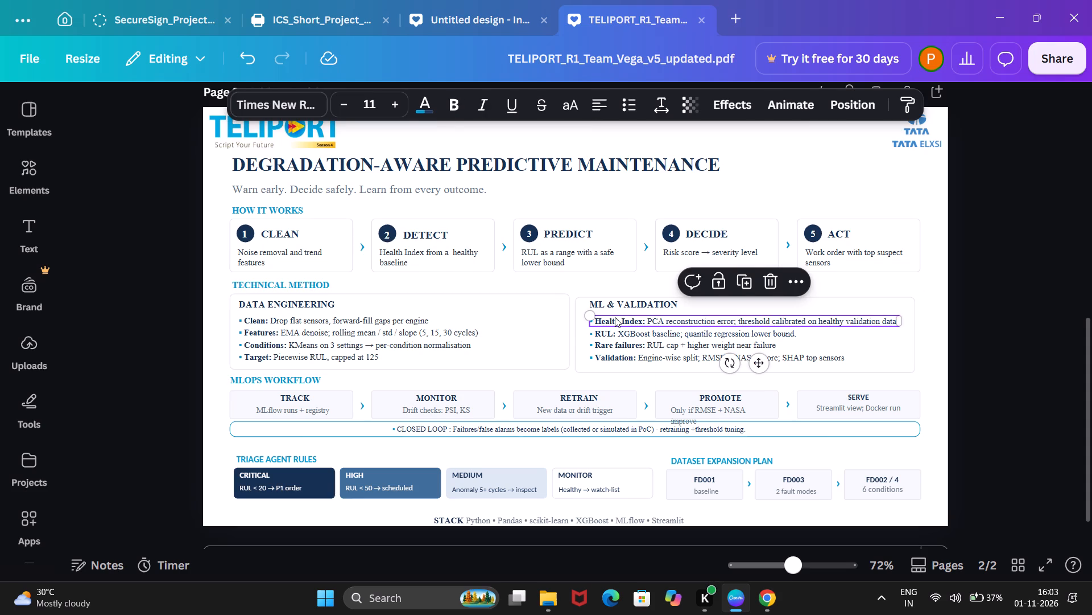
pyautogui.click(622, 334)
pyautogui.click(627, 348)
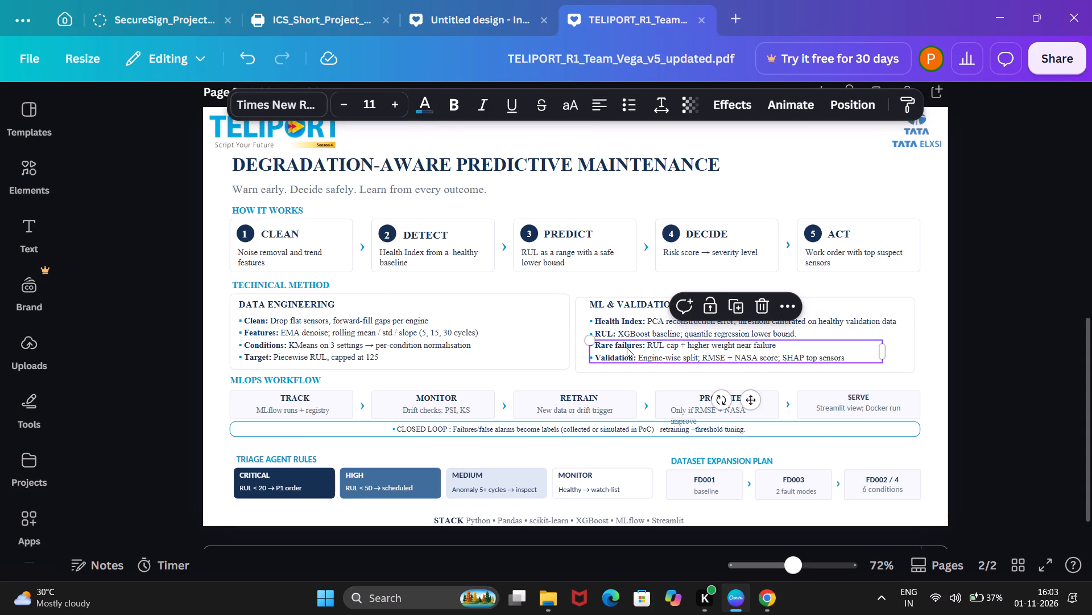
pyautogui.scroll(-1, 627, 348)
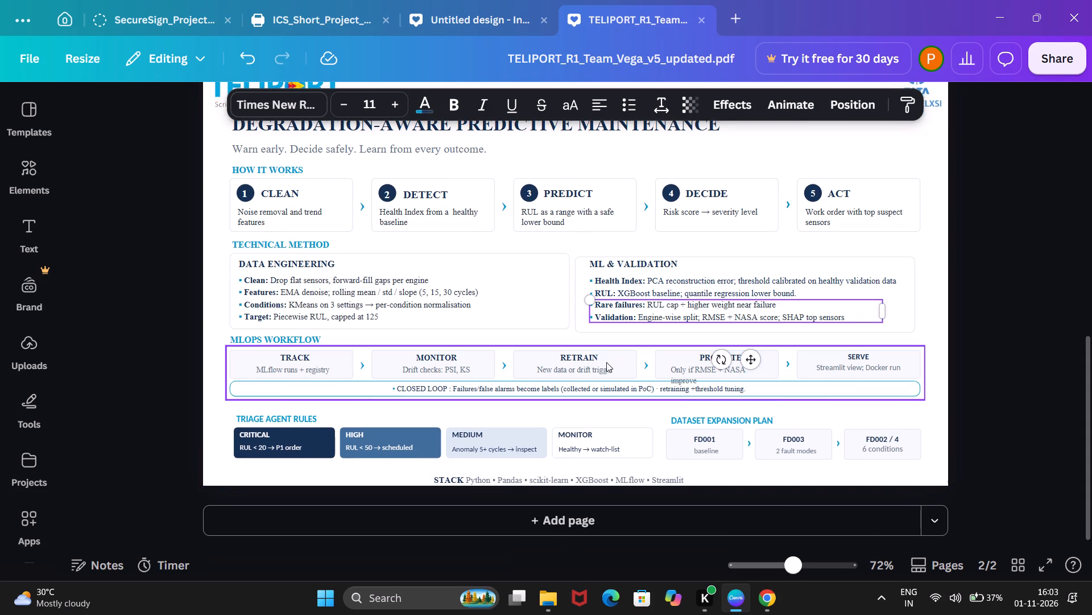
pyautogui.click(603, 365)
pyautogui.click(319, 372)
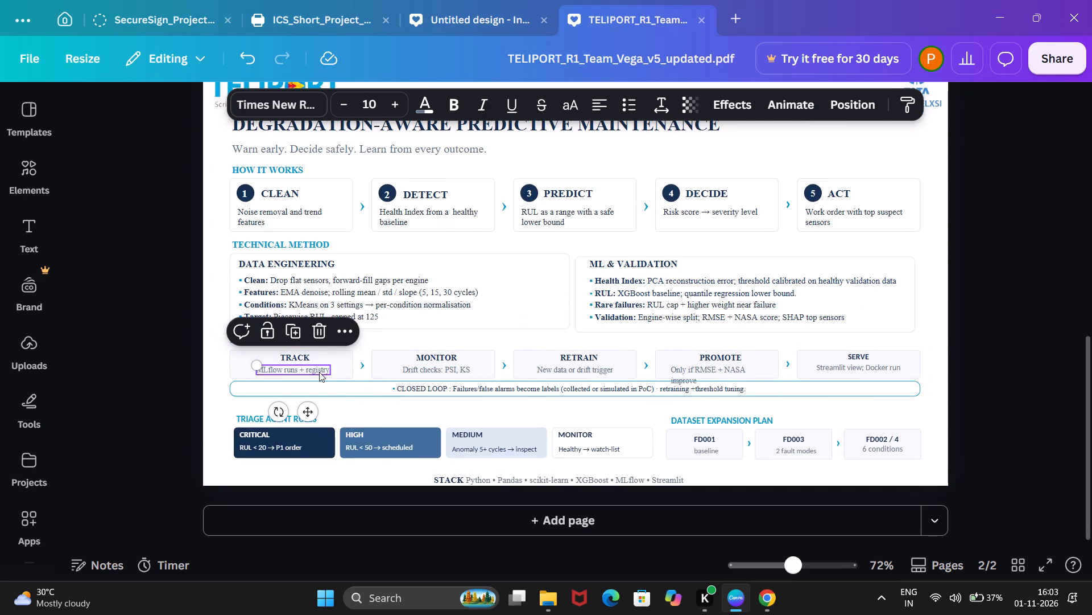
pyautogui.click(308, 357)
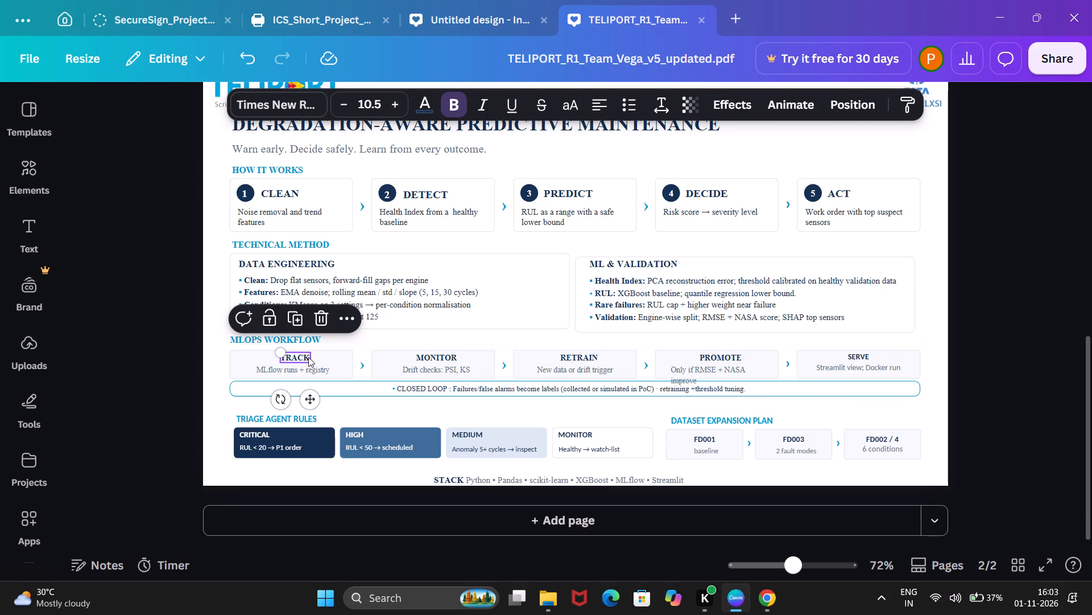
pyautogui.click(420, 365)
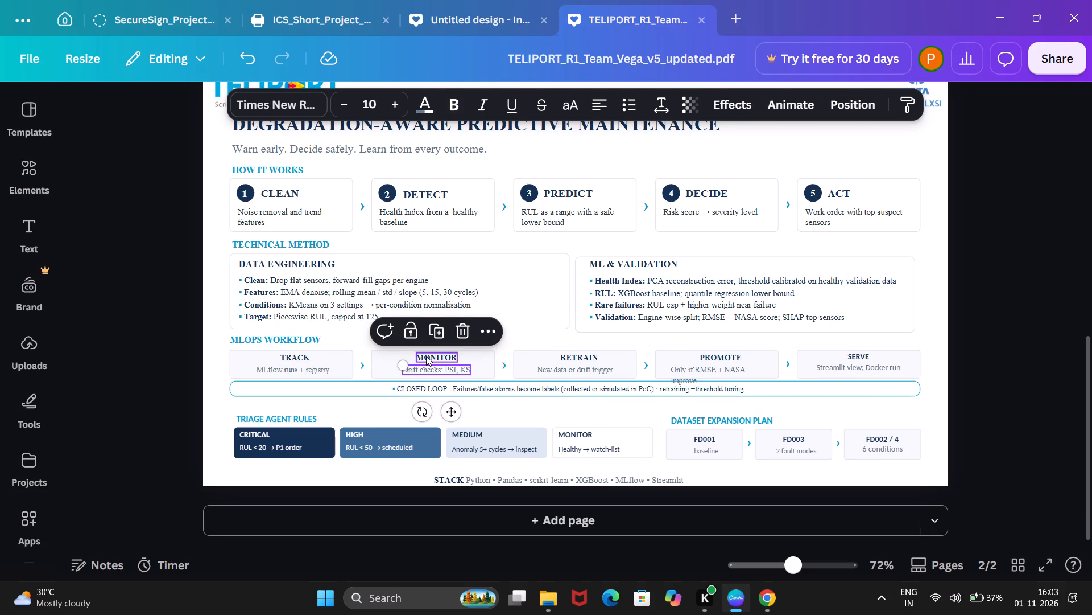
pyautogui.click(426, 356)
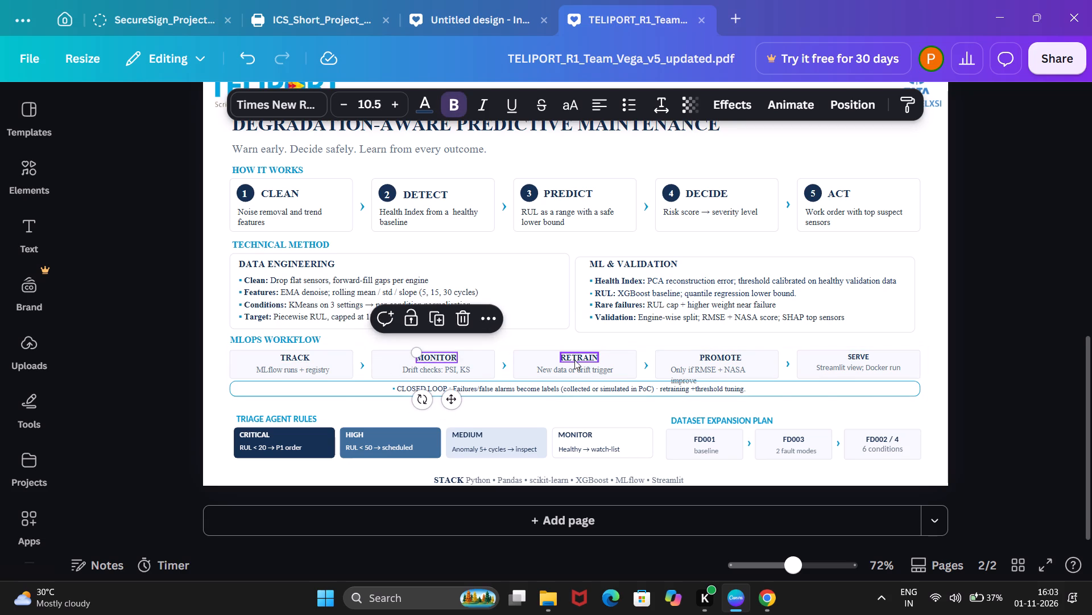
pyautogui.click(575, 375)
pyautogui.click(575, 371)
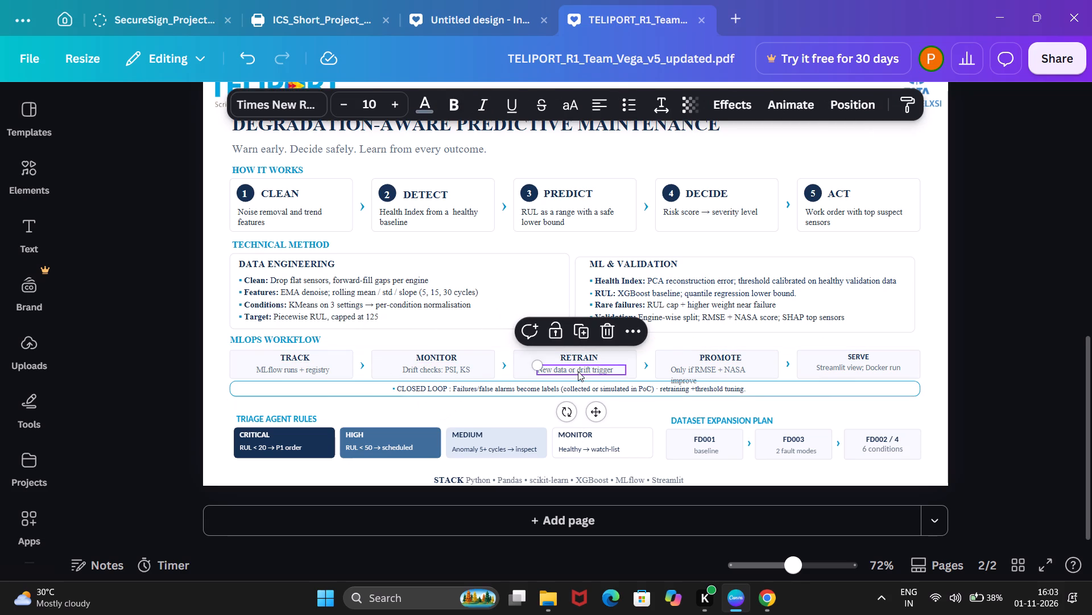
# Shift the PROMOTE caption towards its card's left edge and widen its text box so "Only if RMSE + NASA improve" fits on one line.
pyautogui.click(688, 374)
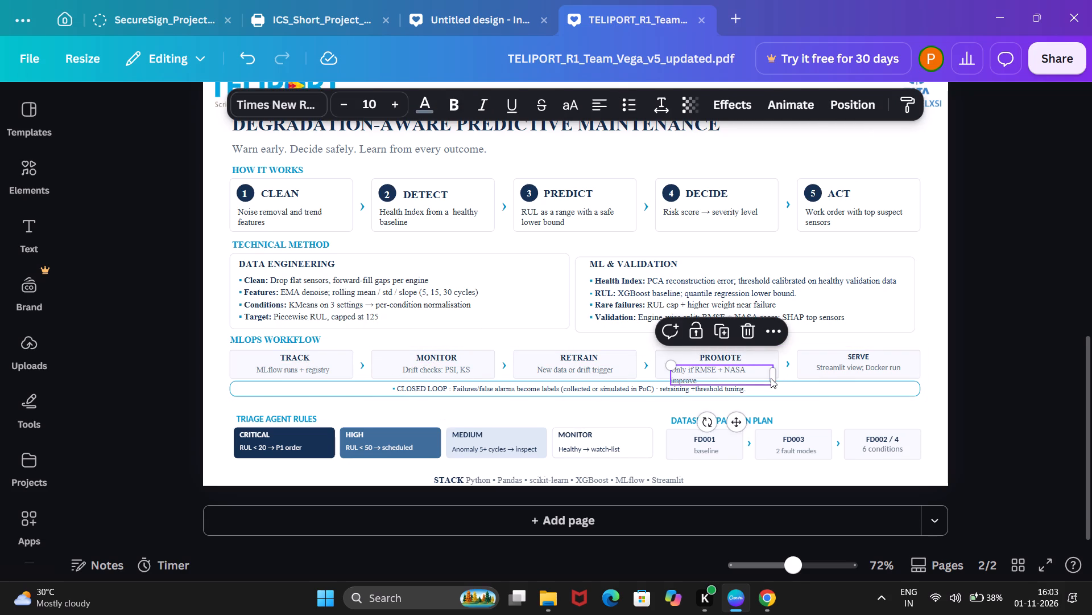
pyautogui.moveTo(729, 374); pyautogui.dragTo(724, 374)
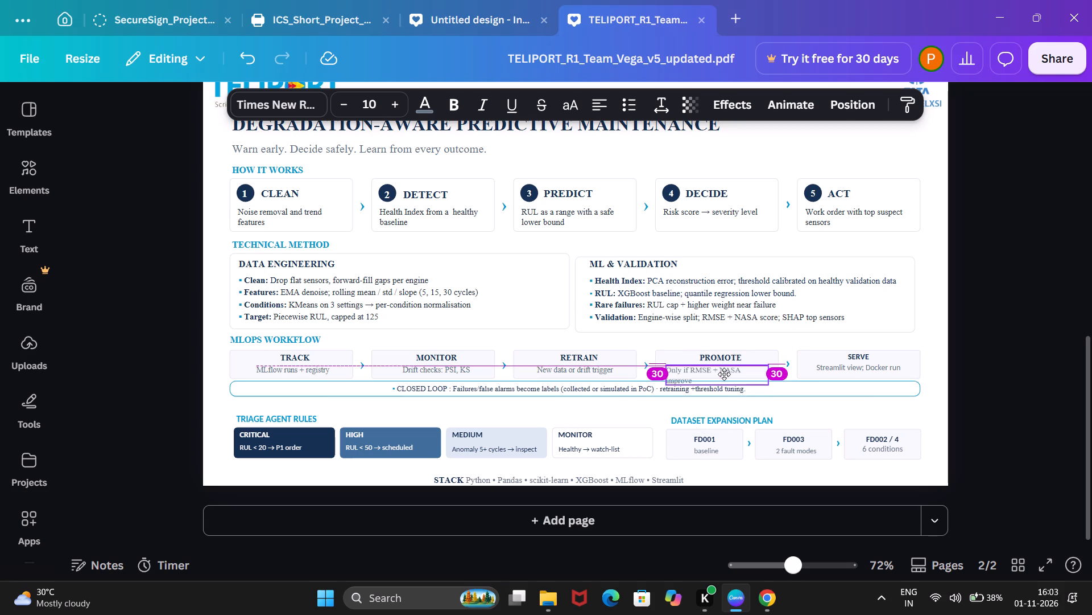
pyautogui.moveTo(724, 374); pyautogui.dragTo(720, 374)
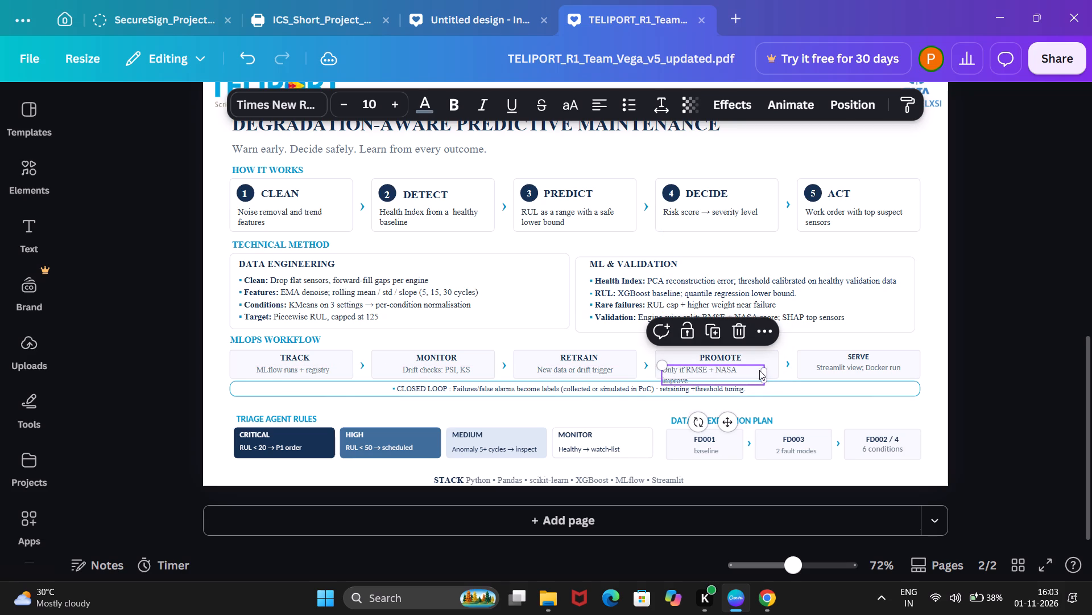
pyautogui.moveTo(766, 374); pyautogui.dragTo(777, 371)
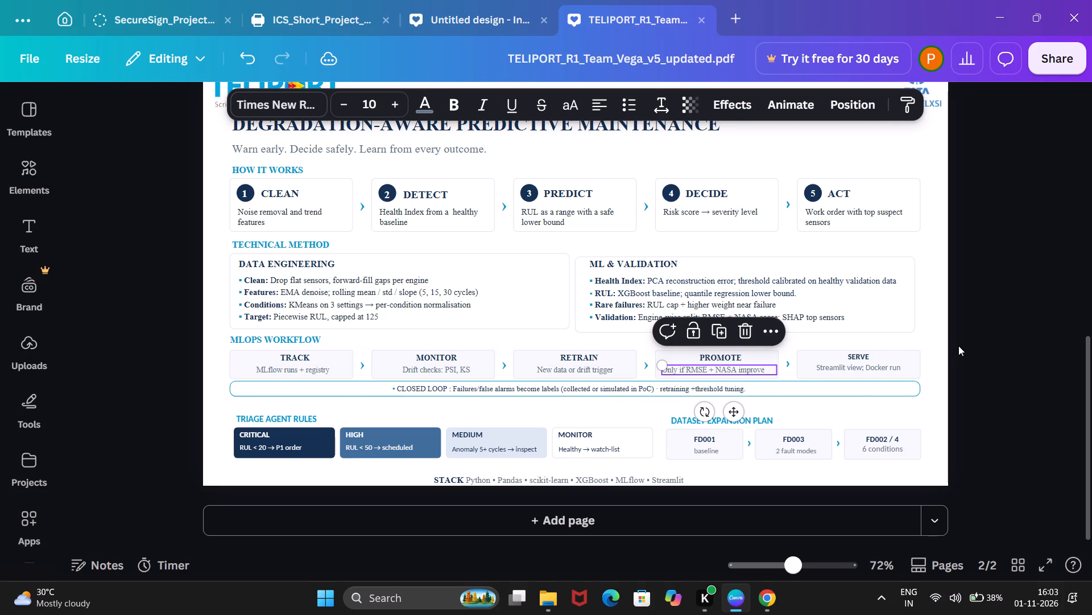
pyautogui.click(958, 346)
# Check the font and size of the SERVE heading, its caption and the CLOSED LOOP line.
pyautogui.click(849, 366)
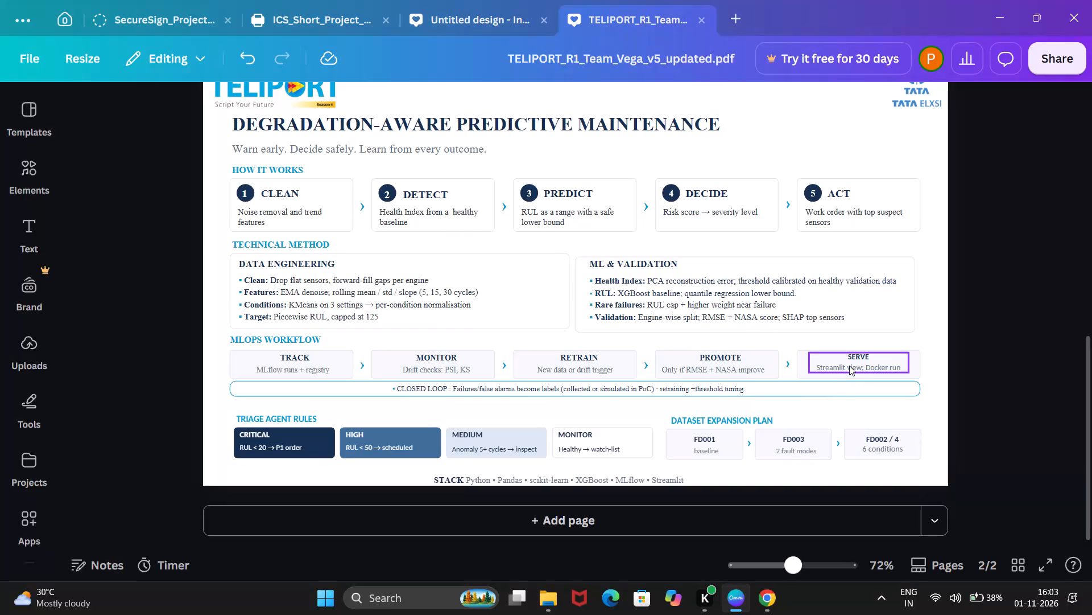
pyautogui.click(858, 356)
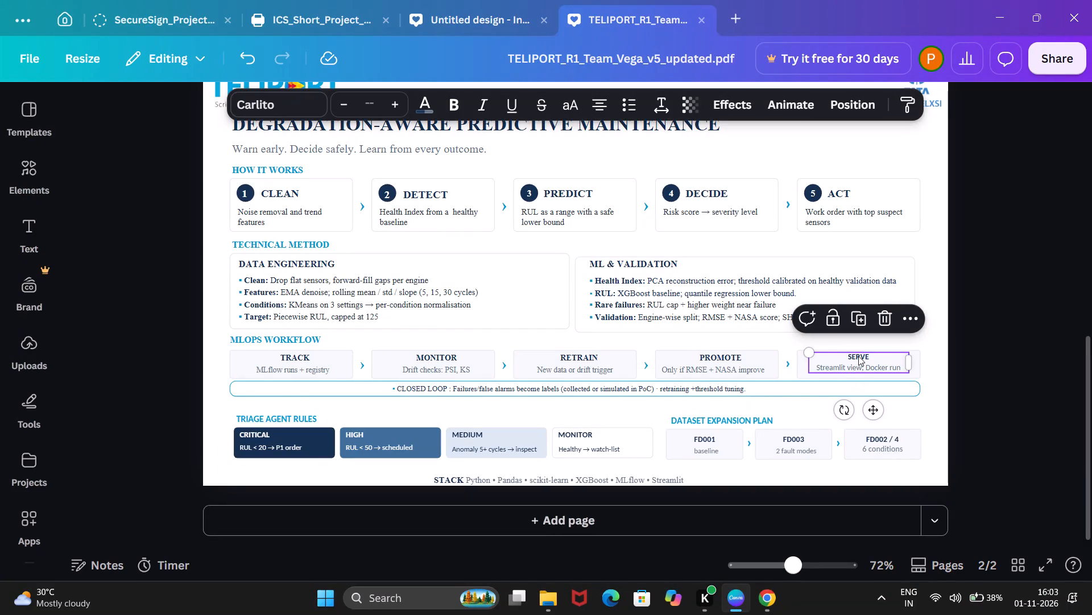
pyautogui.click(860, 370)
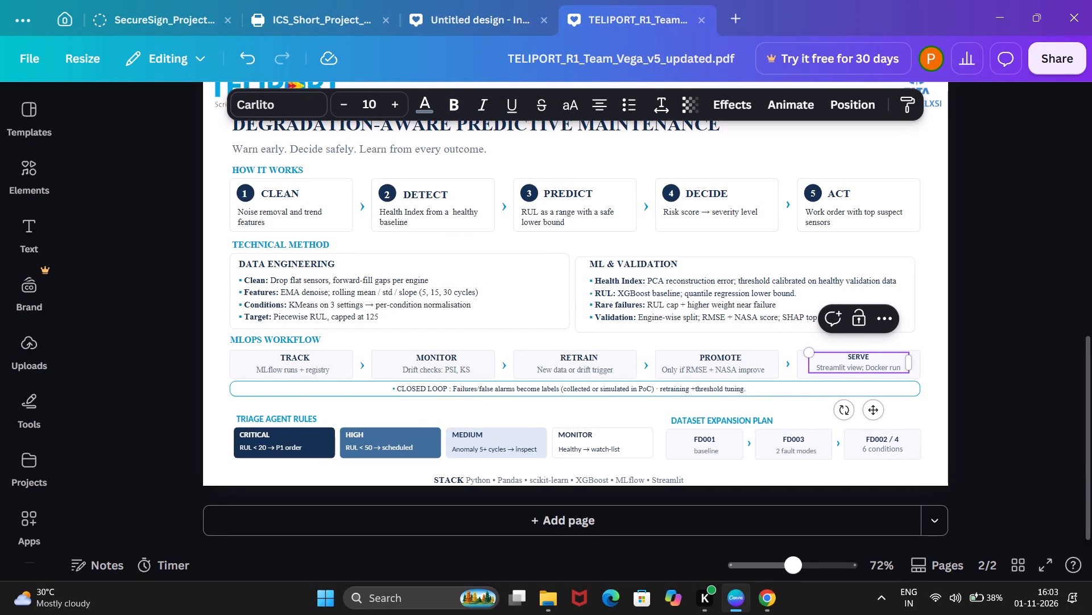
pyautogui.click(862, 360)
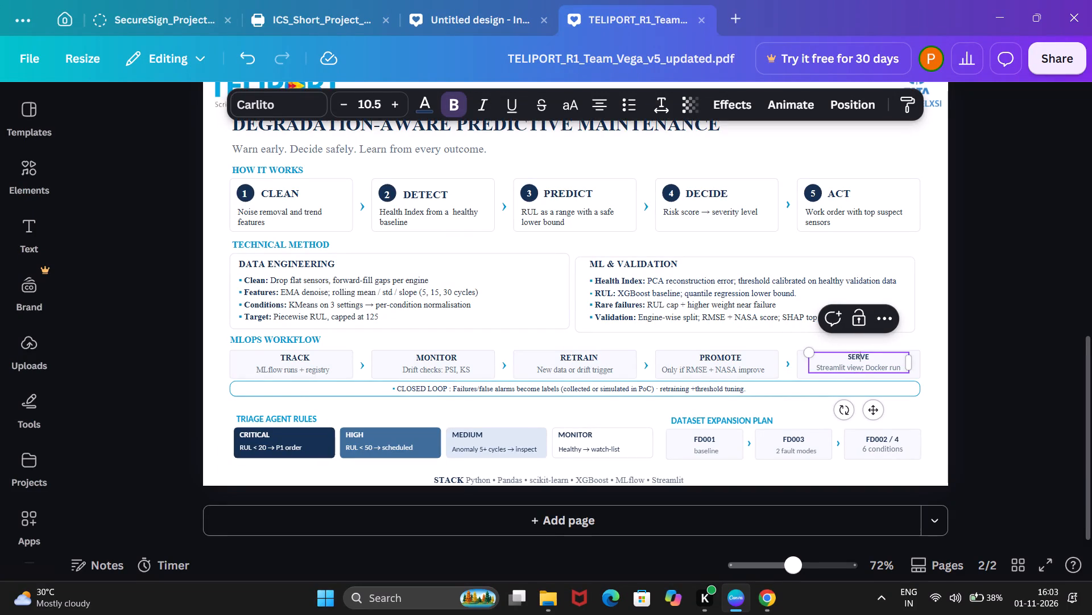
pyautogui.click(858, 365)
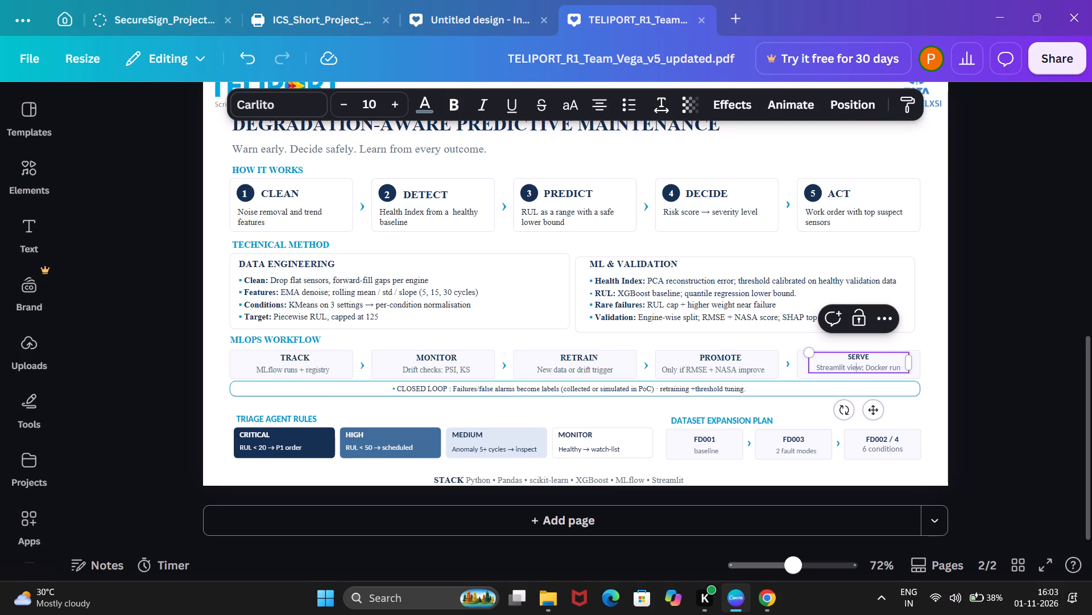
pyautogui.click(734, 388)
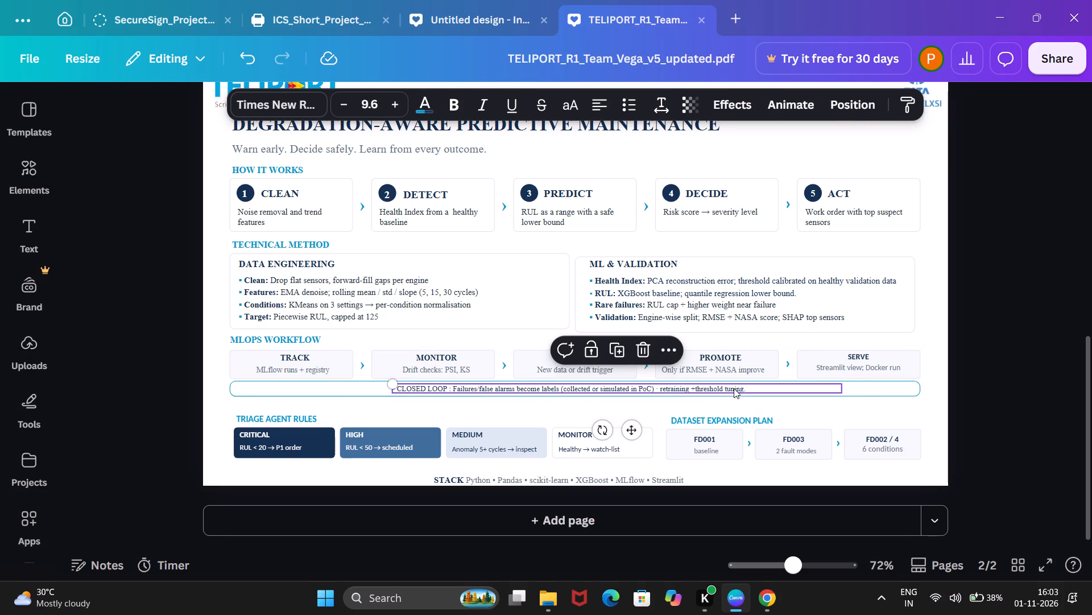
# Ungroup the TRIAGE AGENT RULES section and set all its text to Times New Roman.
pyautogui.click(534, 459)
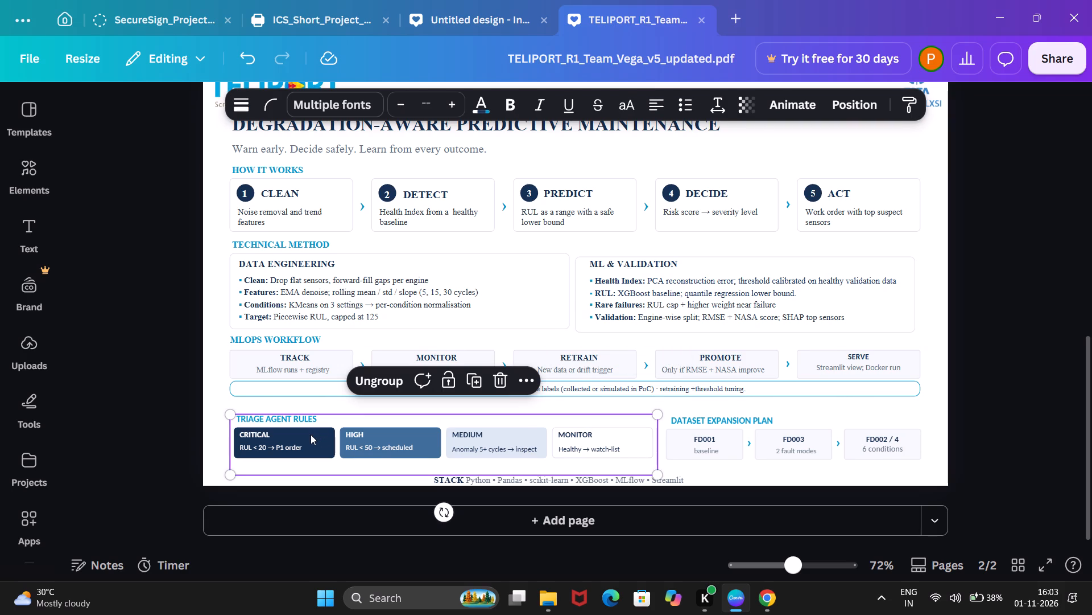
pyautogui.click(390, 387)
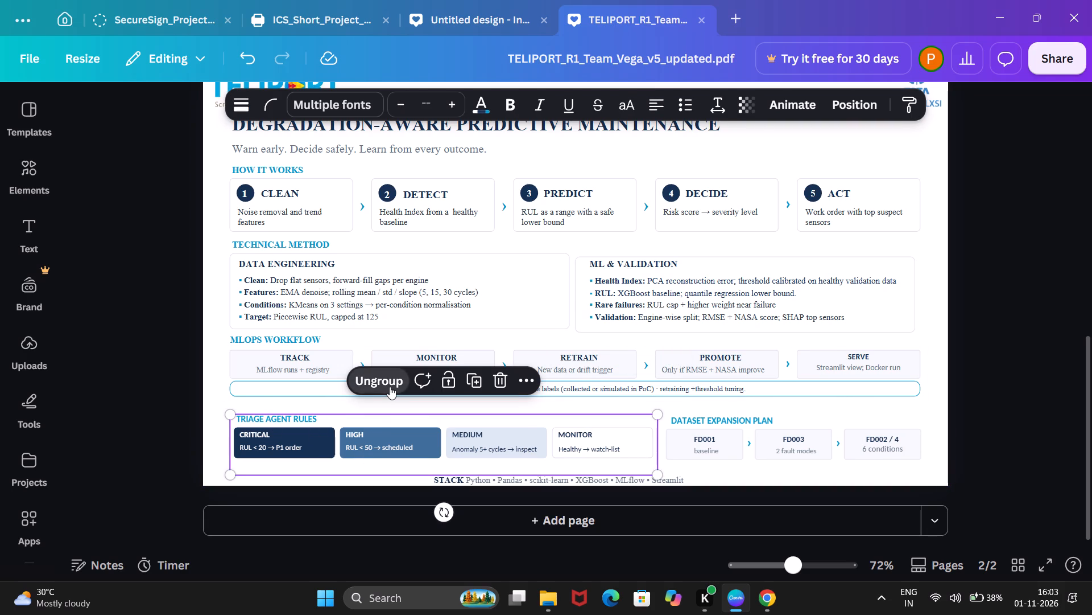
pyautogui.click(343, 106)
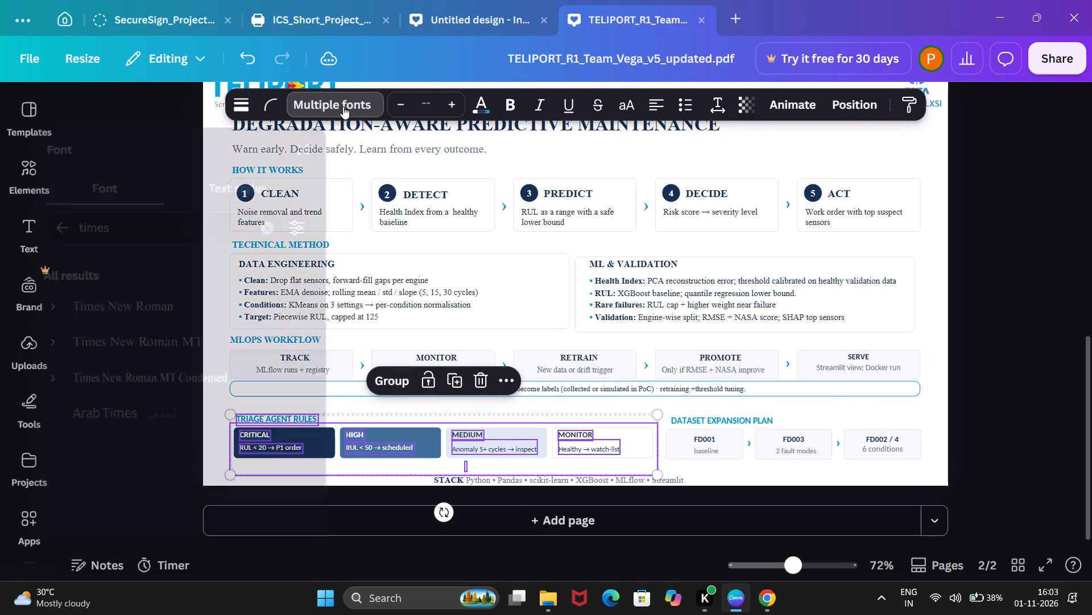
pyautogui.click(209, 306)
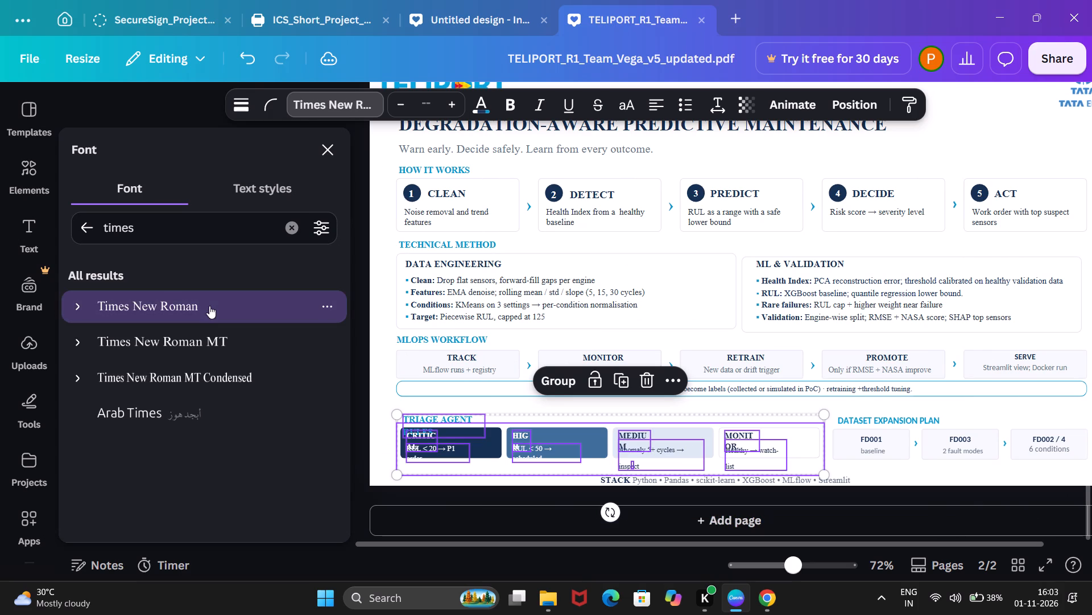
pyautogui.click(357, 327)
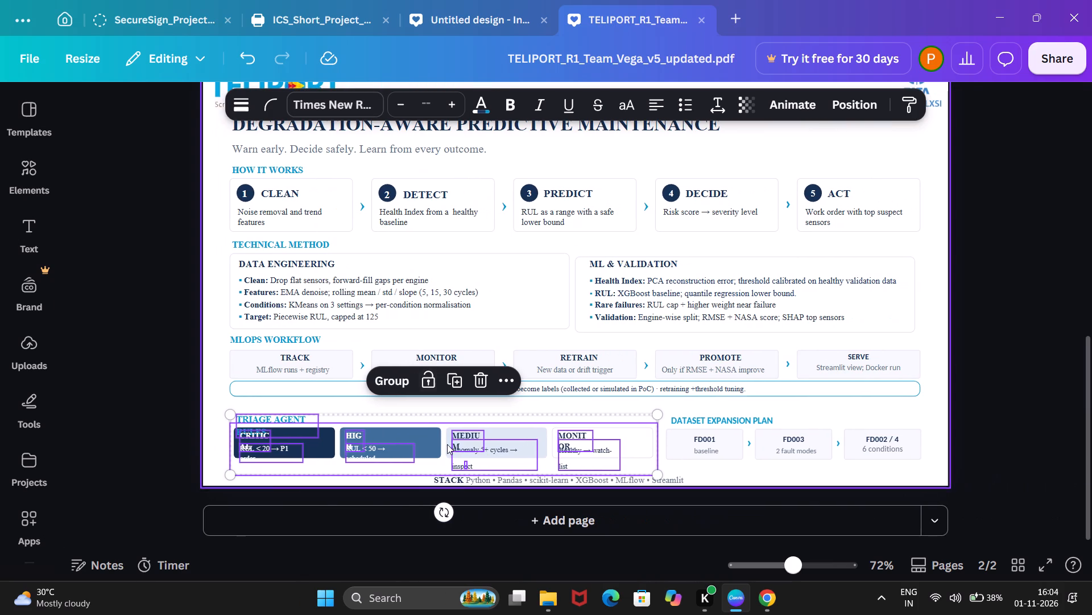
pyautogui.click(185, 430)
# Widen the TRIAGE AGENT RULES heading's text box so the heading fits on one line.
pyautogui.click(292, 416)
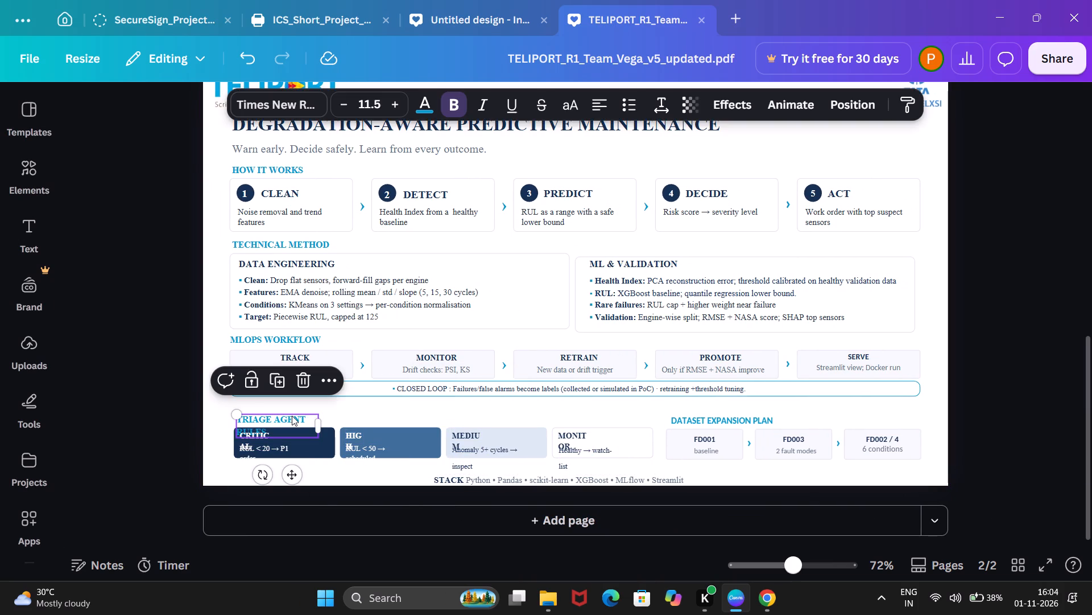
pyautogui.moveTo(320, 419); pyautogui.dragTo(369, 417)
# Widen the CRITICAL card's heading and caption to one line each, with font size 11.5 for the heading and 10.5 for the caption.
pyautogui.click(264, 435)
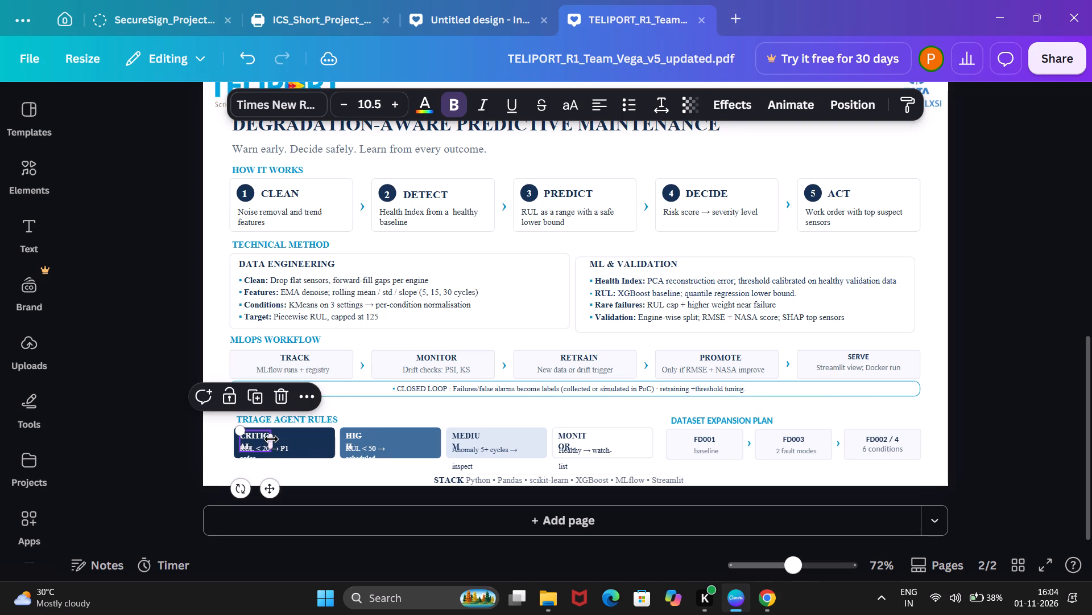
pyautogui.moveTo(274, 439); pyautogui.dragTo(301, 433)
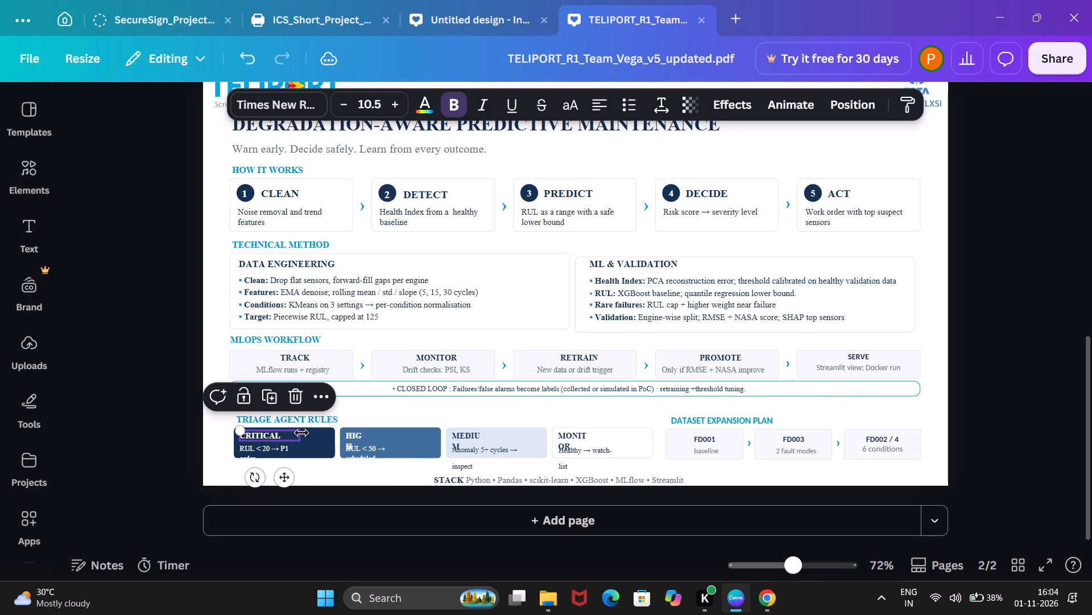
pyautogui.click(279, 444)
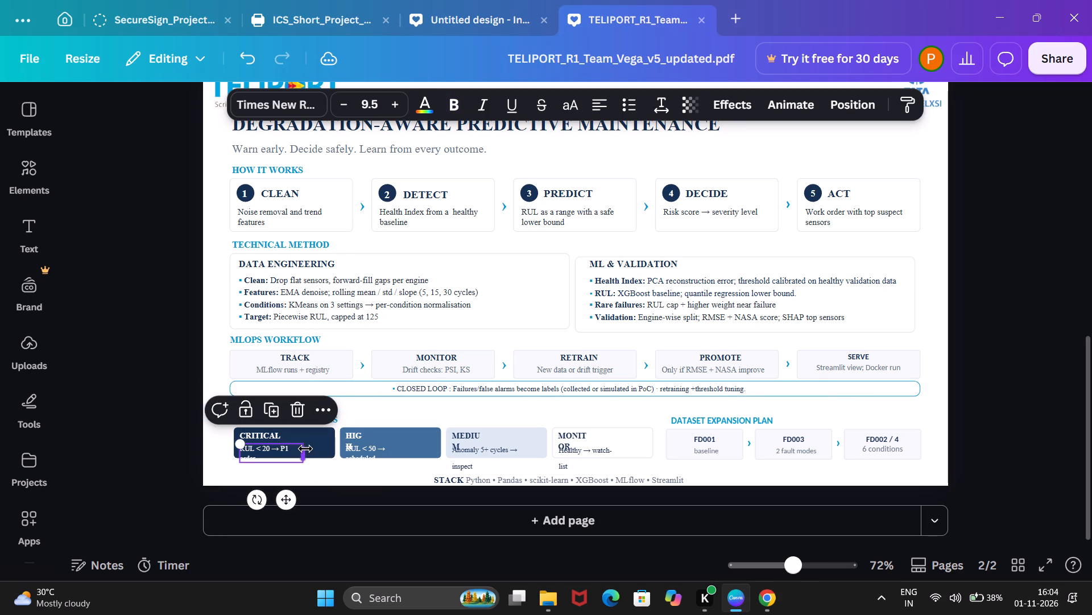
pyautogui.moveTo(305, 449); pyautogui.dragTo(327, 448)
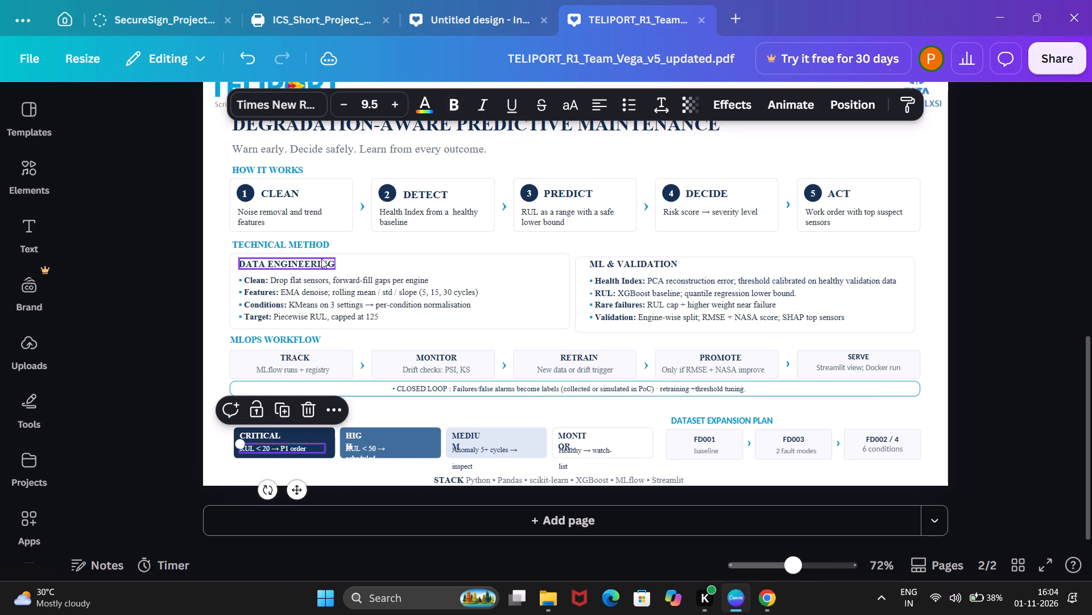
pyautogui.click(390, 100)
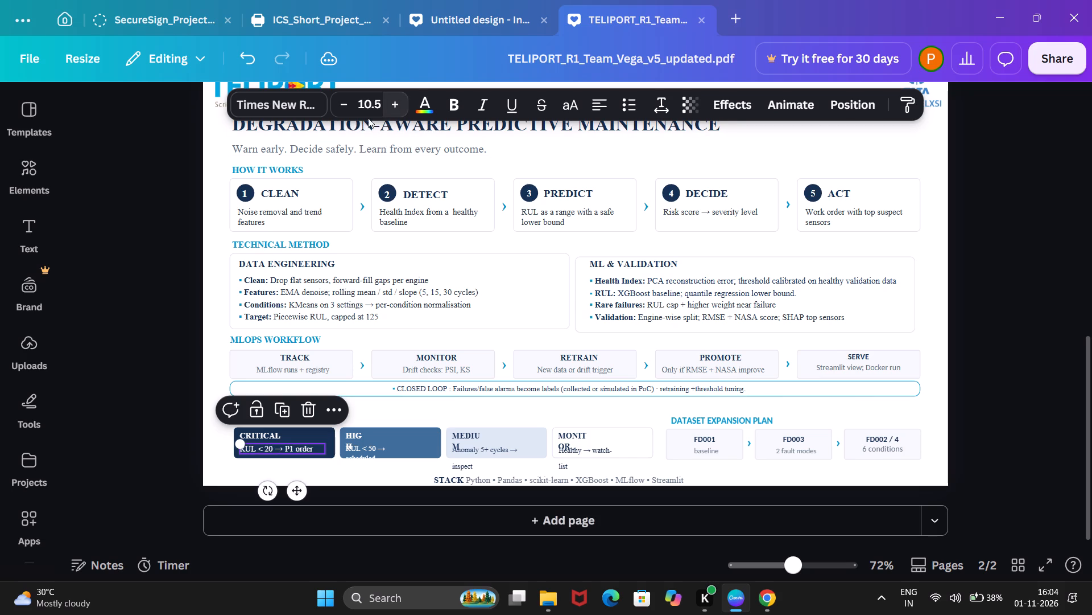
pyautogui.click(267, 432)
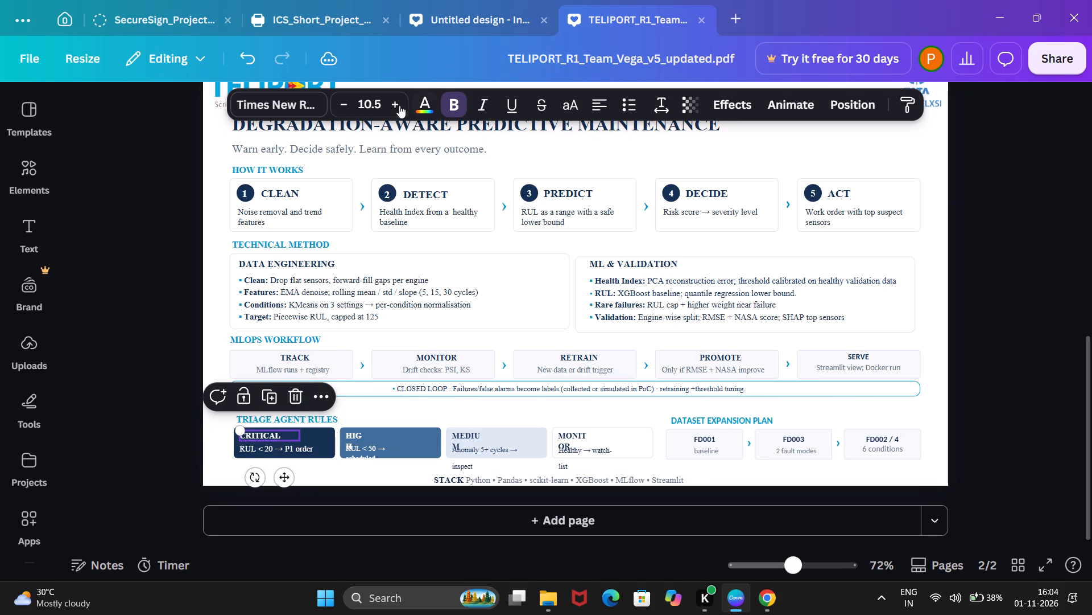
pyautogui.click(389, 110)
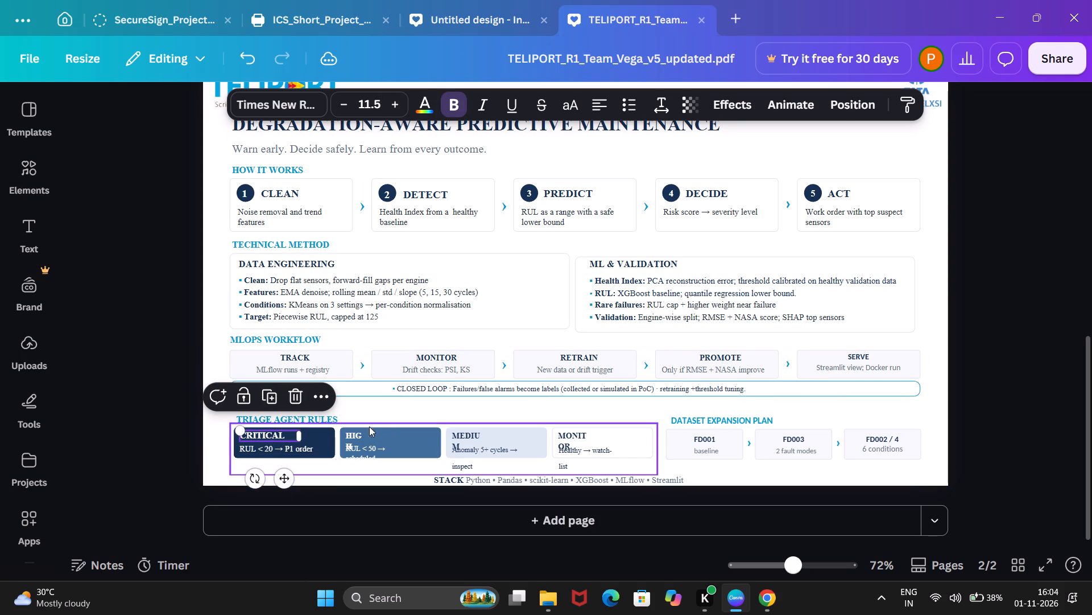
# Widen the HIGH card's heading and caption to one line each, with font size 11.5 for the heading and 10.5 for the caption.
pyautogui.click(356, 433)
pyautogui.moveTo(365, 444); pyautogui.dragTo(397, 438)
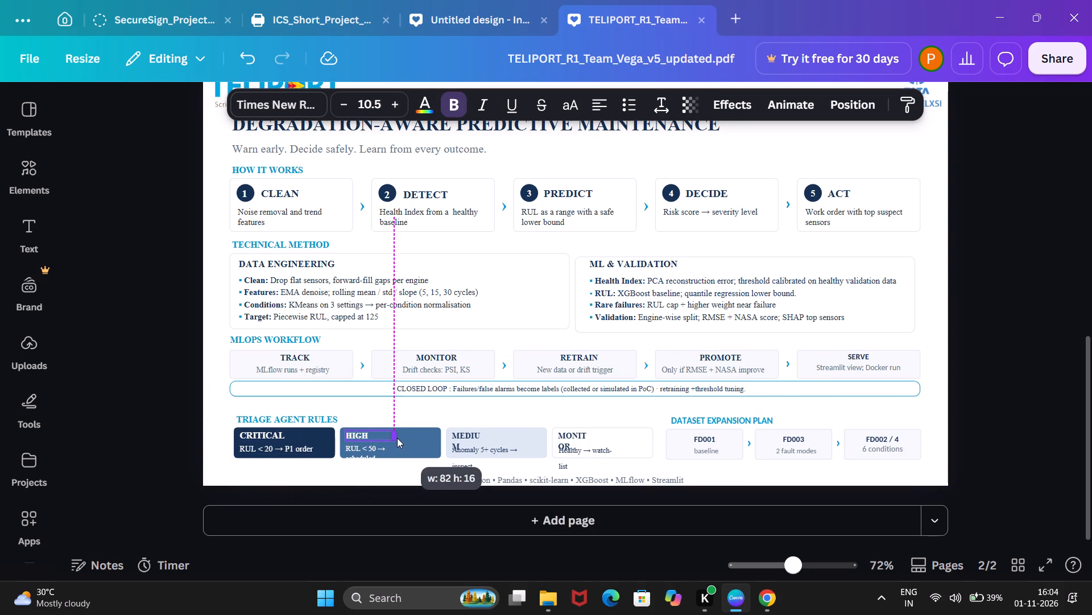
pyautogui.moveTo(397, 438); pyautogui.dragTo(396, 438)
pyautogui.click(399, 101)
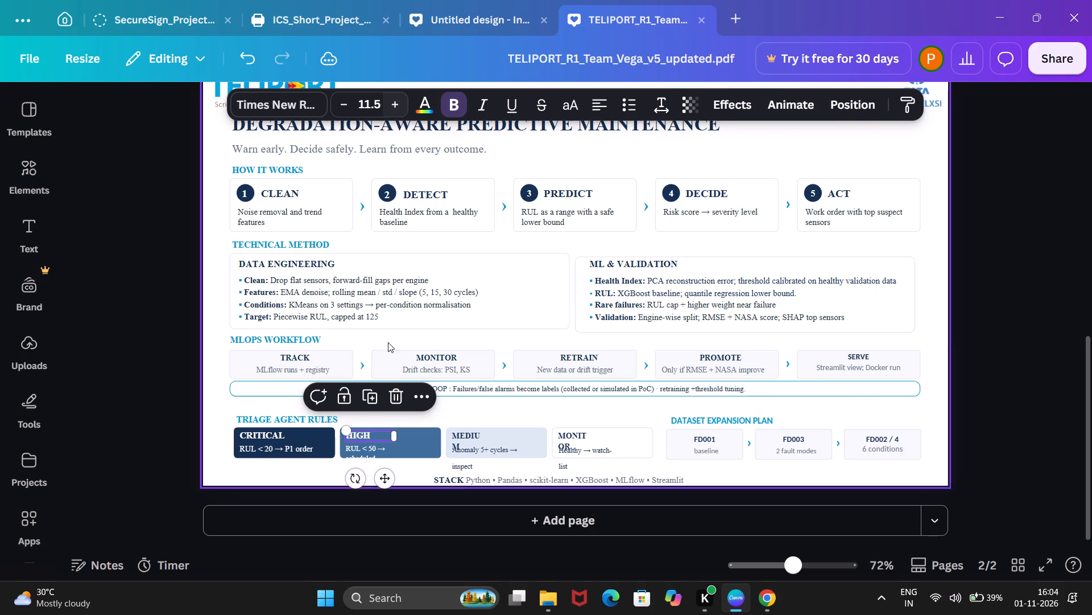
pyautogui.click(358, 461)
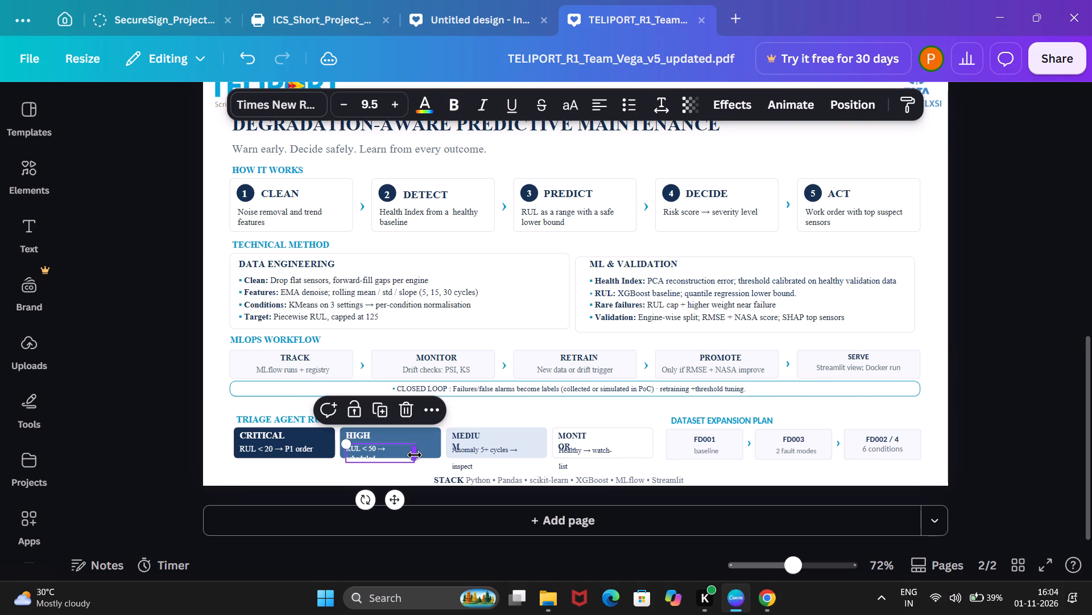
pyautogui.moveTo(415, 455); pyautogui.dragTo(434, 448)
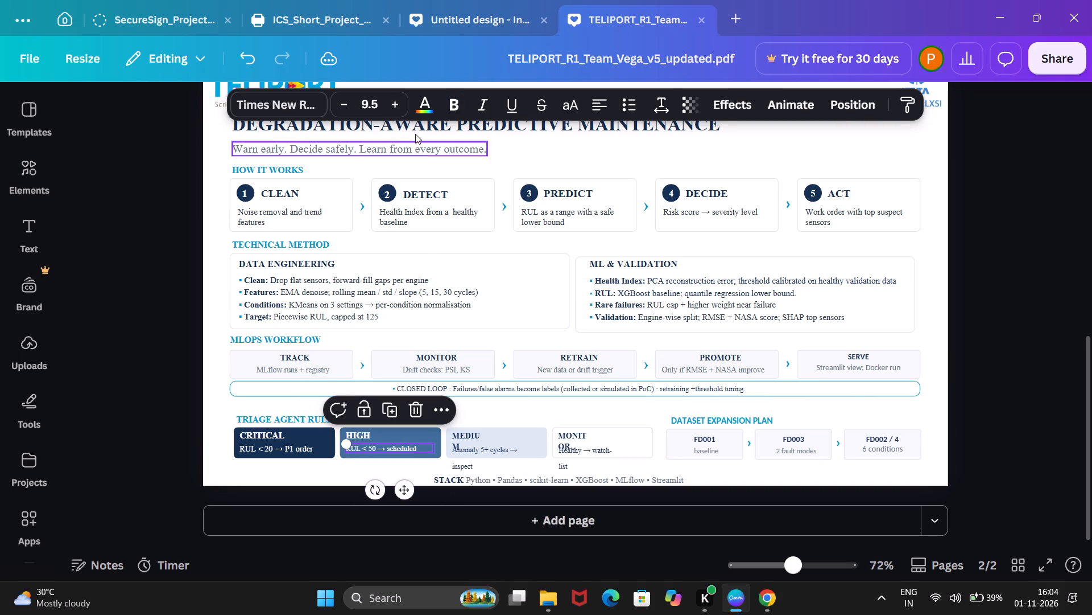
pyautogui.click(396, 101)
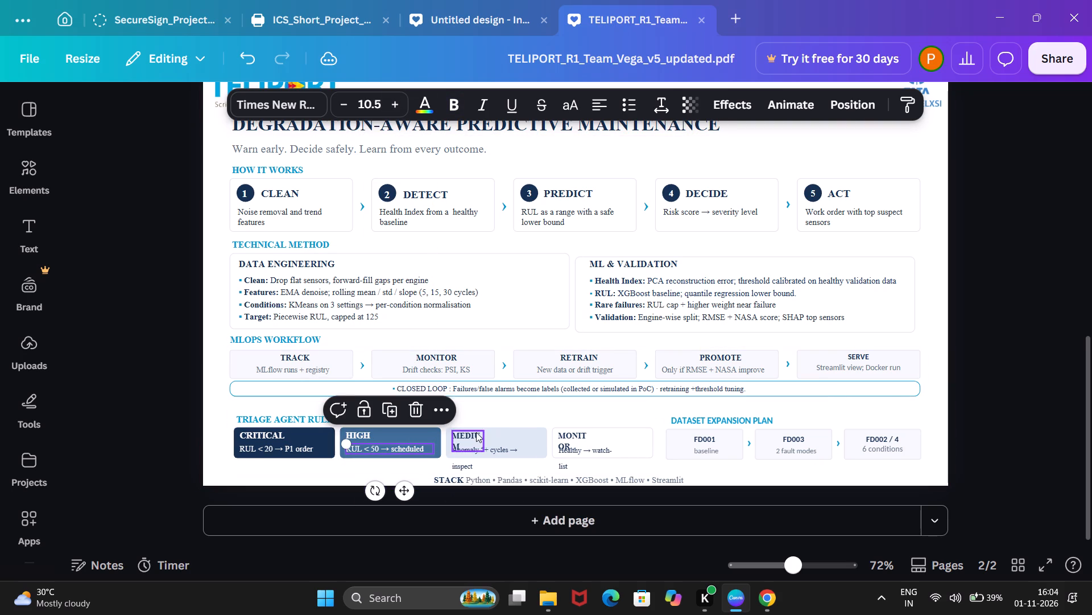
# Widen the MEDIUM card's heading and caption to one line each, and set the heading's font size to 11.5.
pyautogui.click(470, 433)
pyautogui.moveTo(485, 438); pyautogui.dragTo(512, 433)
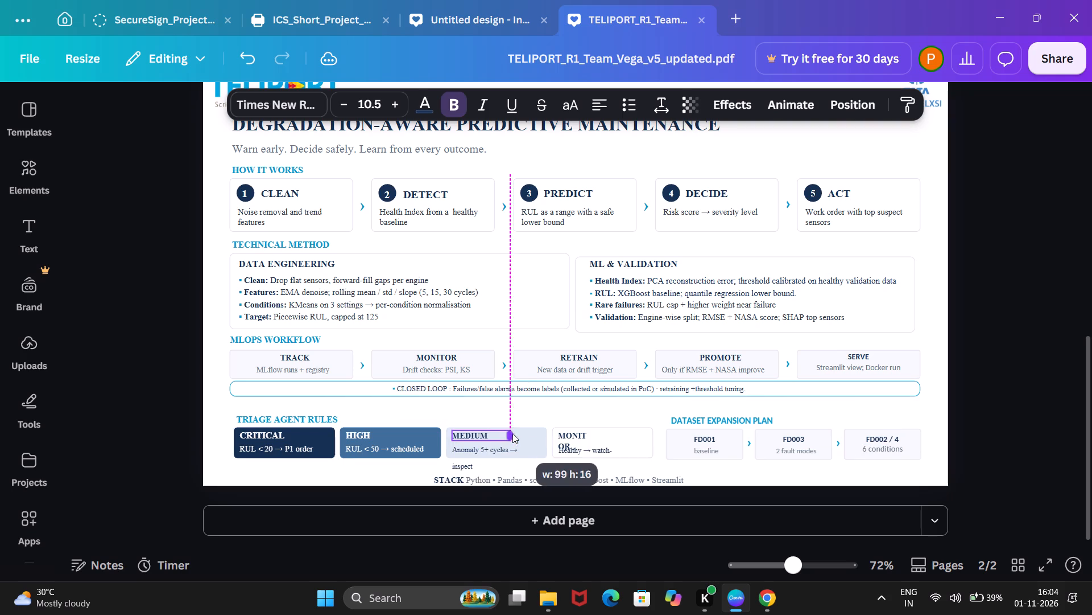
pyautogui.moveTo(512, 433); pyautogui.dragTo(517, 434)
pyautogui.click(390, 104)
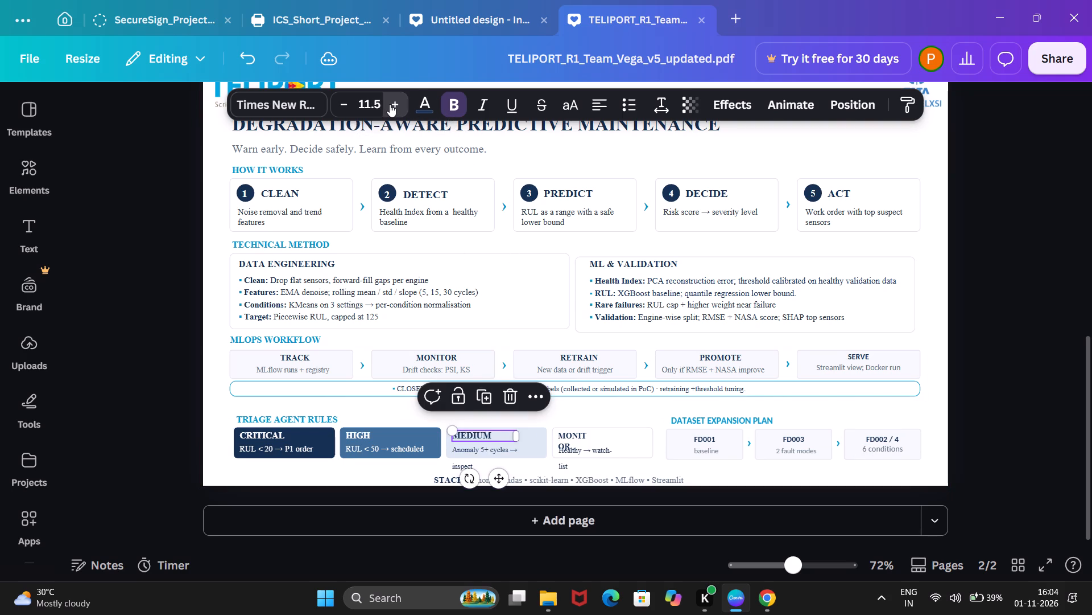
pyautogui.click(464, 447)
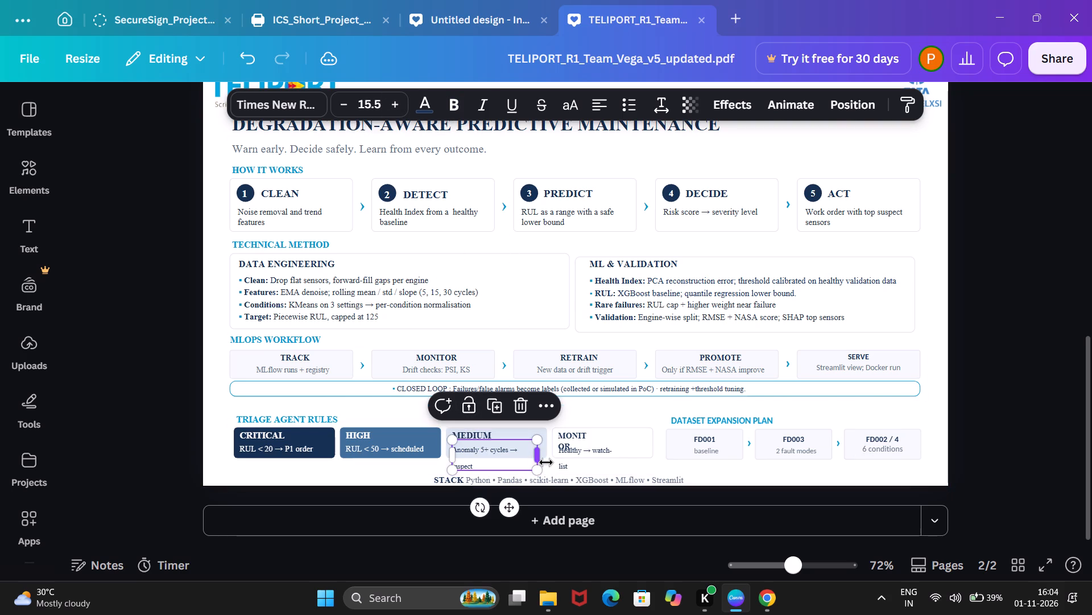
pyautogui.moveTo(542, 458); pyautogui.dragTo(556, 458)
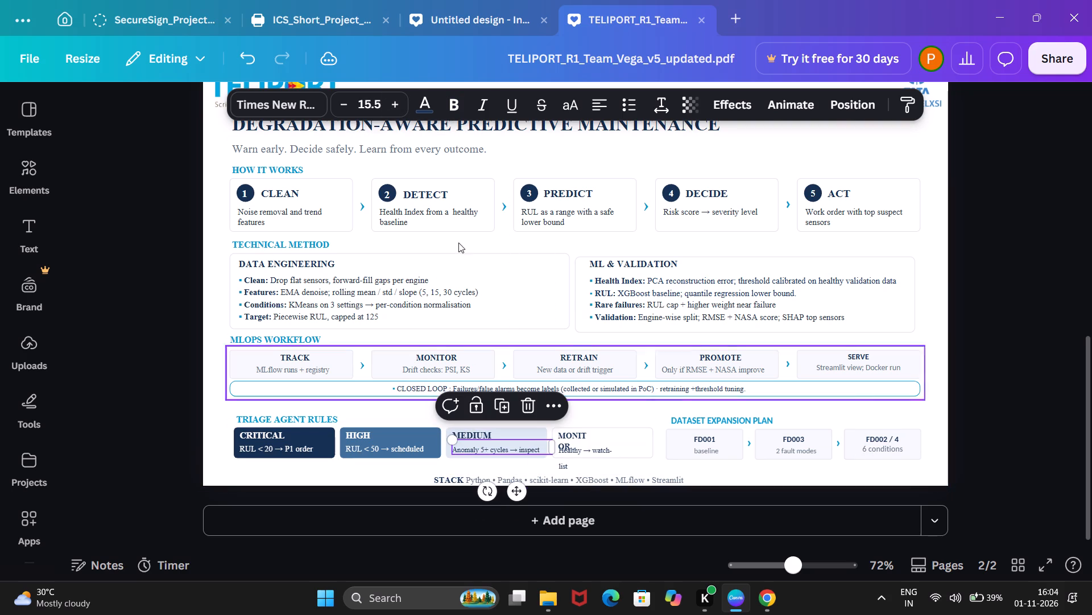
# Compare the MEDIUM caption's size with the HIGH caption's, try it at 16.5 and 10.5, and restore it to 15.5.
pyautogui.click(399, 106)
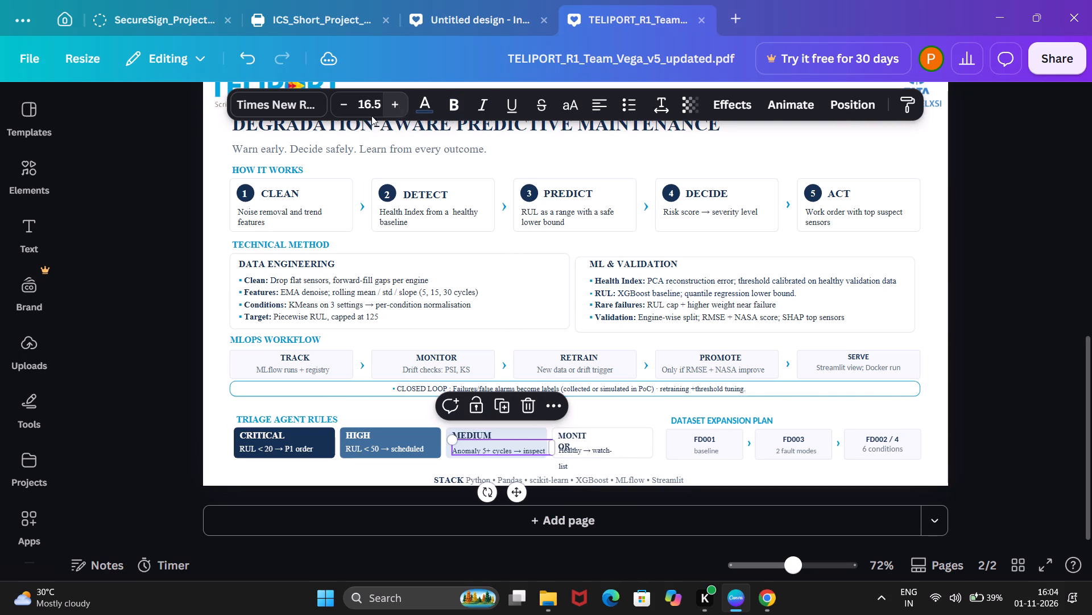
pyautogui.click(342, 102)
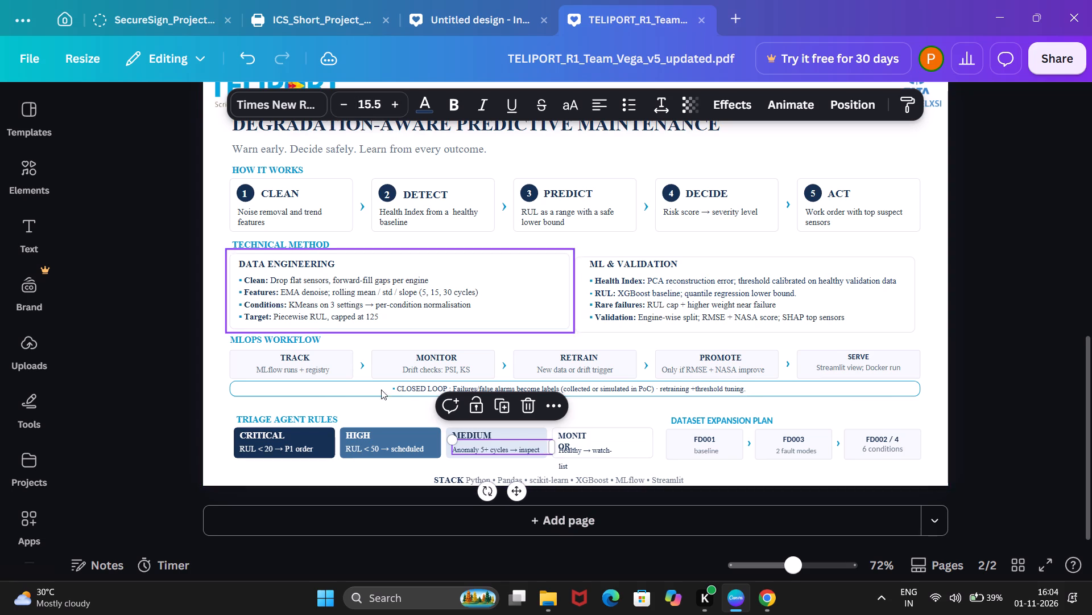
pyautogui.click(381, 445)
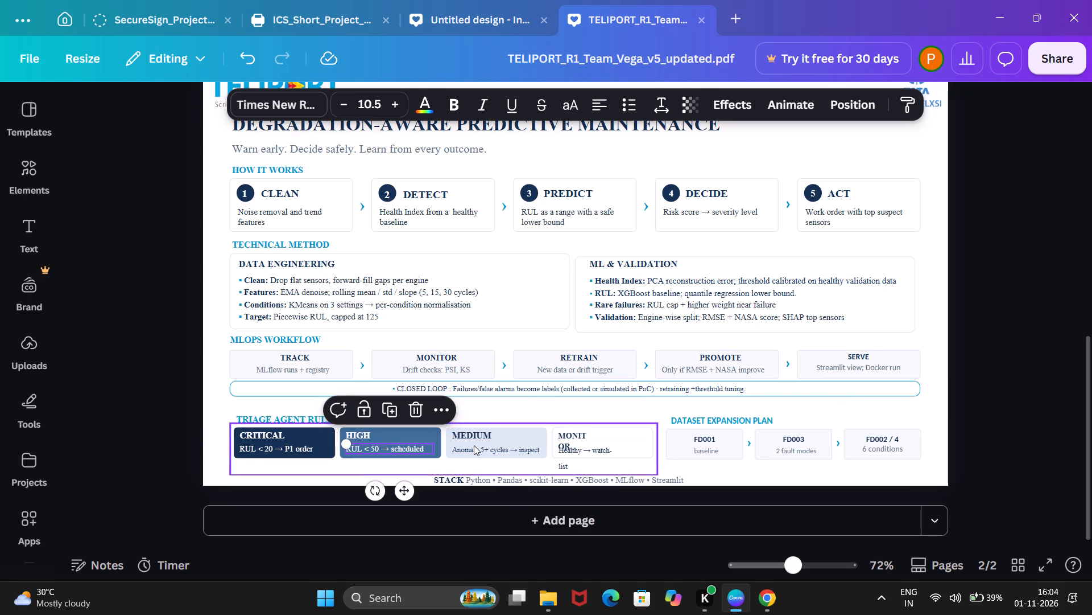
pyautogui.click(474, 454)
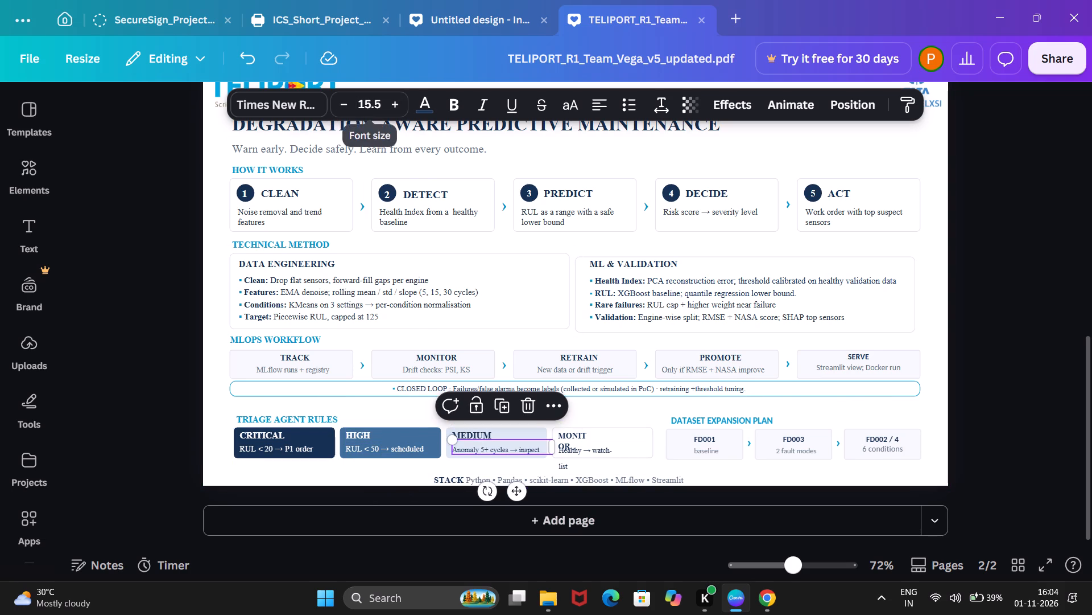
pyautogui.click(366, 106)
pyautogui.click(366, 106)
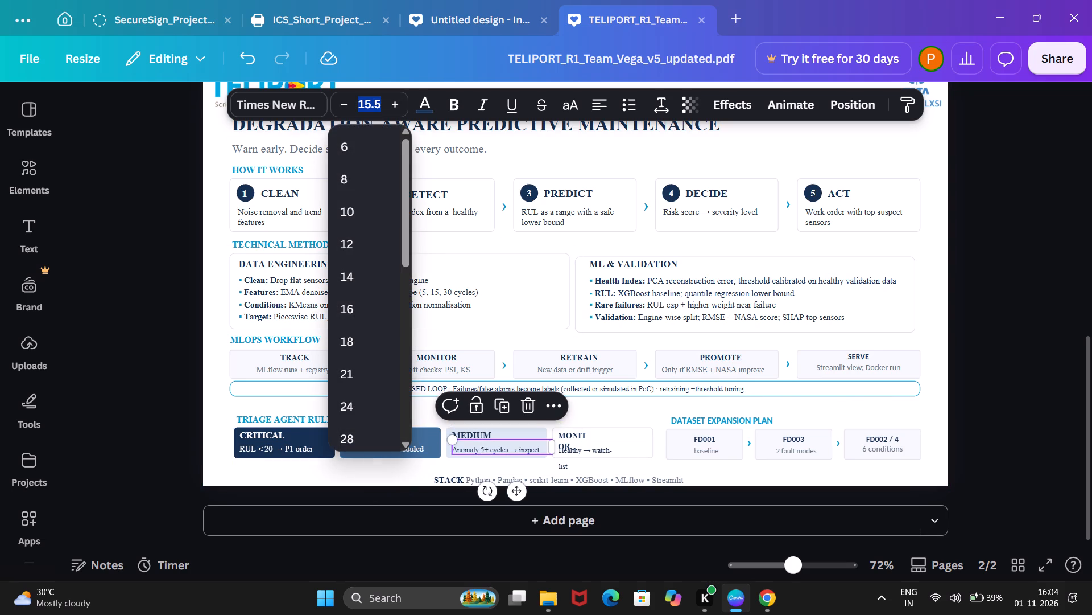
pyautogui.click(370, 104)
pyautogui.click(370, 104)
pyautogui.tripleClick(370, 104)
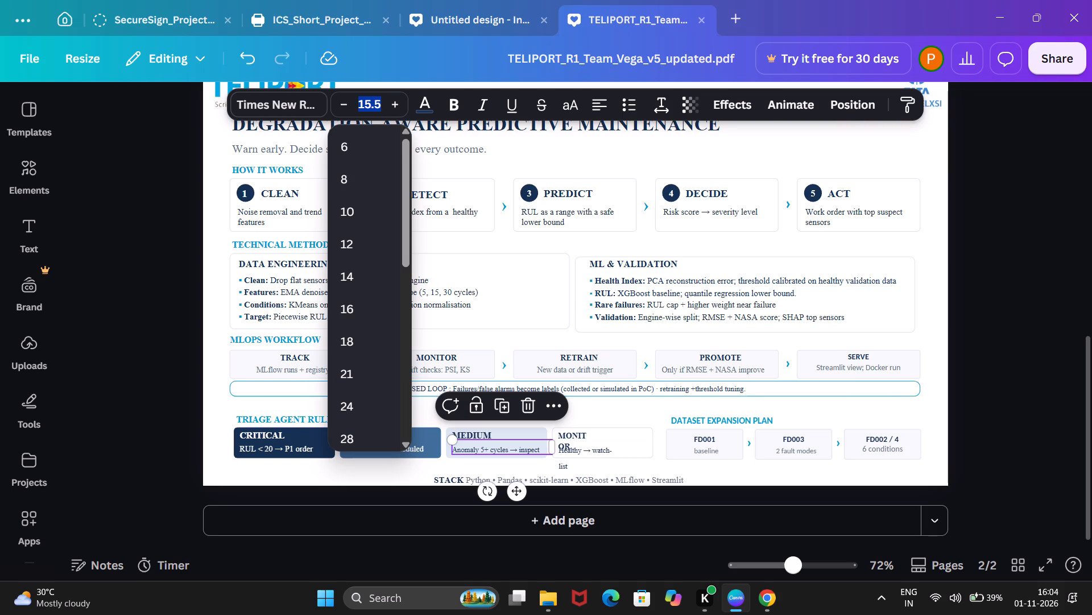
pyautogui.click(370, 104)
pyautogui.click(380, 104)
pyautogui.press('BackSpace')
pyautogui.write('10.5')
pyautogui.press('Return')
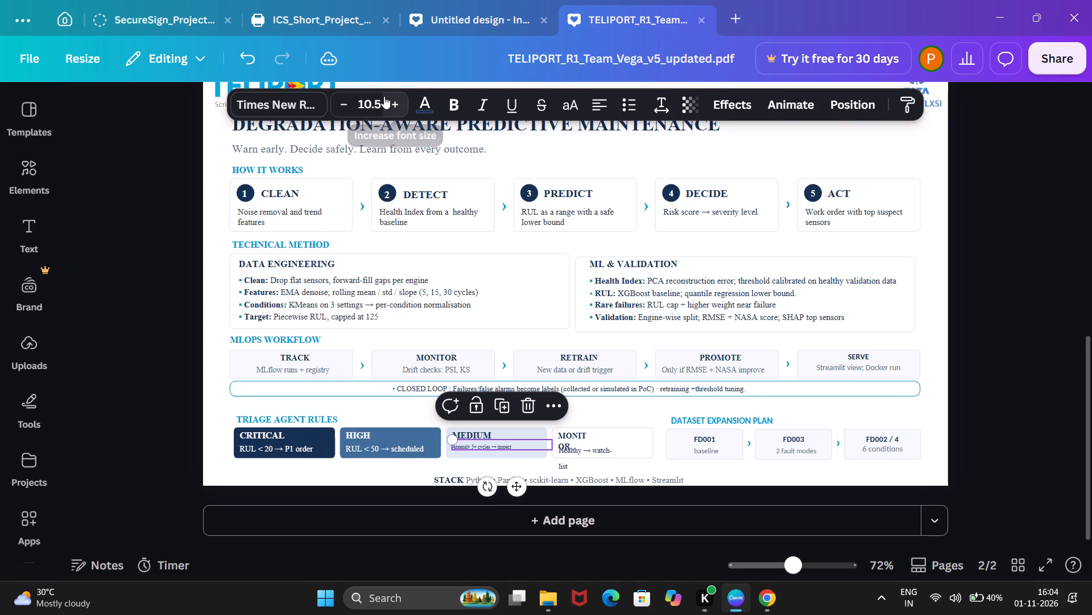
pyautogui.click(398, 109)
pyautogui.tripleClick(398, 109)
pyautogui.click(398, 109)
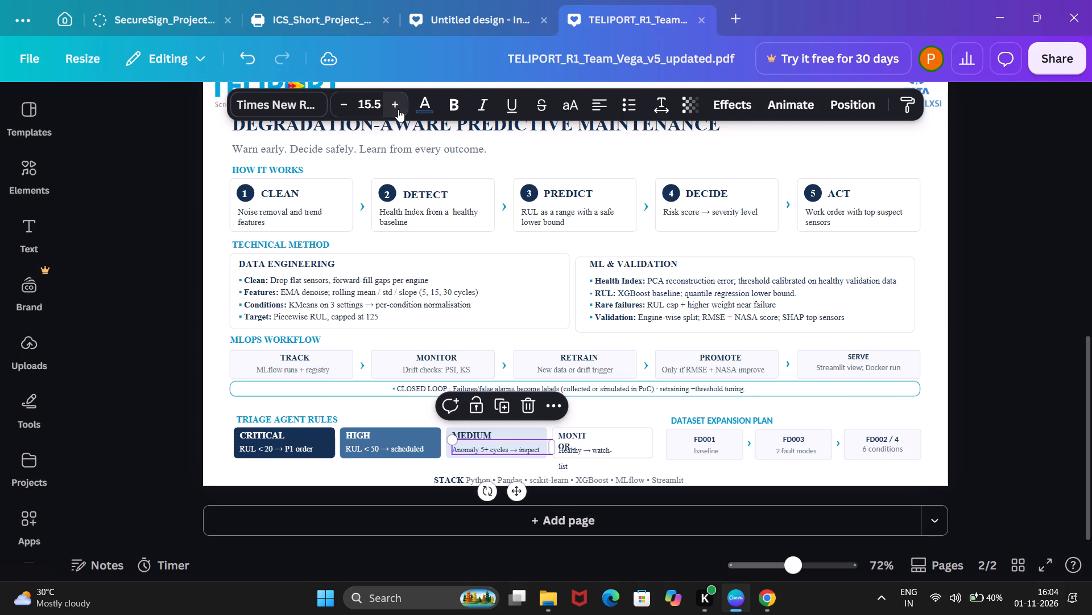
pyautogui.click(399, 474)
# Set the MEDIUM card's caption to font size 16.5 and nudge it slightly left and up beneath the heading.
pyautogui.click(479, 448)
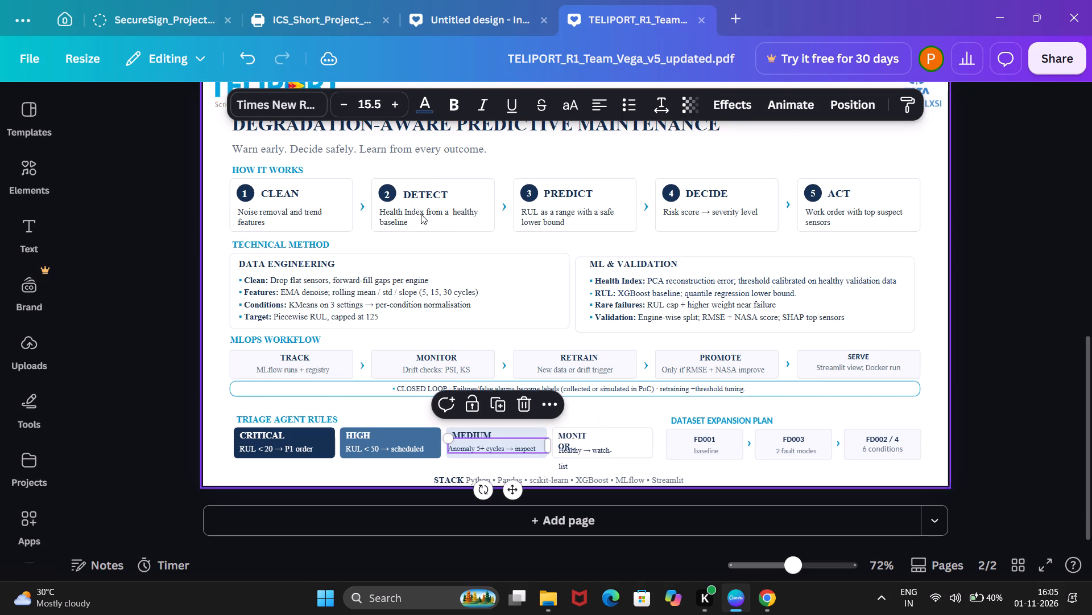
pyautogui.click(386, 95)
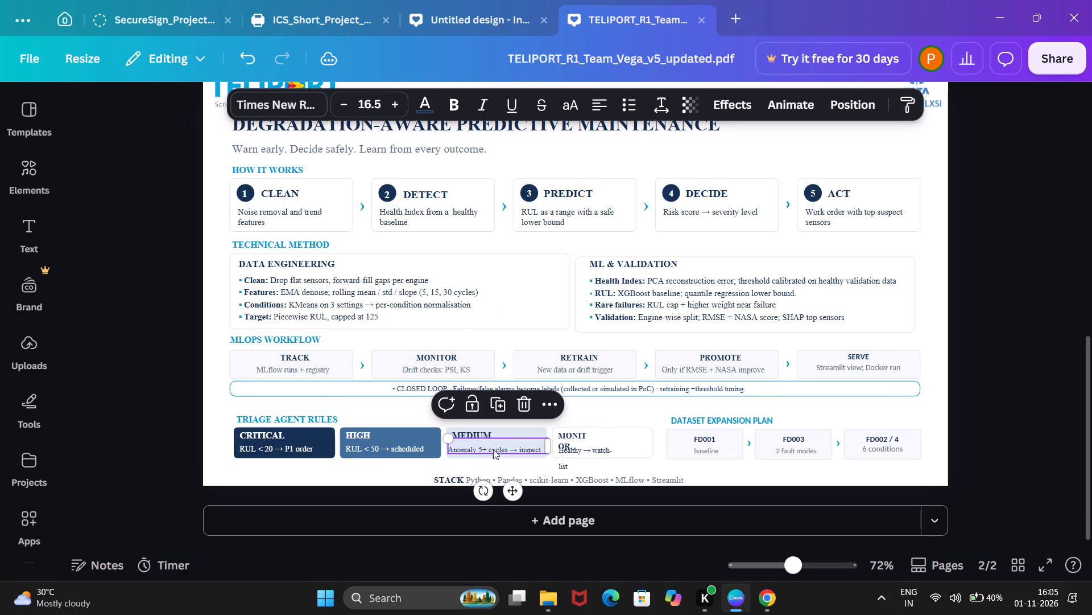
pyautogui.click(491, 445)
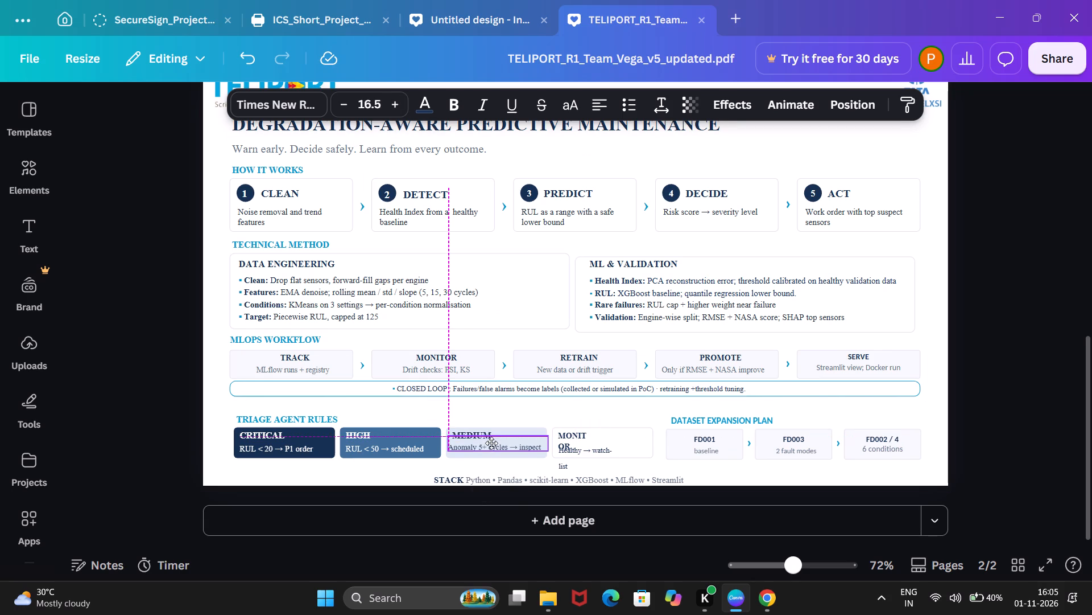
pyautogui.click(177, 442)
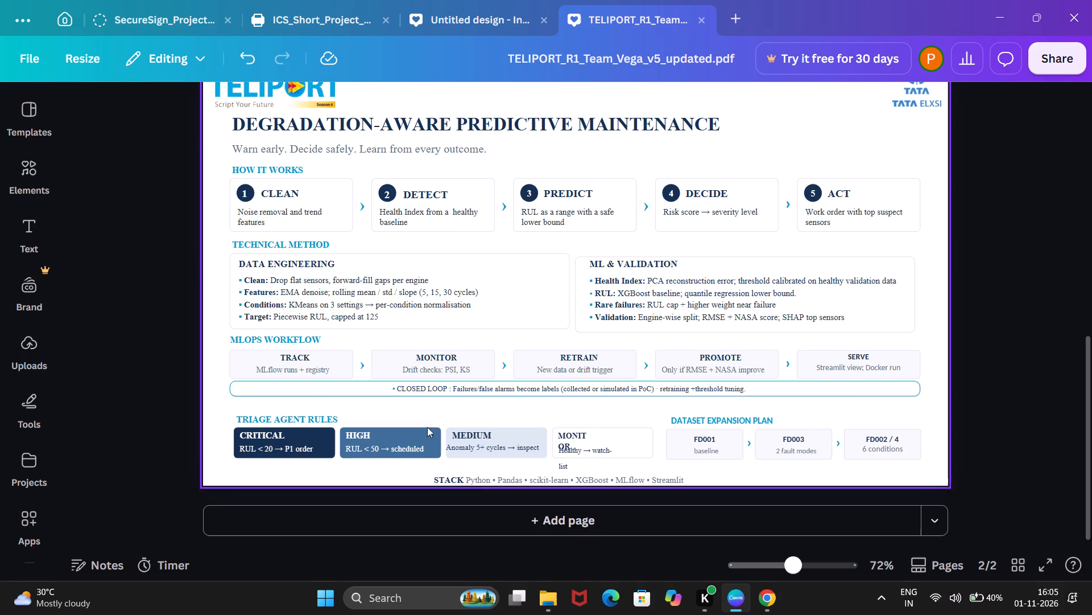
# Widen the MONITOR card's heading and caption to one line each, set the caption to font size 17.5 and nudge it up slightly.
pyautogui.click(580, 432)
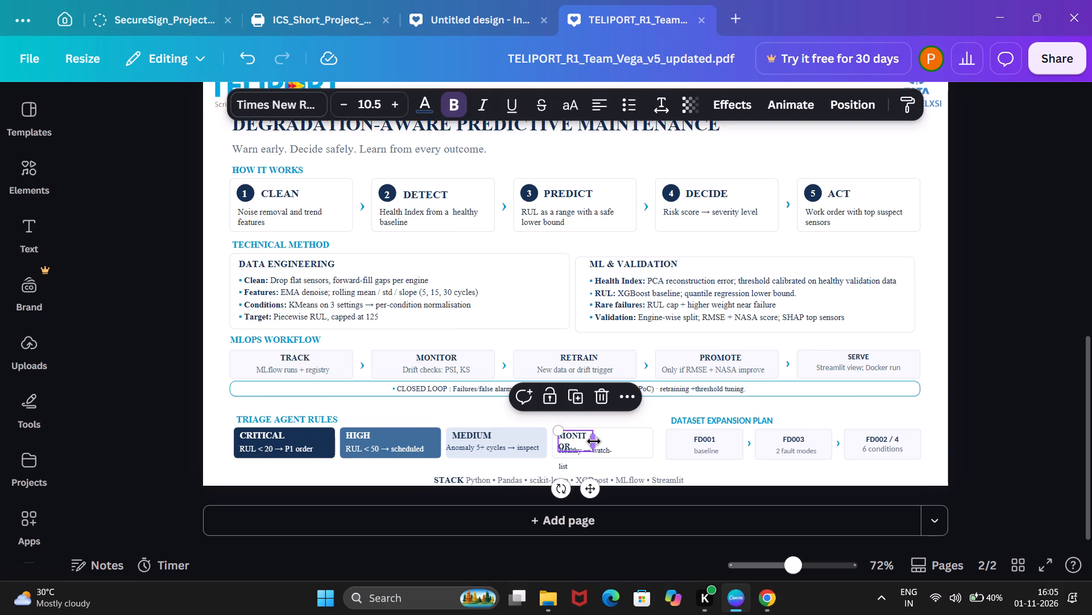
pyautogui.moveTo(594, 441); pyautogui.dragTo(625, 434)
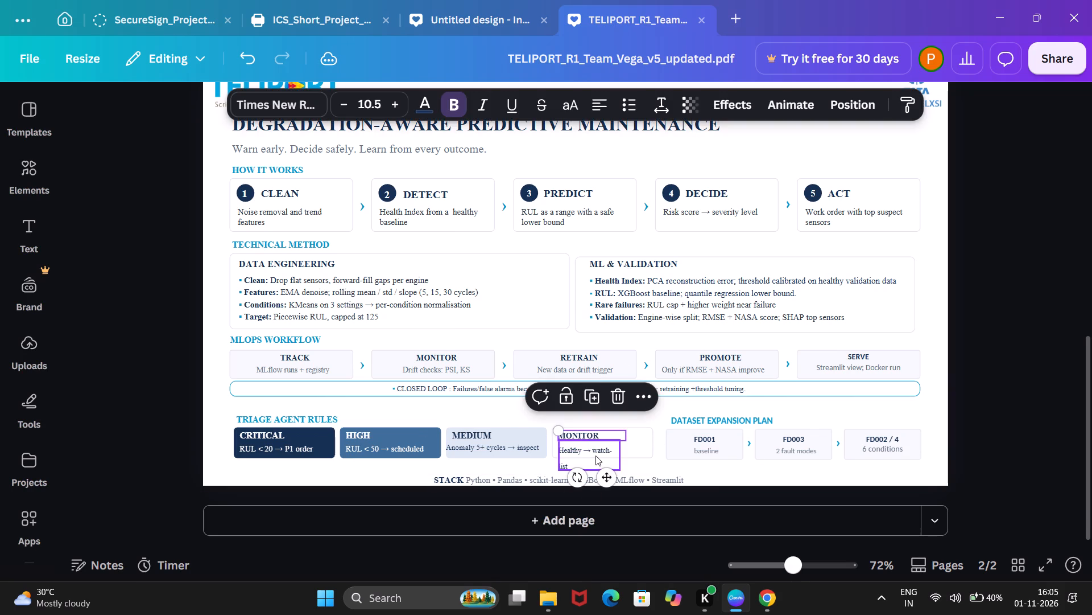
pyautogui.click(595, 456)
pyautogui.moveTo(628, 456); pyautogui.dragTo(656, 452)
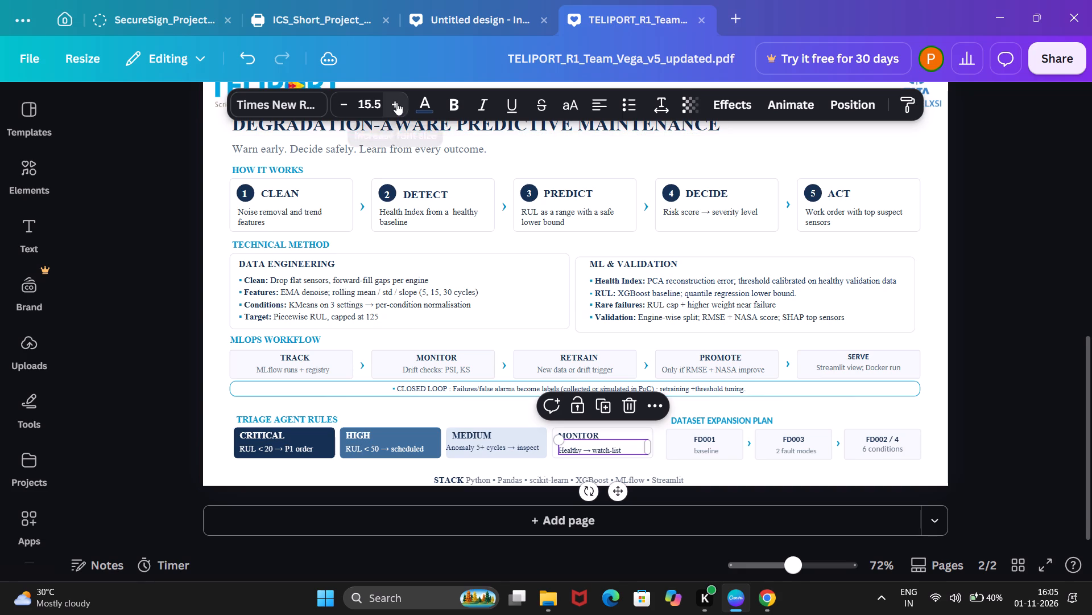
pyautogui.click(396, 101)
pyautogui.click(396, 101)
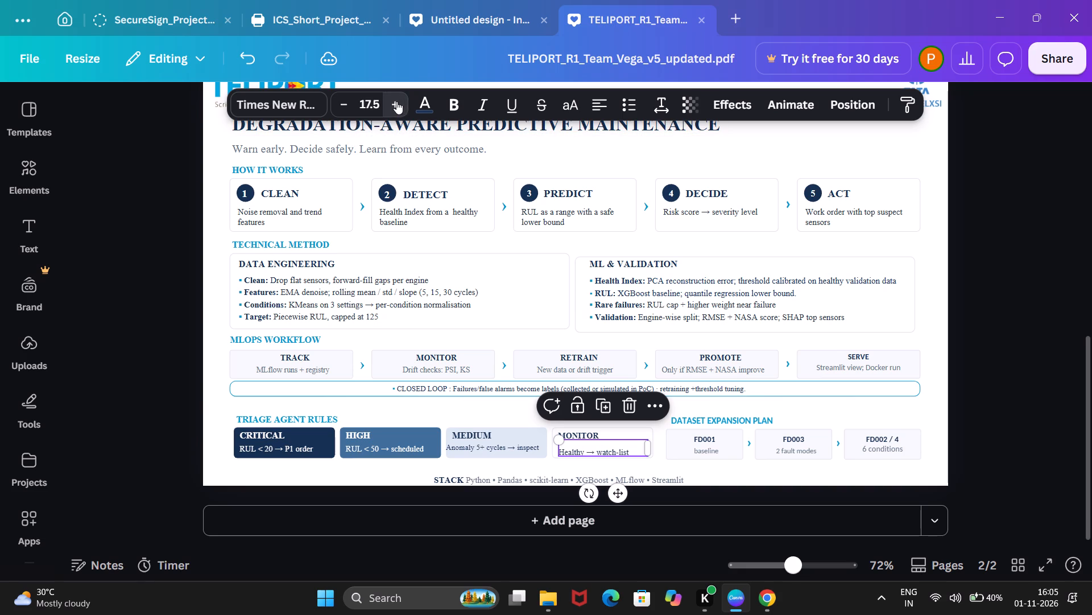
pyautogui.click(694, 476)
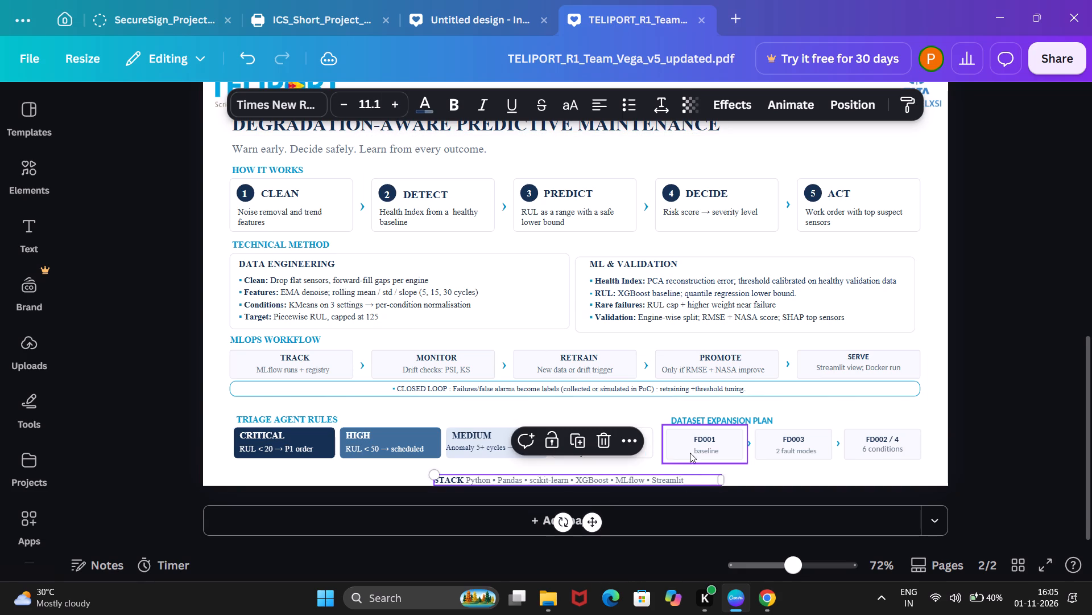
pyautogui.click(643, 458)
pyautogui.click(621, 449)
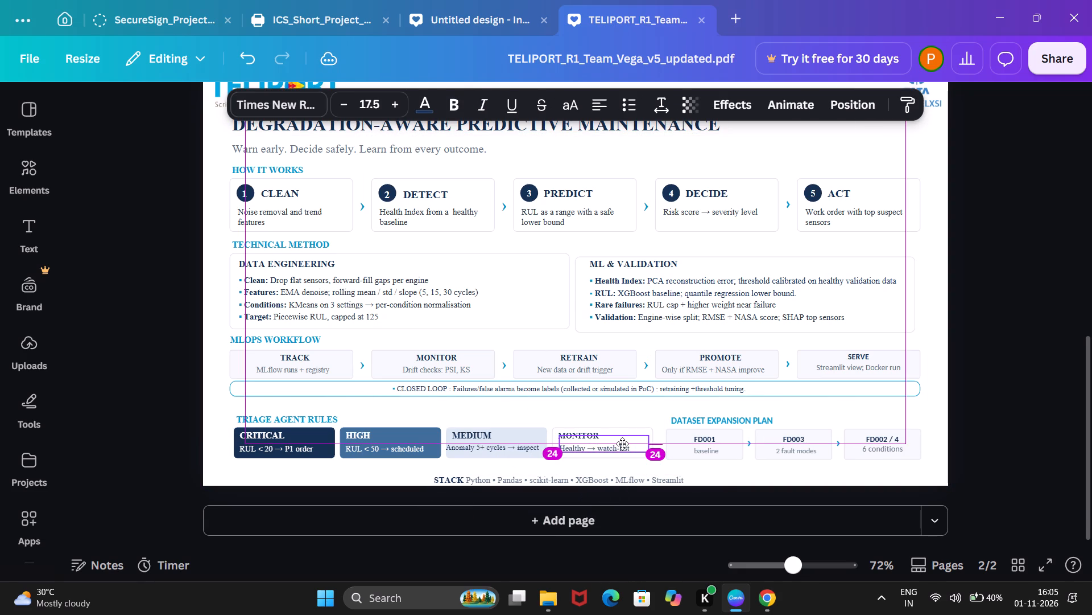
# Set the MEDIUM card's caption to font size 17.5.
pyautogui.click(526, 447)
pyautogui.click(398, 96)
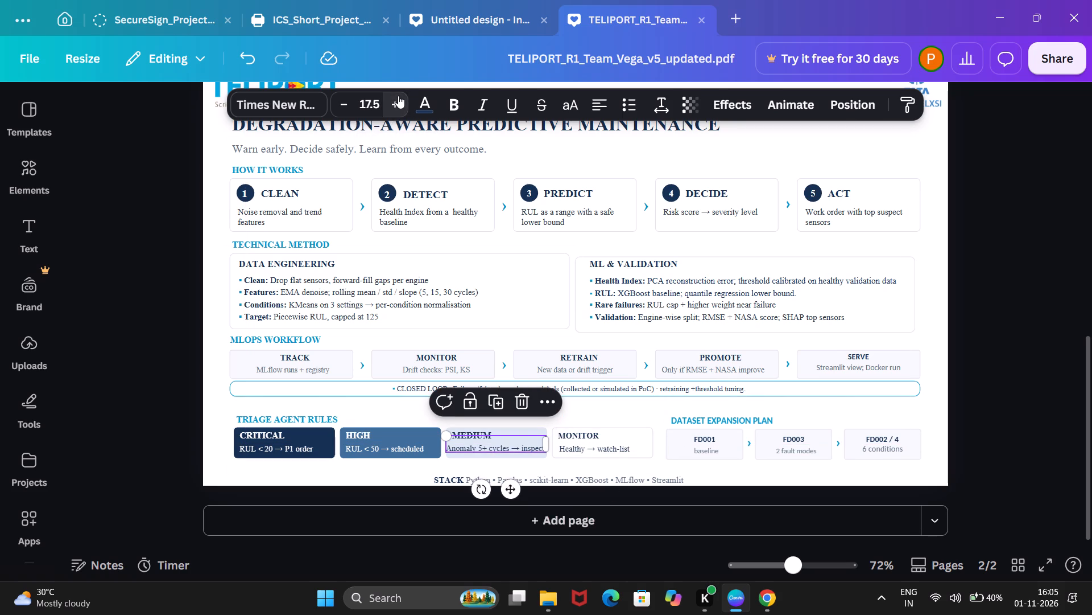
pyautogui.click(177, 434)
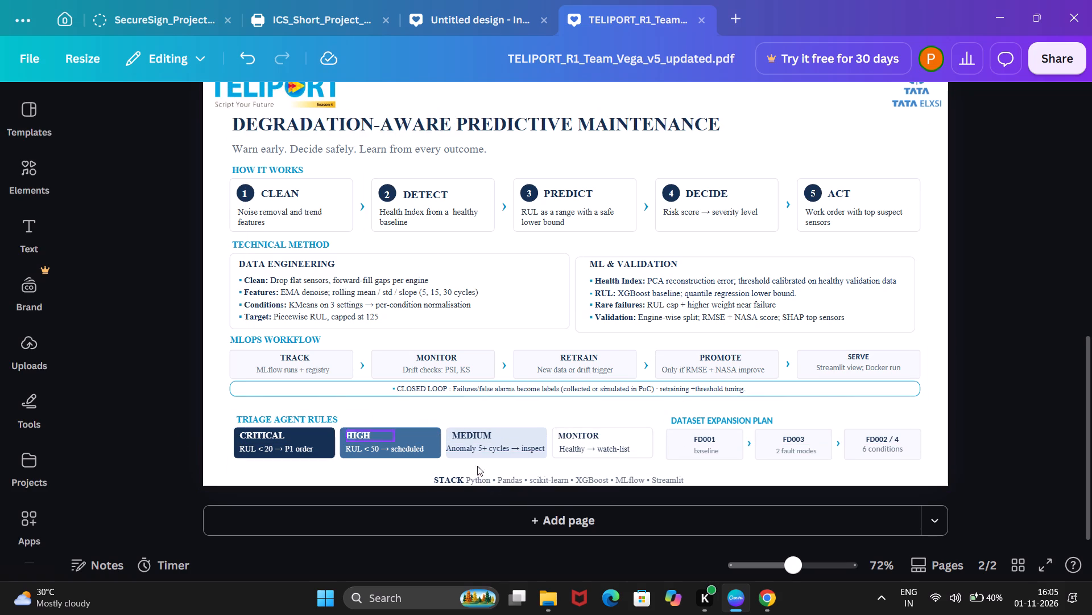
# Change all text in the DATASET EXPANSION PLAN section, heading and three cards included, to Times New Roman.
pyautogui.click(709, 444)
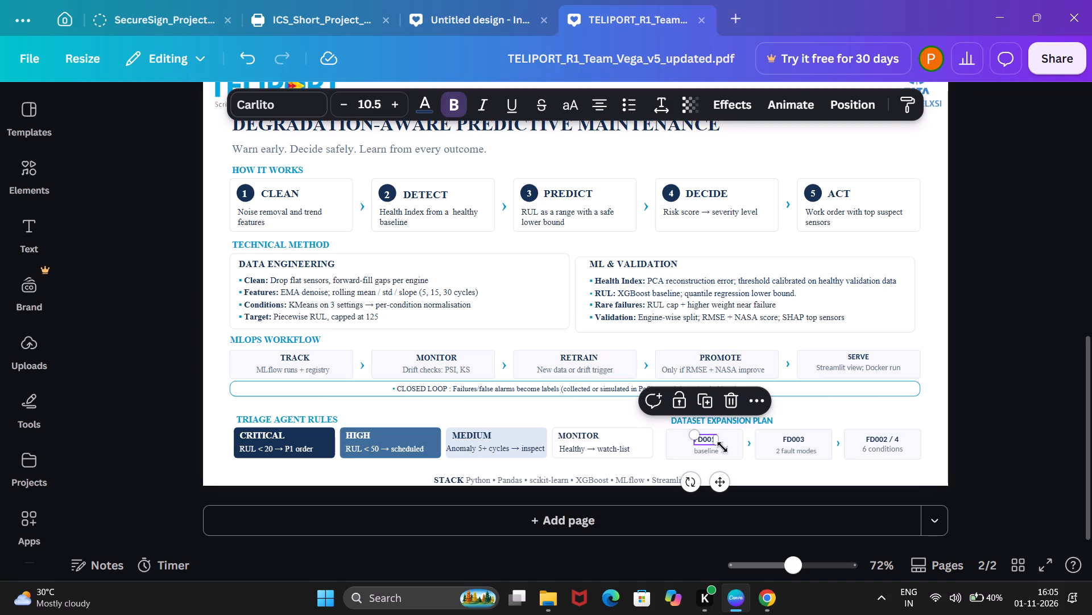
pyautogui.click(783, 471)
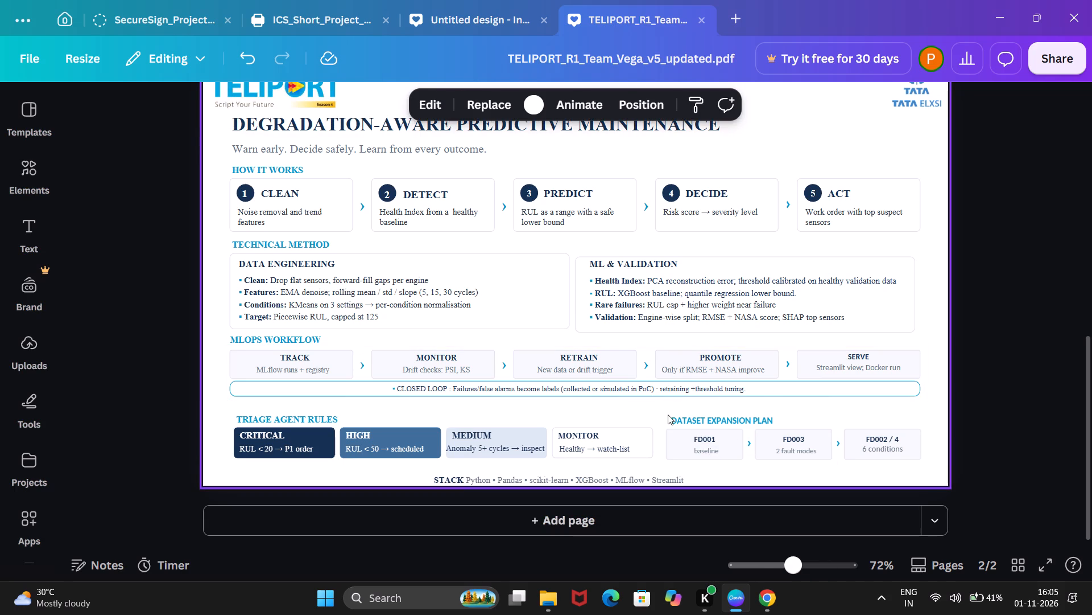
pyautogui.moveTo(668, 415); pyautogui.dragTo(899, 454)
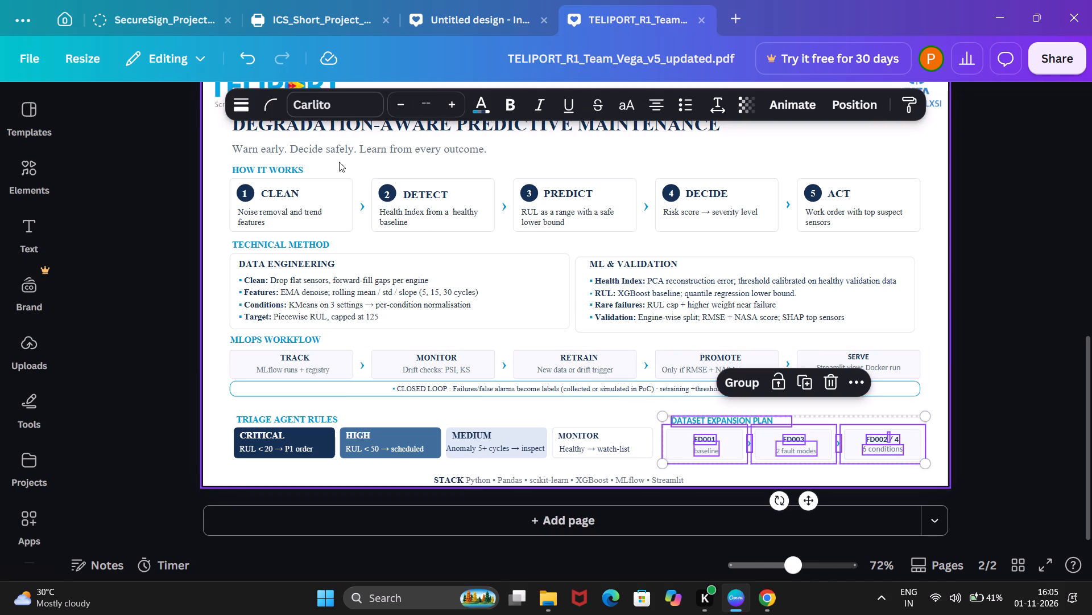
pyautogui.click(309, 97)
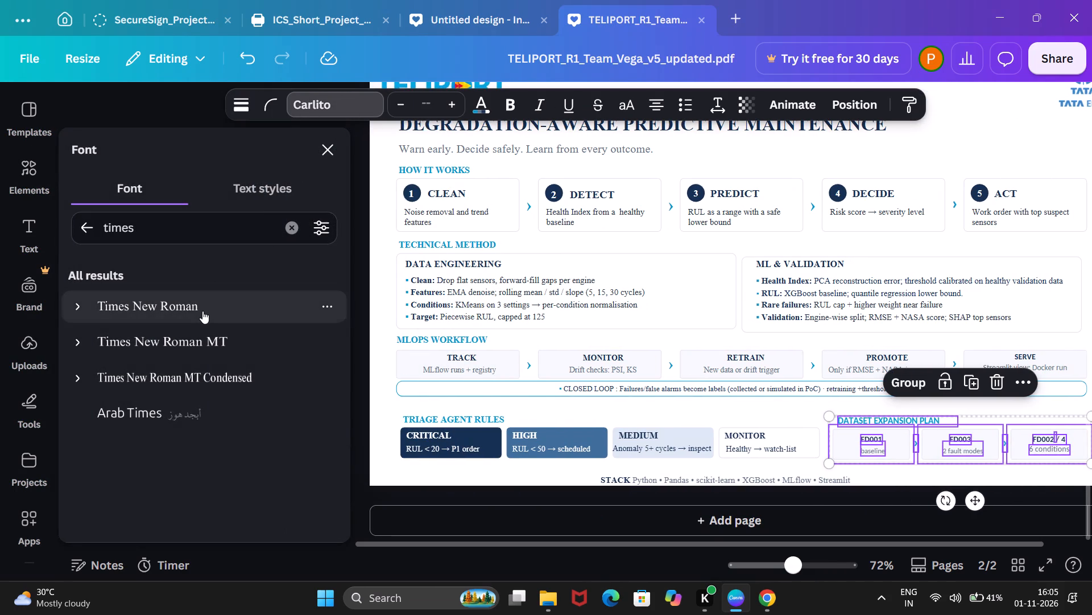
pyautogui.click(202, 311)
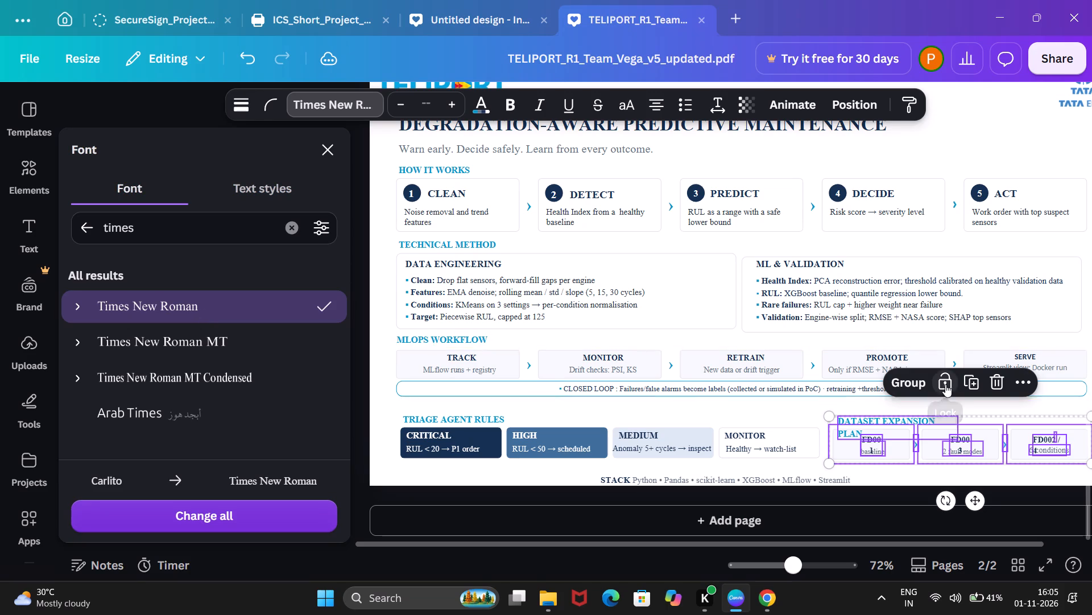
pyautogui.click(949, 427)
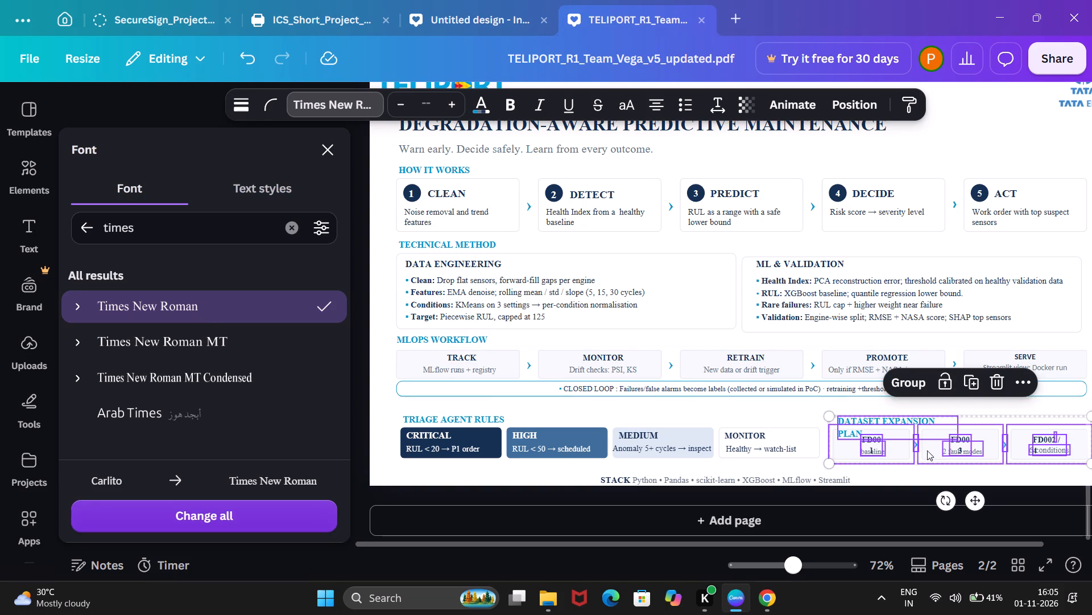
pyautogui.click(919, 478)
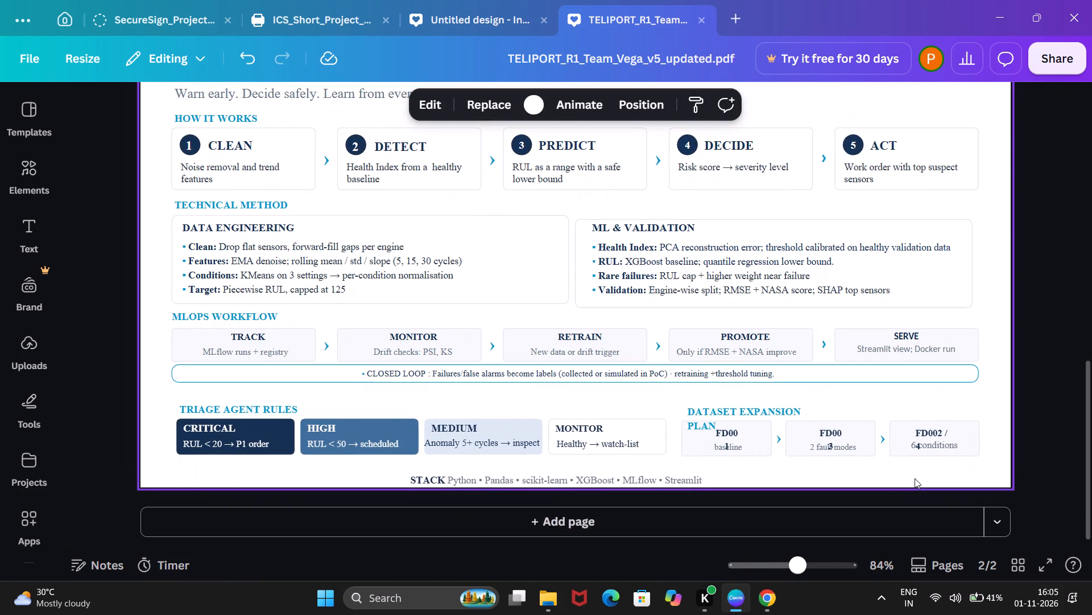
# Widen the DATASET EXPANSION PLAN heading and the FD001 label to one line each, and nudge FD001 left to centre it above its caption.
pyautogui.click(780, 415)
pyautogui.moveTo(828, 418); pyautogui.dragTo(878, 406)
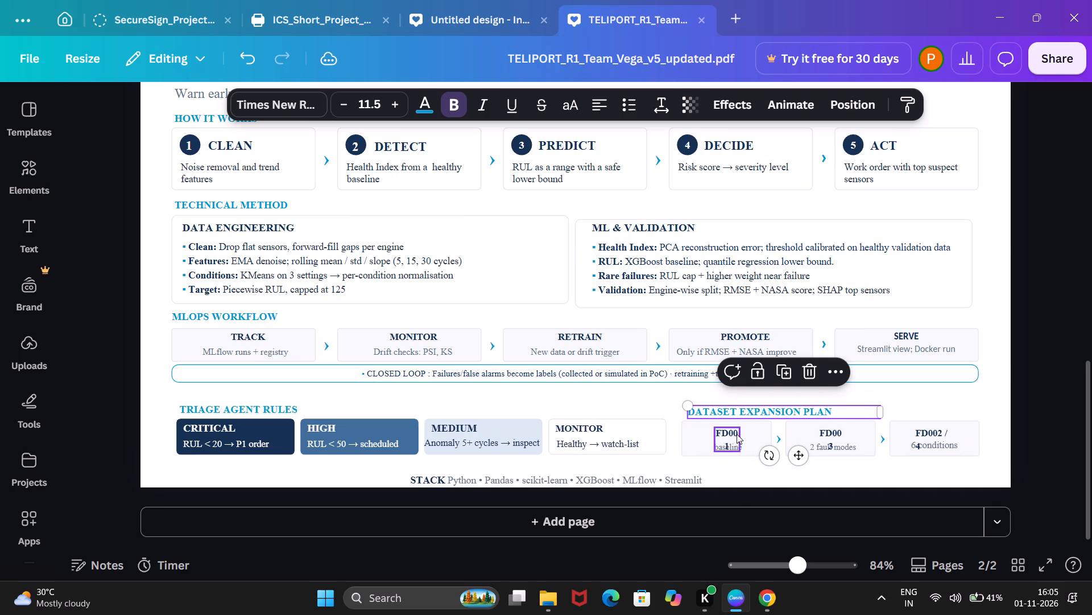
pyautogui.click(737, 434)
pyautogui.moveTo(741, 436); pyautogui.dragTo(757, 430)
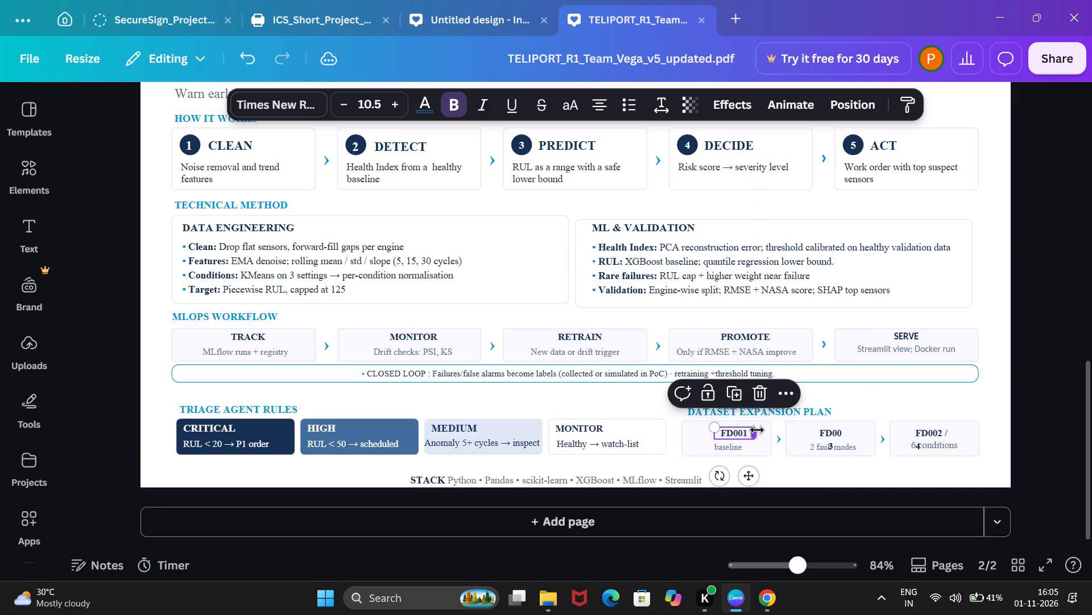
pyautogui.moveTo(746, 432); pyautogui.dragTo(740, 434)
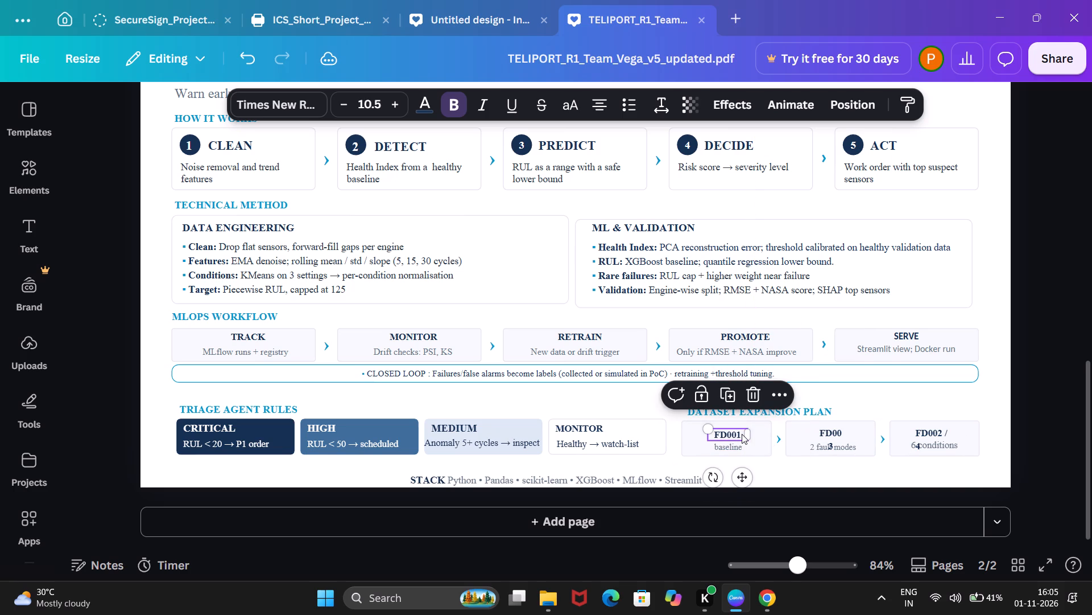
pyautogui.click(742, 434)
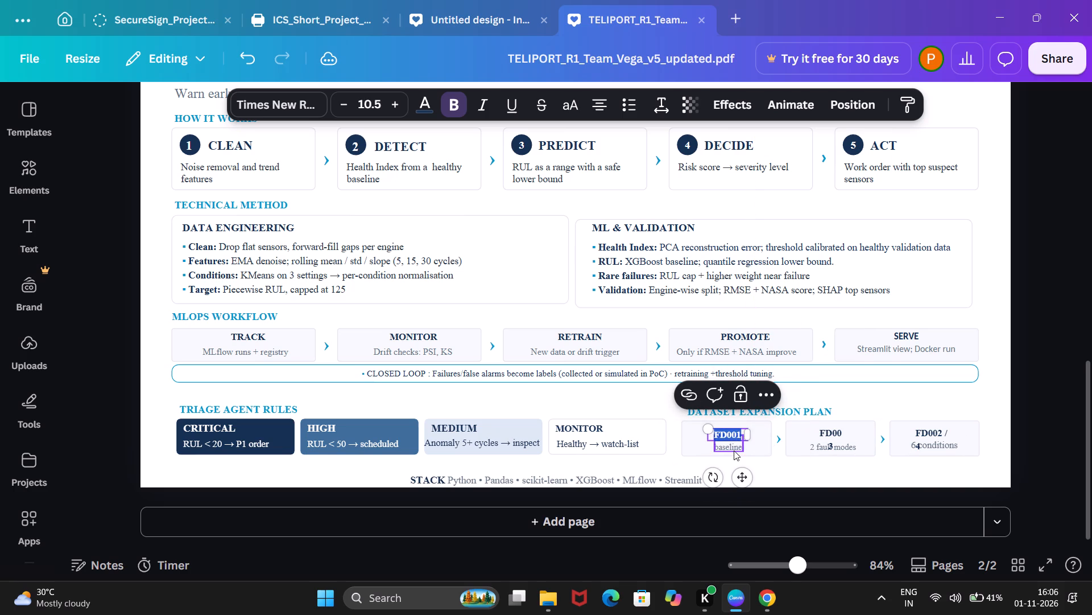
pyautogui.click(734, 450)
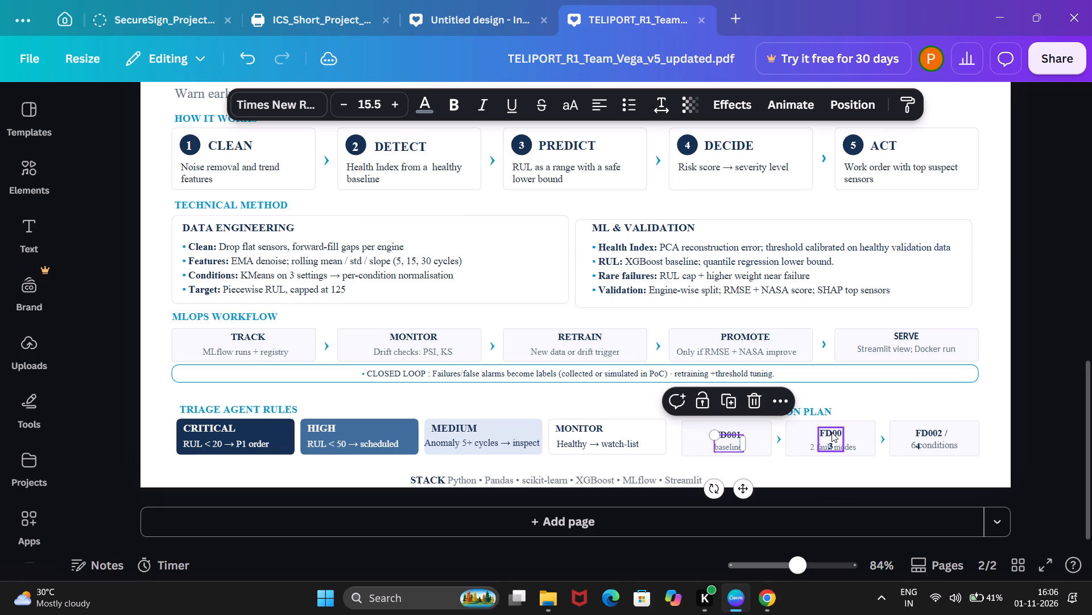
# Widen the FD003 and FD002 / 4 labels so each fits on one line above its caption.
pyautogui.moveTo(832, 432); pyautogui.dragTo(845, 437)
pyautogui.click(843, 437)
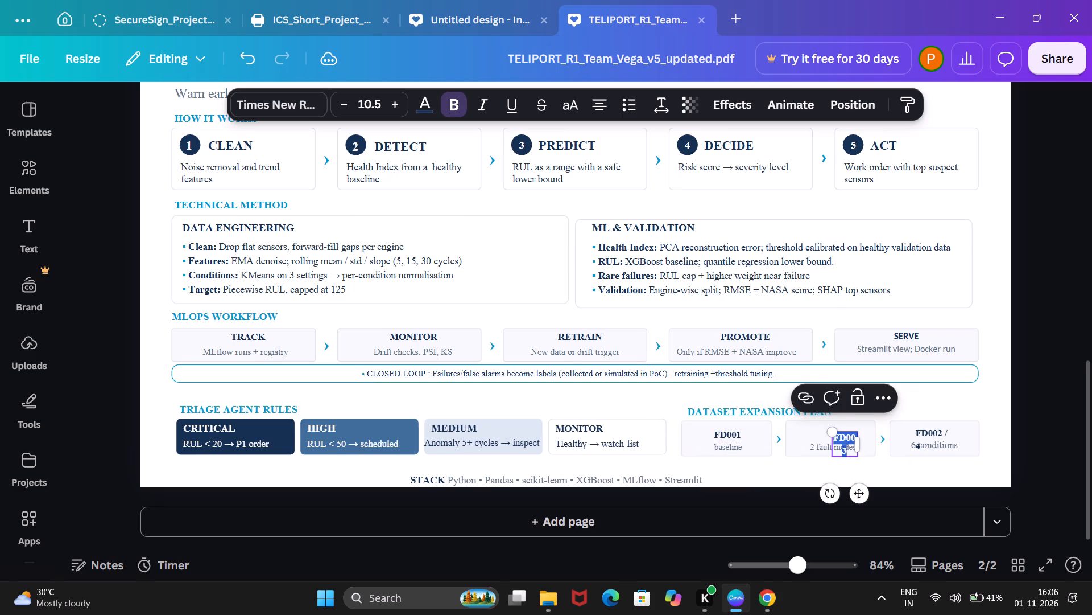
pyautogui.hotkey('ctrl', 'z')
pyautogui.moveTo(845, 439); pyautogui.dragTo(861, 433)
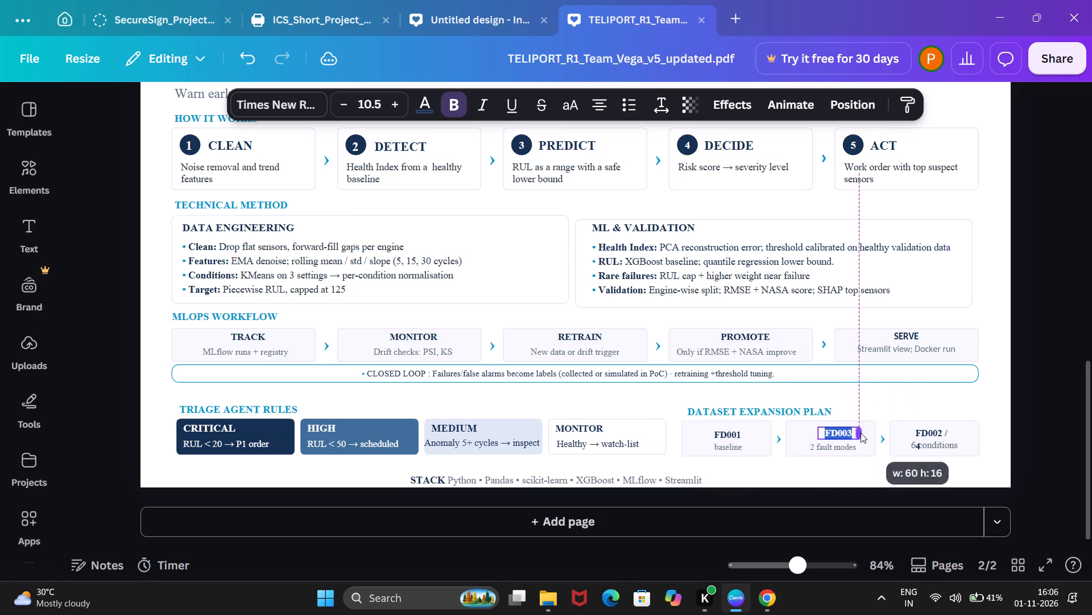
pyautogui.click(907, 463)
pyautogui.click(938, 433)
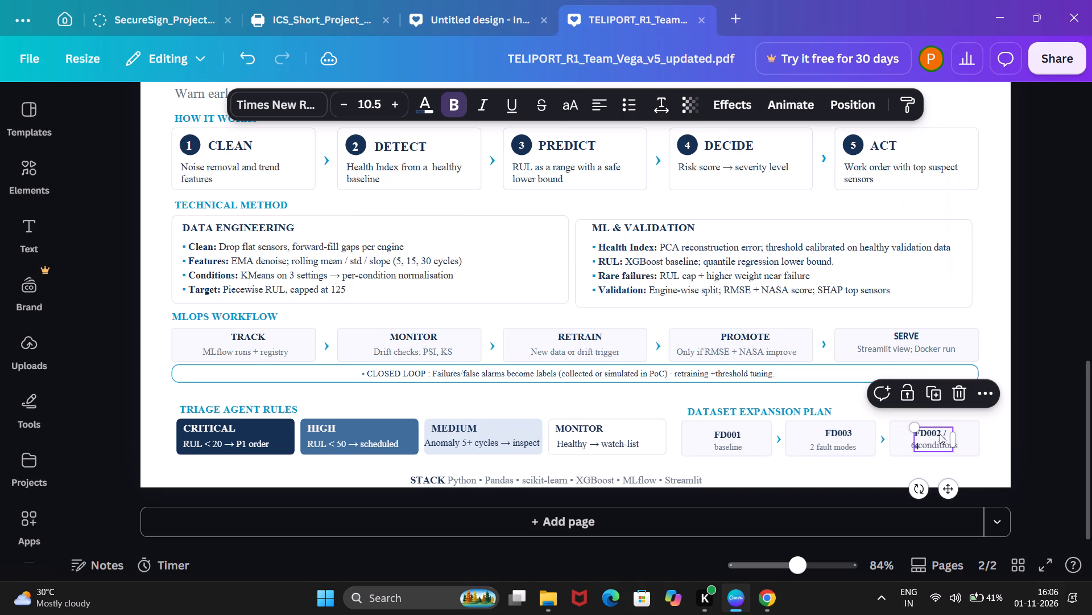
pyautogui.moveTo(955, 436); pyautogui.dragTo(964, 436)
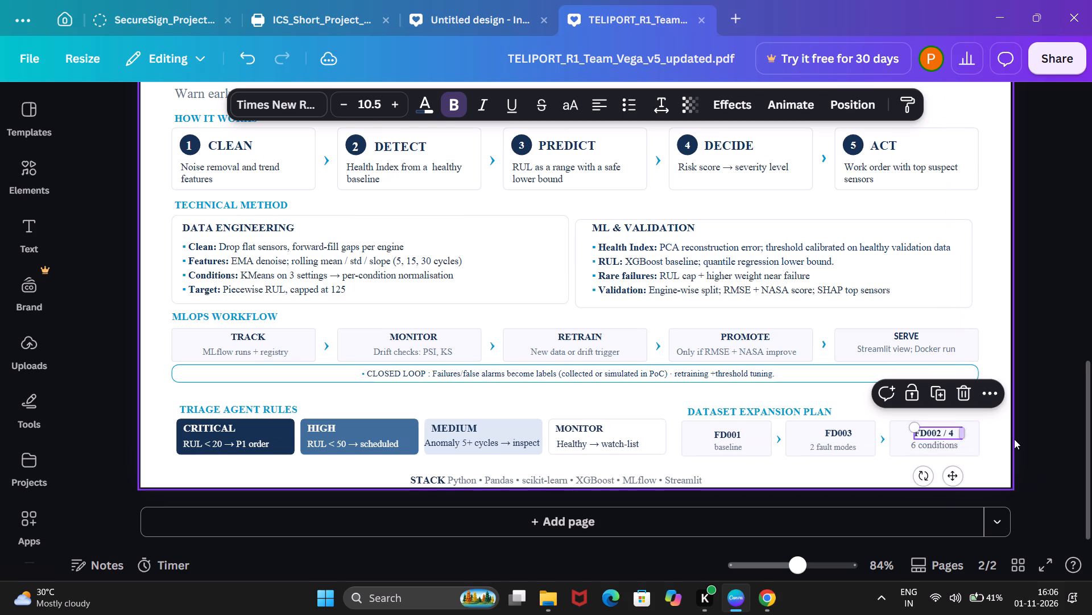
pyautogui.click(1014, 439)
pyautogui.click(943, 448)
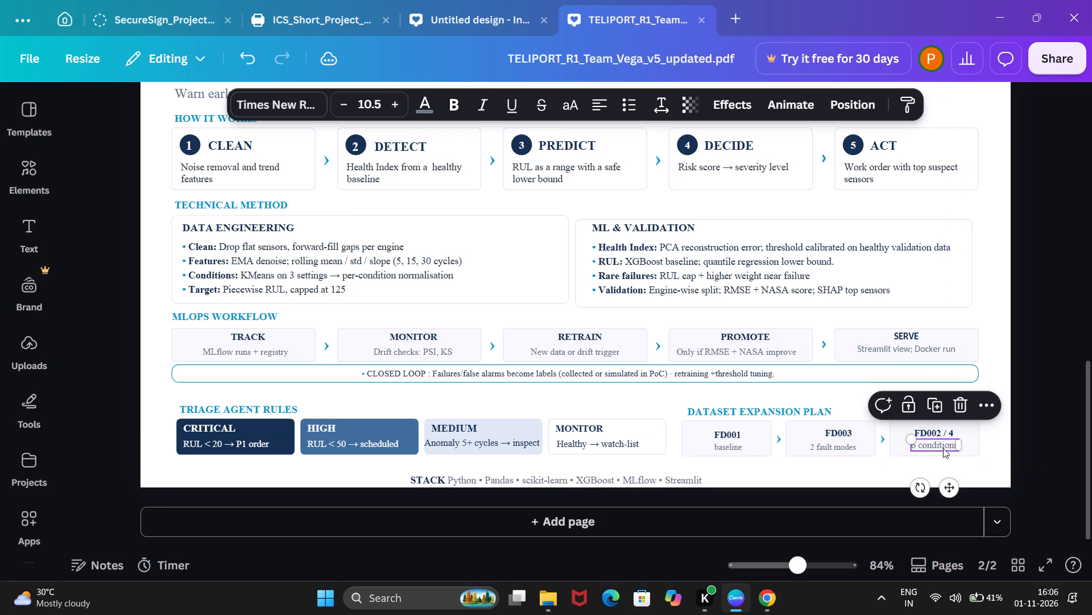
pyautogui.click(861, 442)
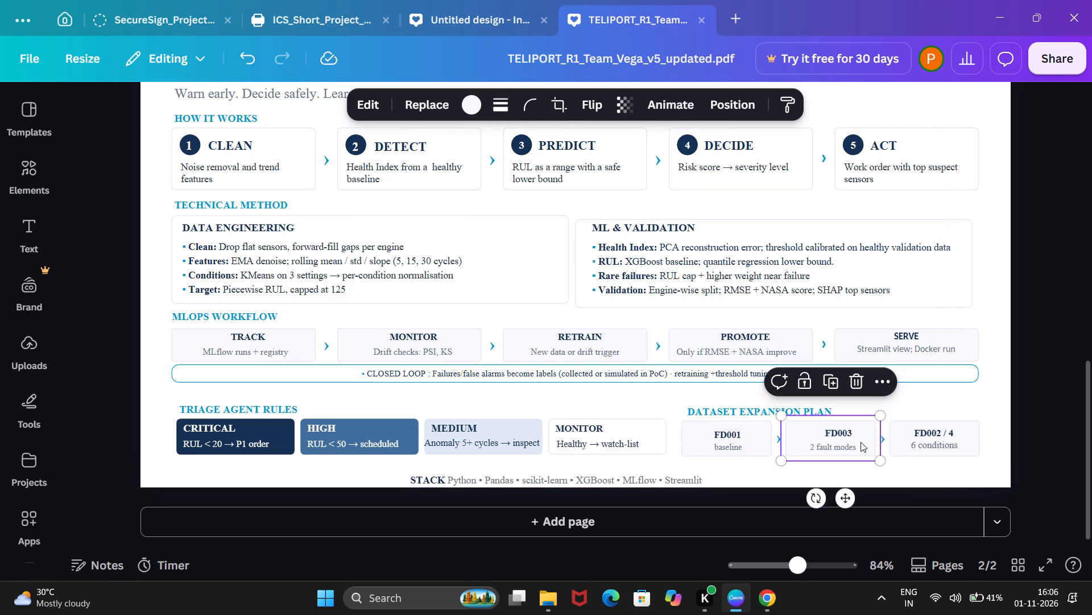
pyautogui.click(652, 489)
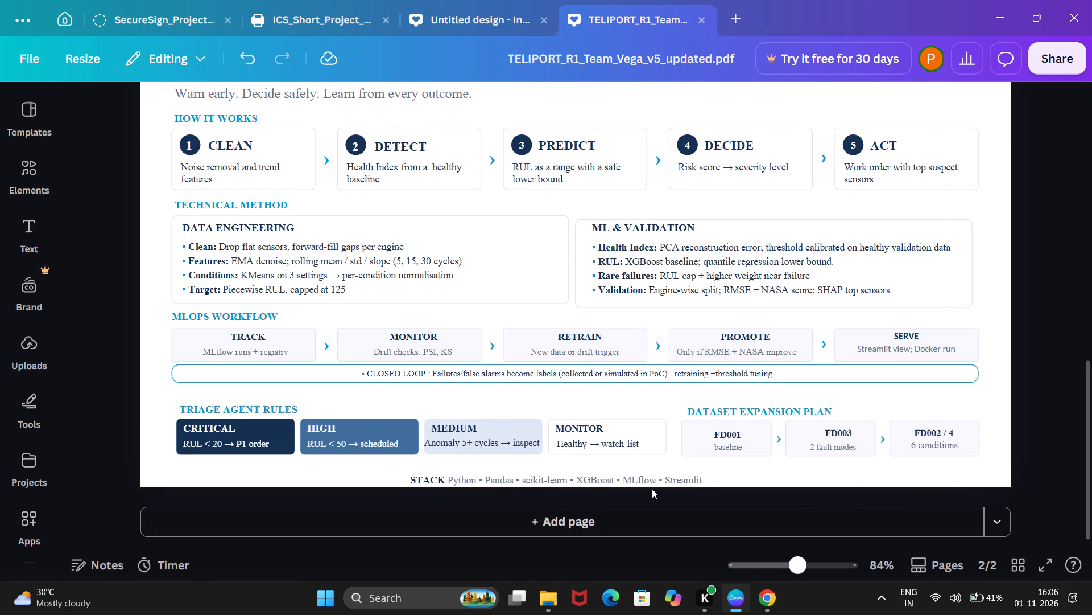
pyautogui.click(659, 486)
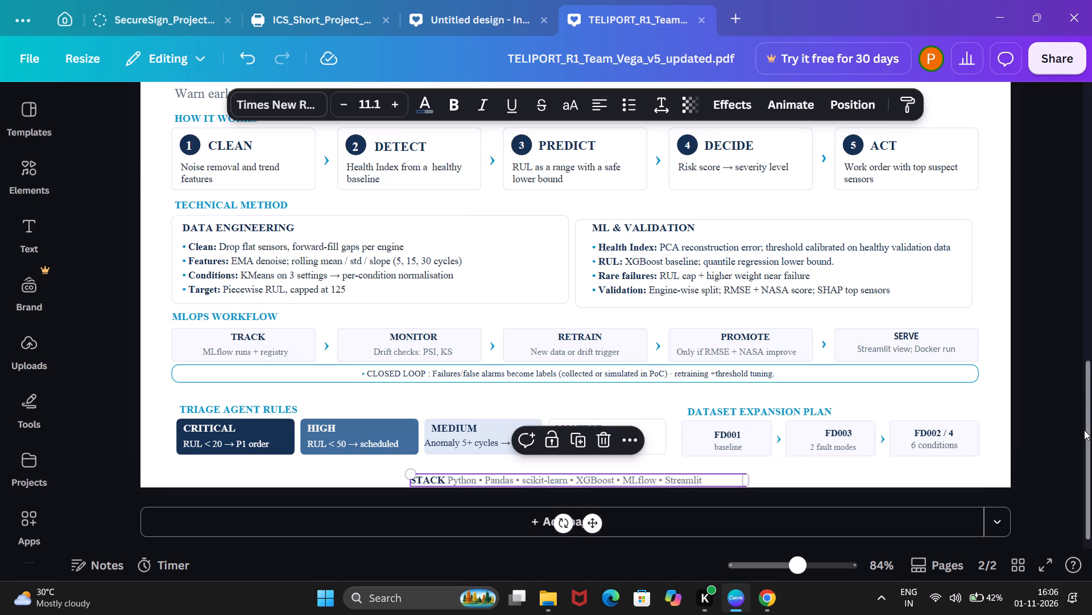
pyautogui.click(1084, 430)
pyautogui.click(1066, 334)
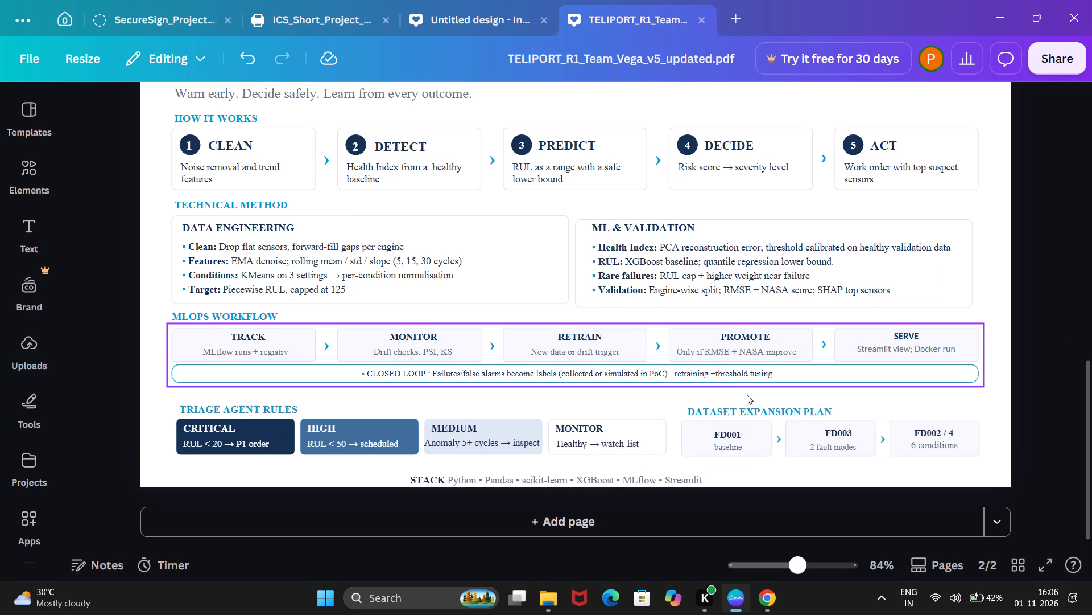
# Set the CLOSED LOOP line to font size 10 and insert a space after the plus sign in "retraining + threshold tuning".
pyautogui.click(736, 372)
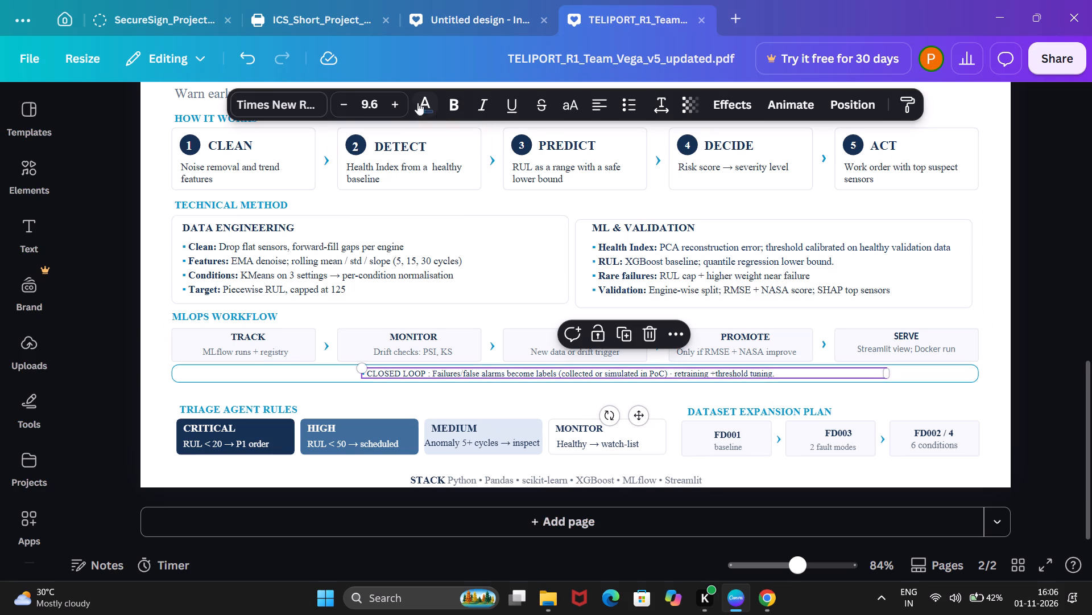
pyautogui.click(378, 100)
pyautogui.write('10')
pyautogui.press('Return')
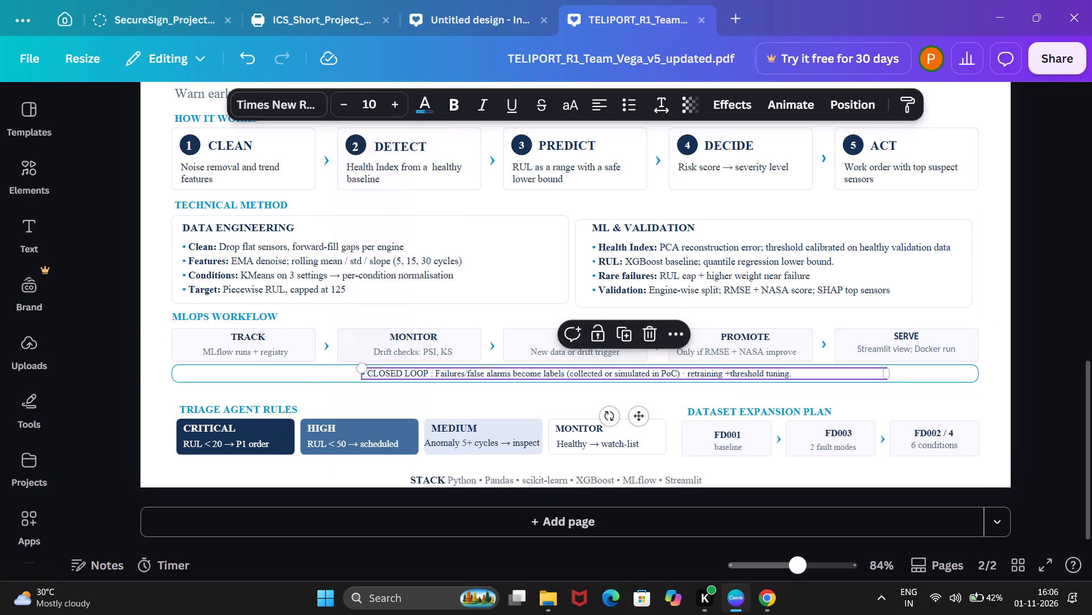
pyautogui.click(728, 370)
pyautogui.click(728, 370)
pyautogui.press('space')
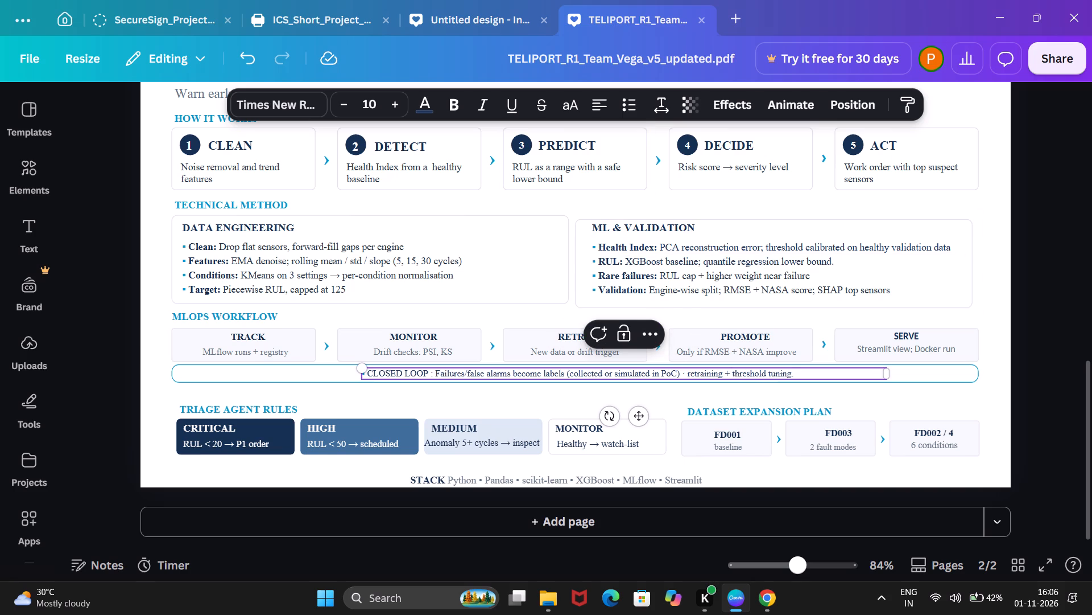
pyautogui.click(1000, 417)
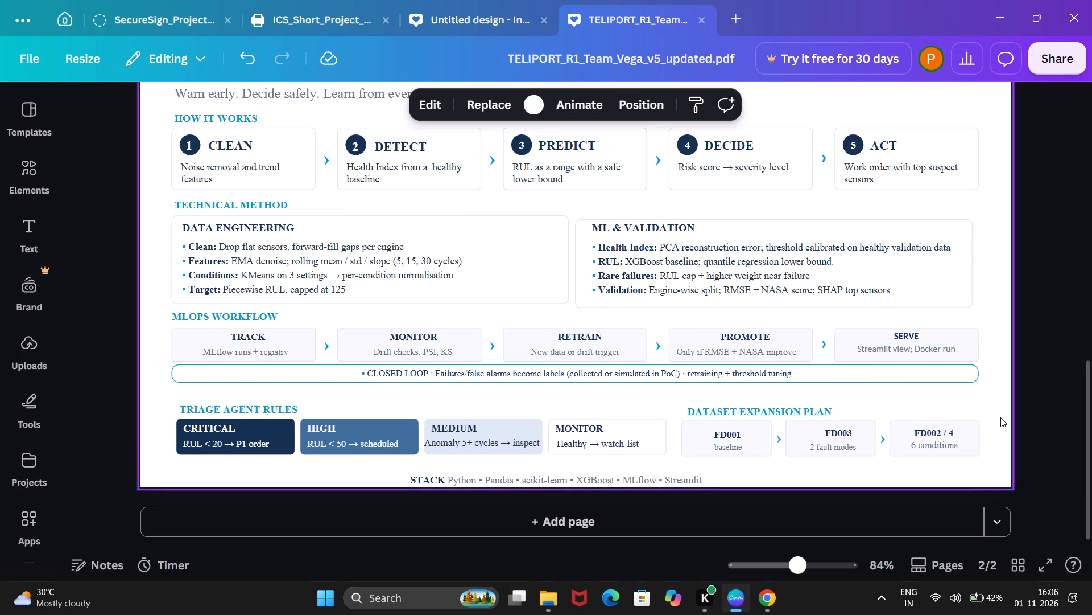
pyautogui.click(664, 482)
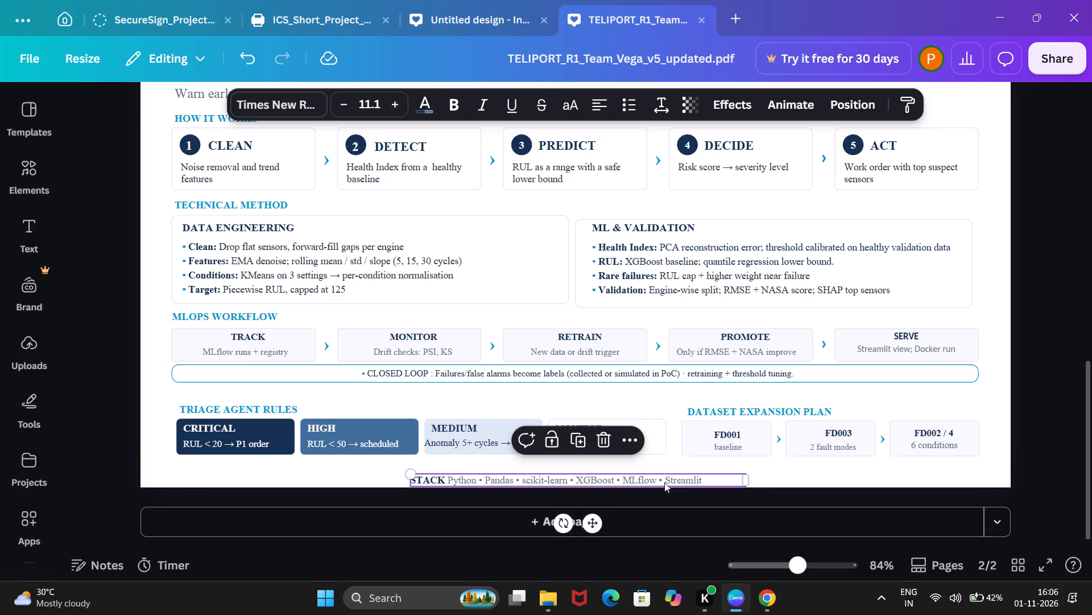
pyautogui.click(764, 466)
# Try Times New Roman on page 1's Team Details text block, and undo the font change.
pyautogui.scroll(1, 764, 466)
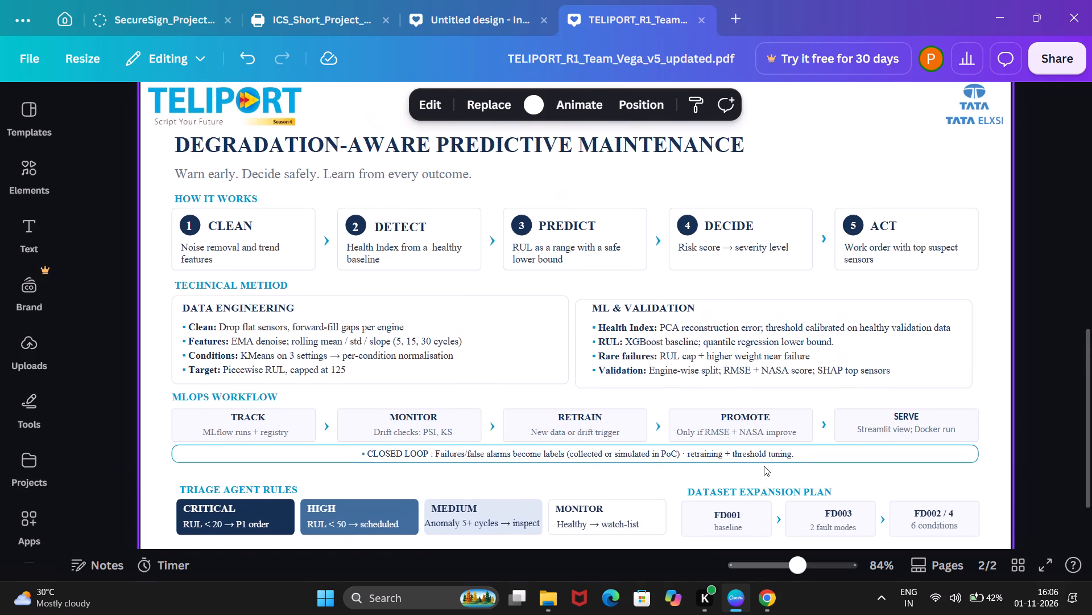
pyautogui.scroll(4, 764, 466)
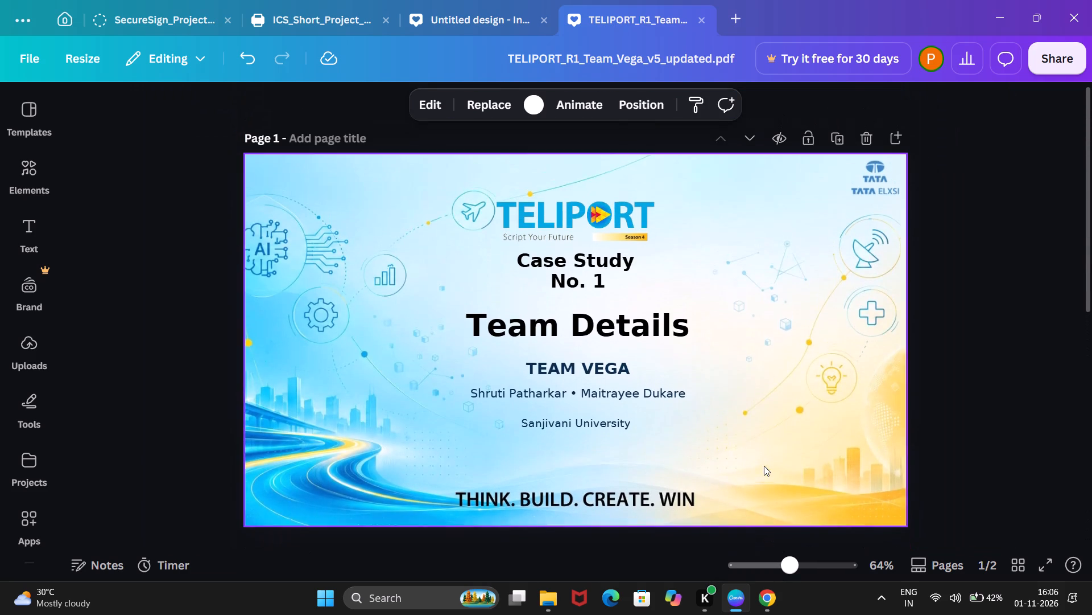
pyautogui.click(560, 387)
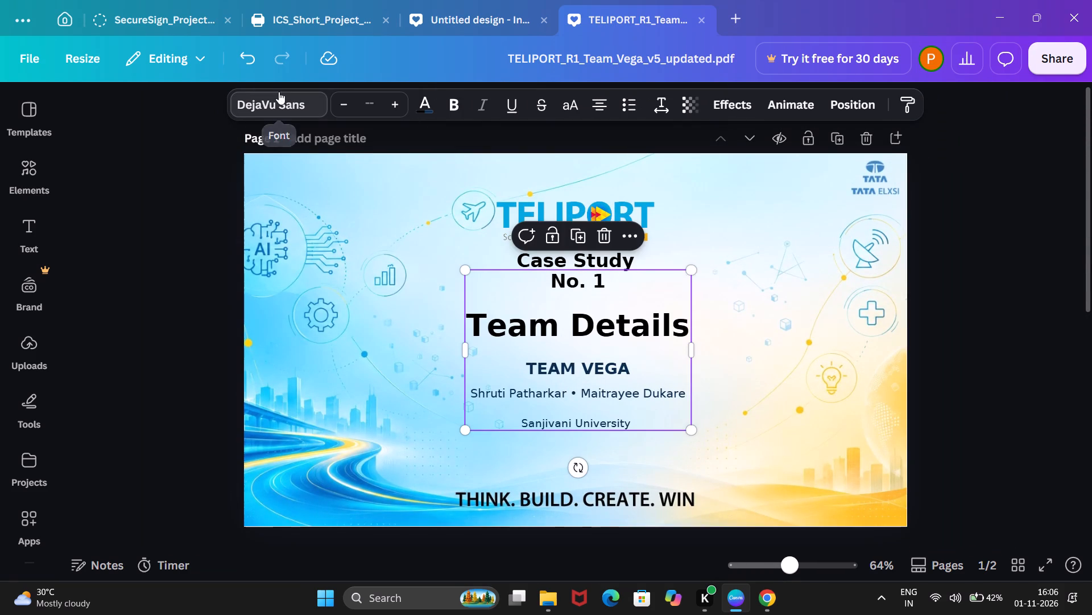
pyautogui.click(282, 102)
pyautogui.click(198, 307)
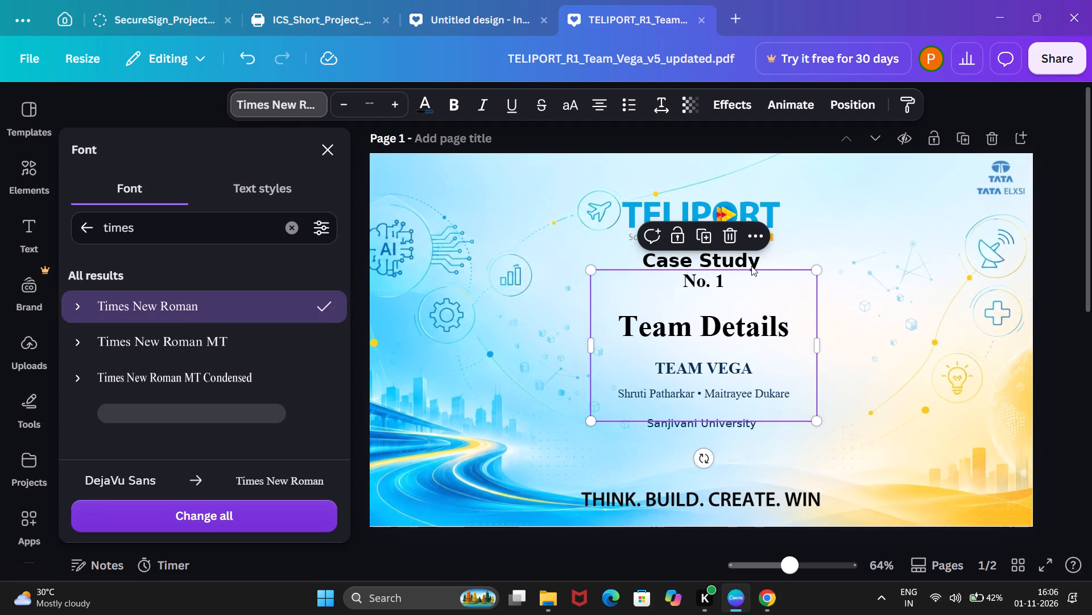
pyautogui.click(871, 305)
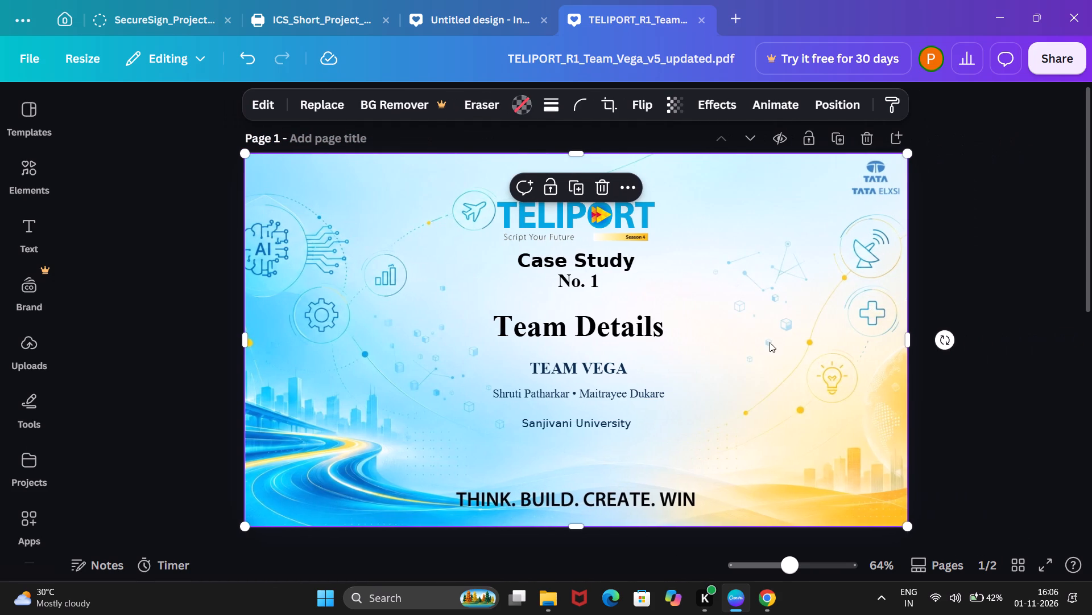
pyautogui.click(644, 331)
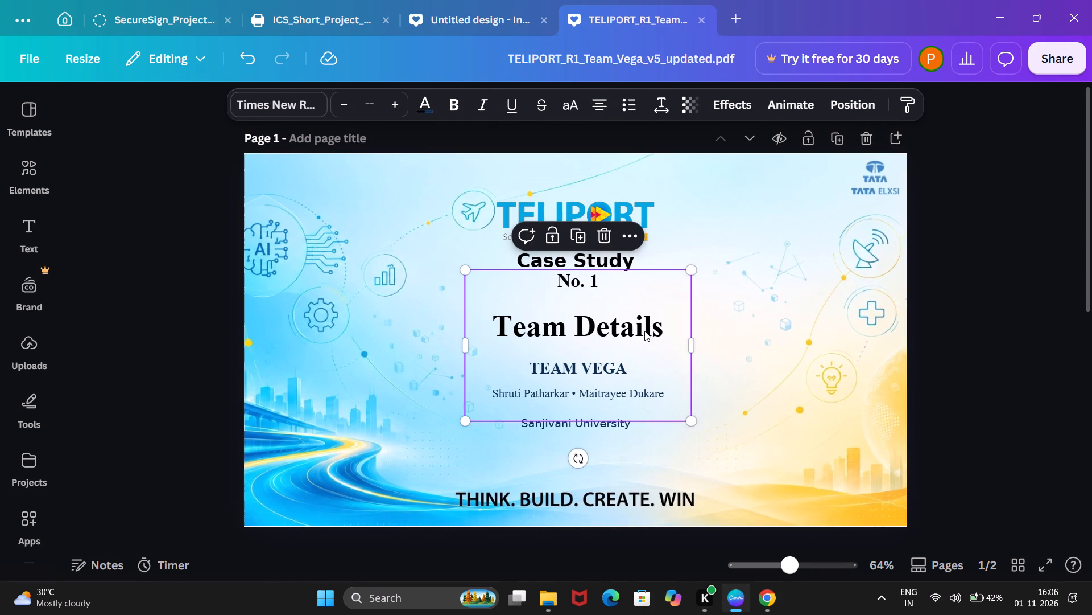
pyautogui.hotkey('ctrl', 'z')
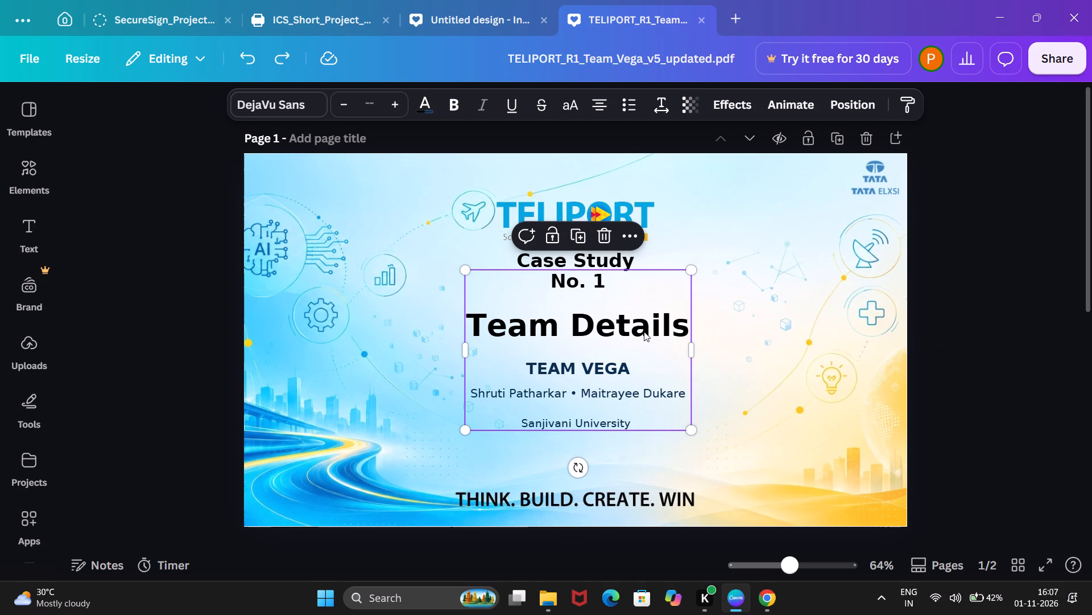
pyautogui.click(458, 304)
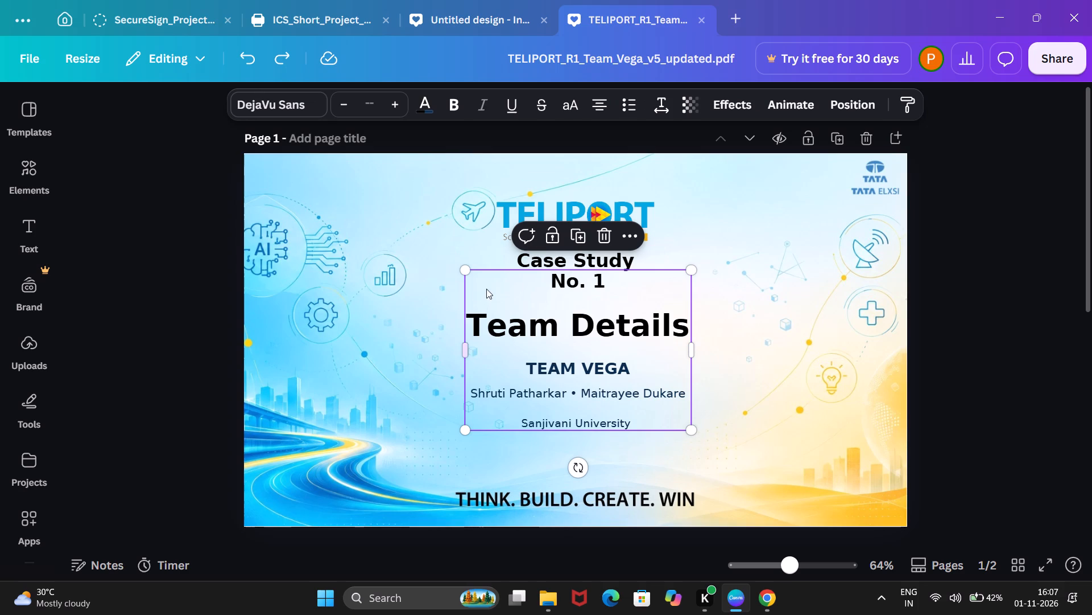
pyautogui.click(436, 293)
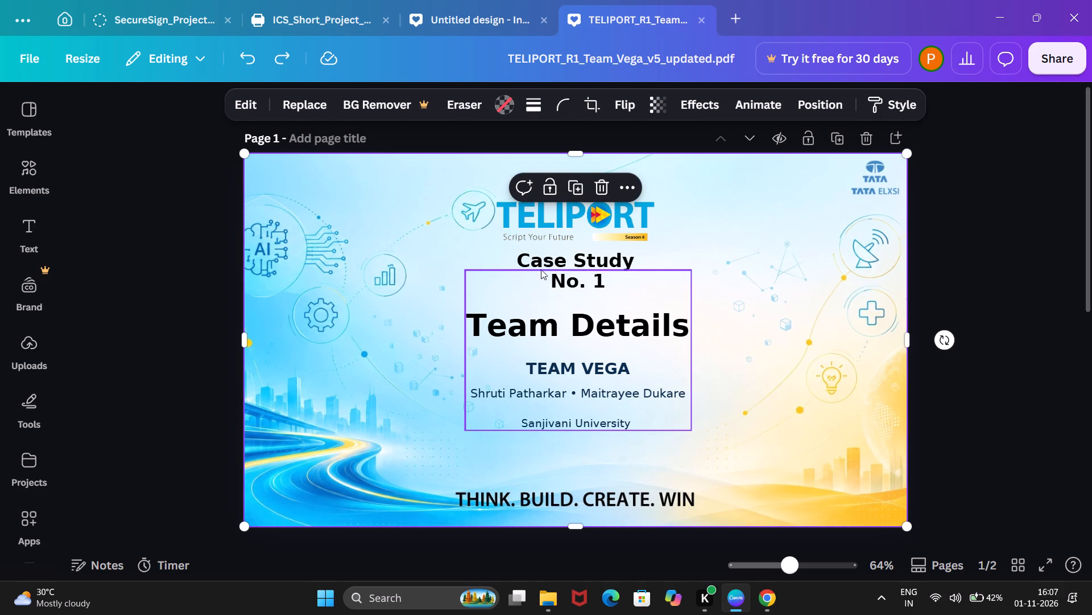
# Correct the second team member's first name on page 1 by replacing the "a" before "yee" with "e".
pyautogui.click(559, 269)
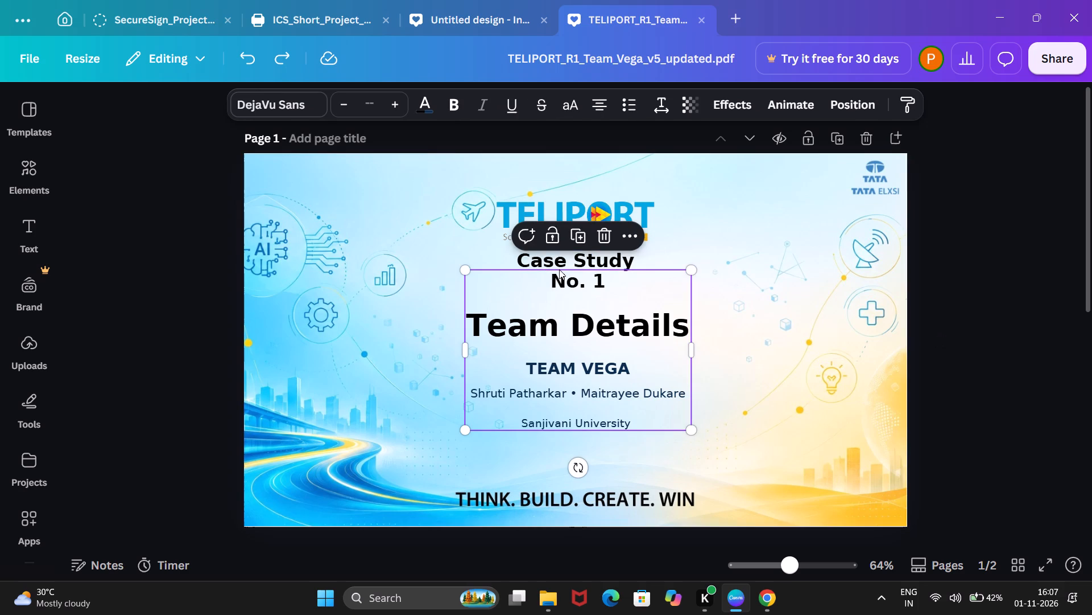
pyautogui.click(549, 366)
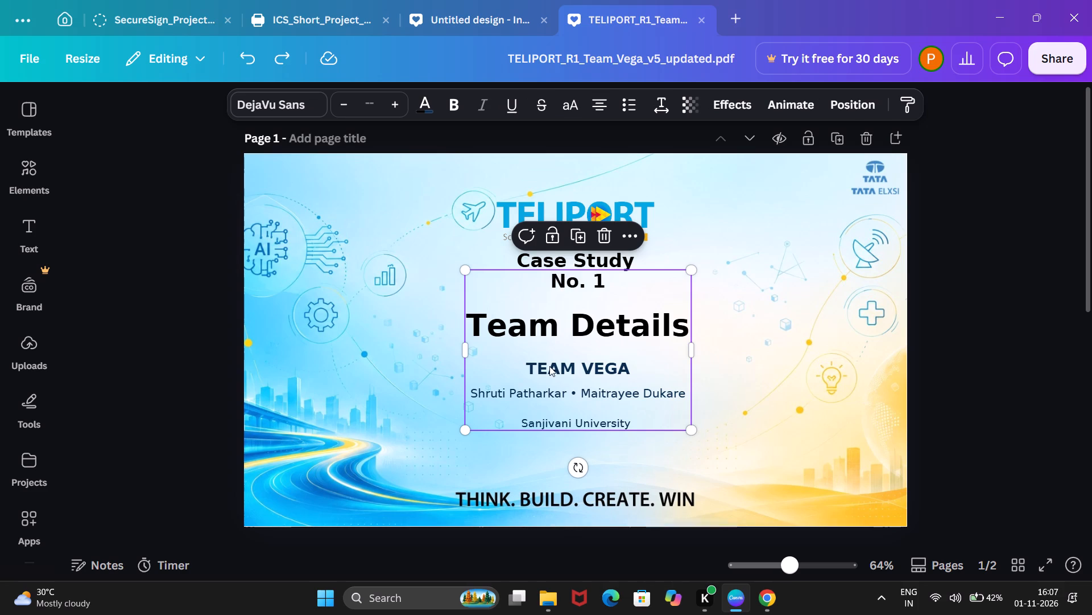
pyautogui.click(554, 386)
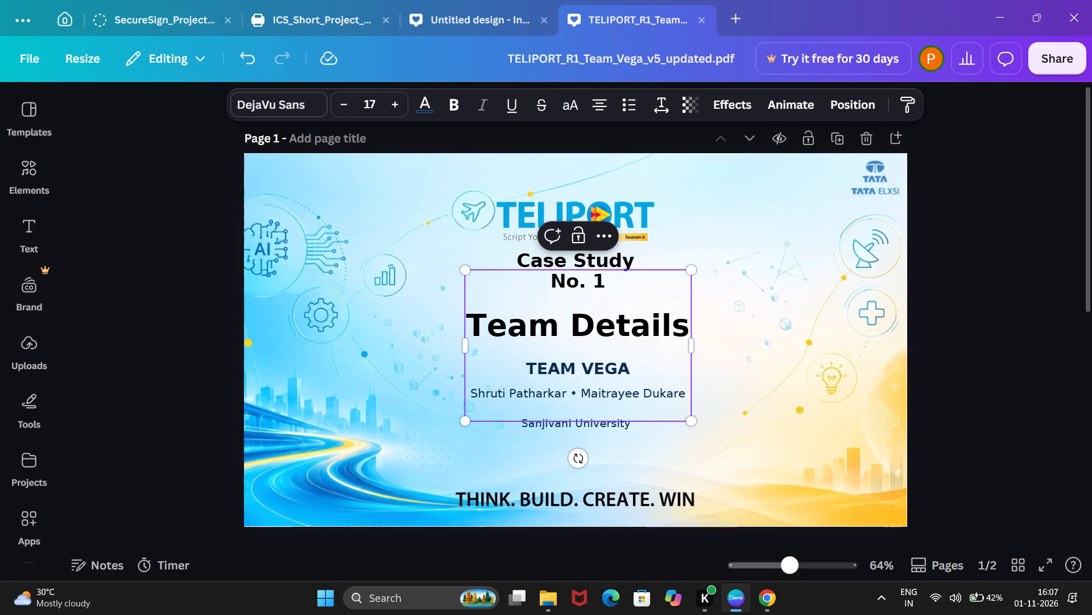
pyautogui.click(619, 399)
pyautogui.press('BackSpace')
pyautogui.press('e')
# Move the Sanjivani University line up directly beneath the member names and set its font size to 18.
pyautogui.click(631, 428)
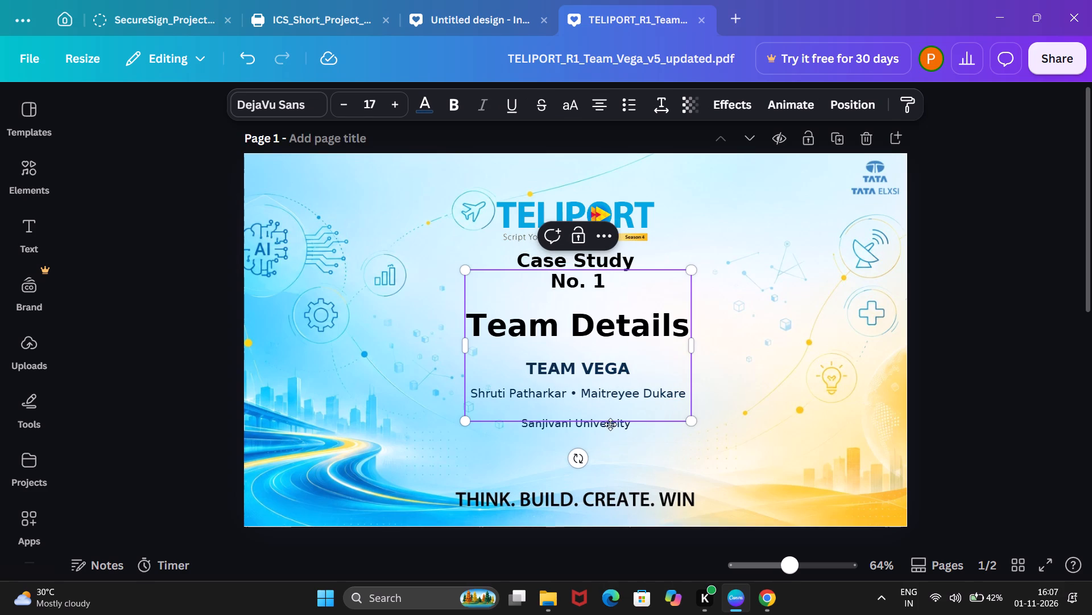
pyautogui.click(610, 424)
pyautogui.click(610, 424)
pyautogui.moveTo(610, 424); pyautogui.dragTo(615, 412)
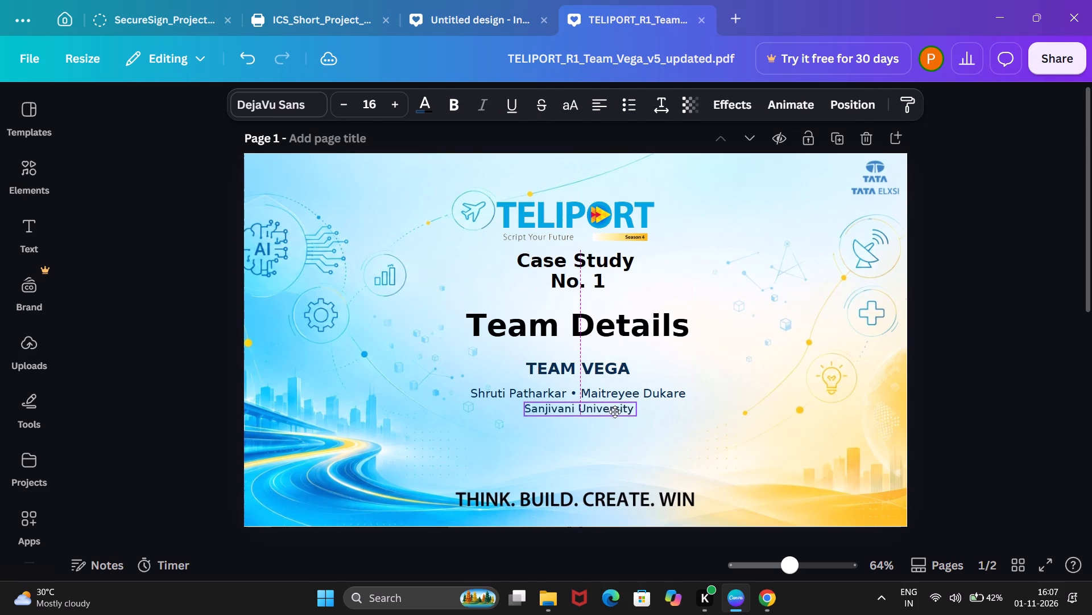
pyautogui.moveTo(615, 412); pyautogui.dragTo(616, 412)
pyautogui.click(401, 109)
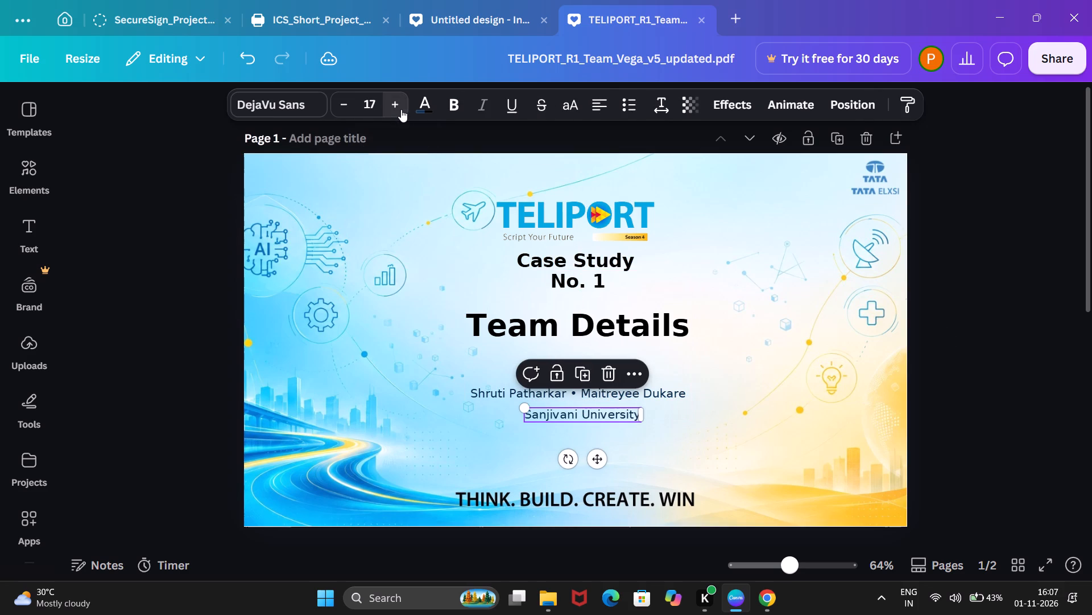
pyautogui.click(401, 109)
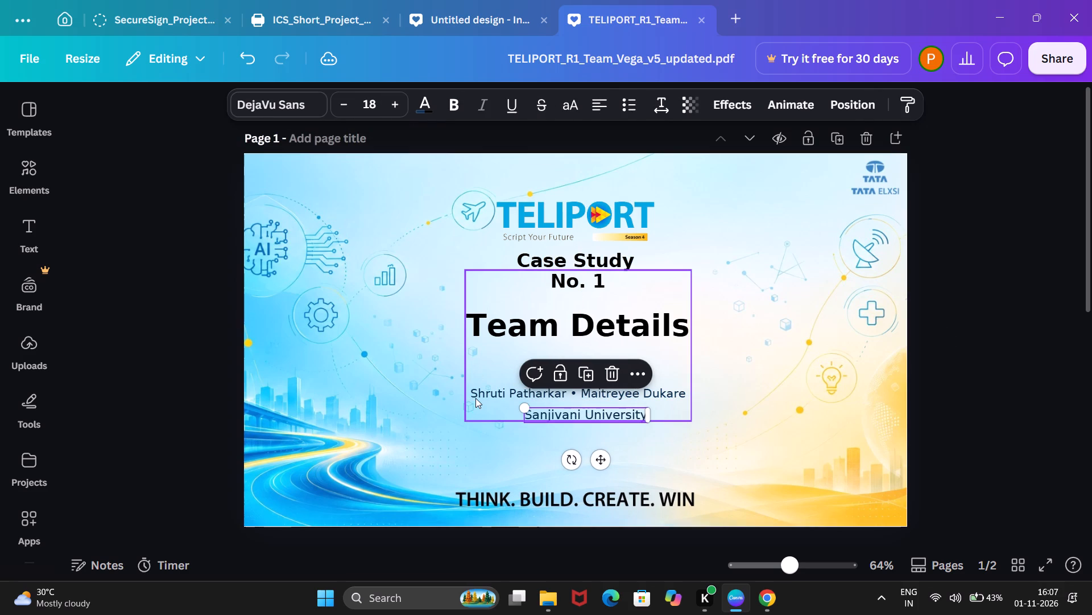
# Set the member names line to font size 18 and widen its text block so the names fit on one line.
pyautogui.click(475, 398)
pyautogui.click(496, 395)
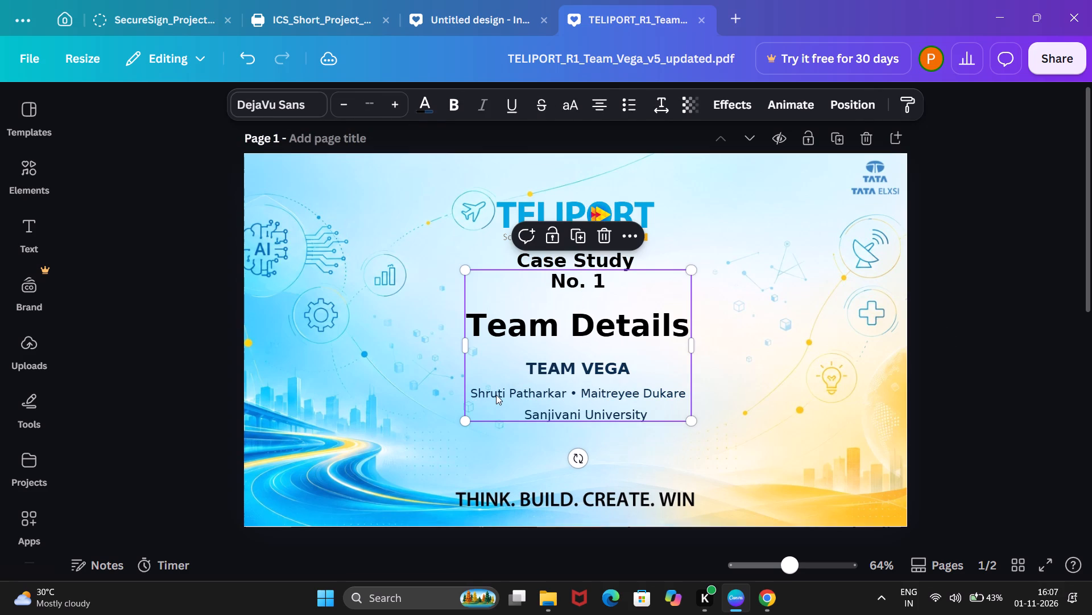
pyautogui.doubleClick(496, 395)
pyautogui.tripleClick(496, 395)
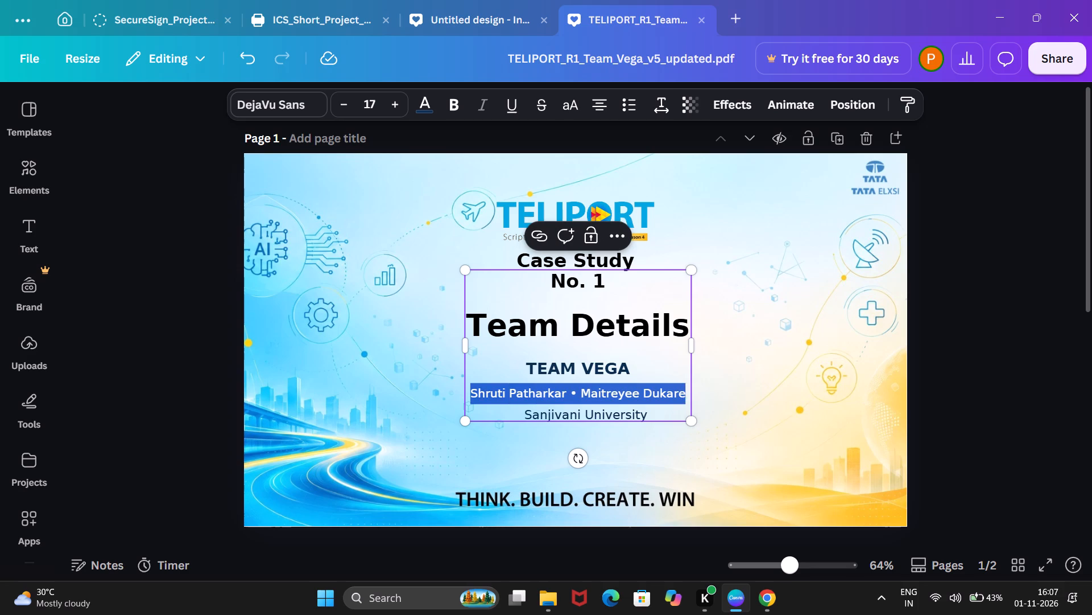
pyautogui.click(396, 101)
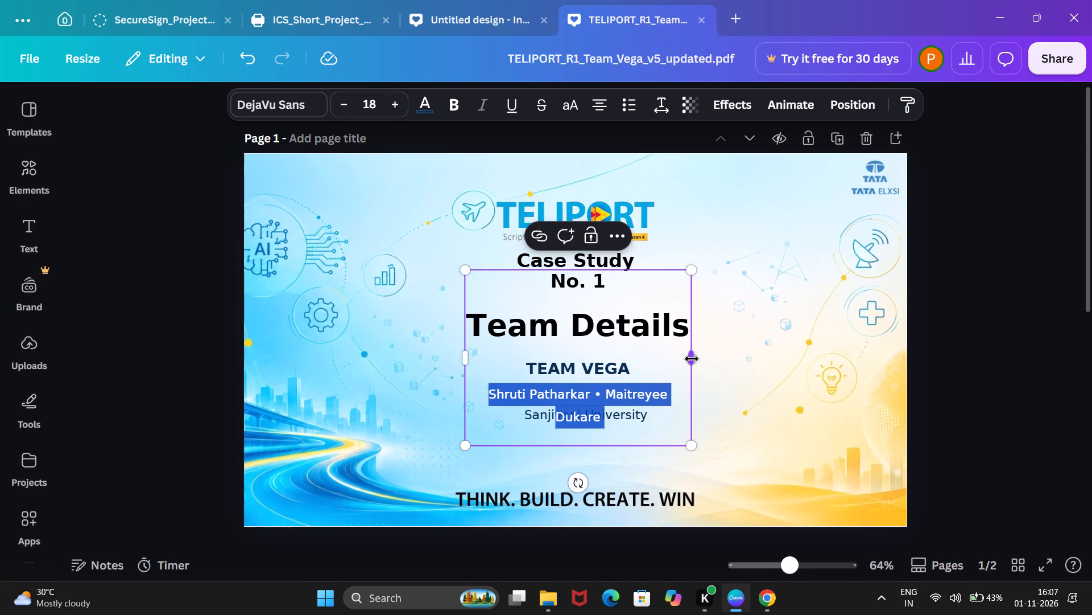
pyautogui.moveTo(692, 359); pyautogui.dragTo(712, 361)
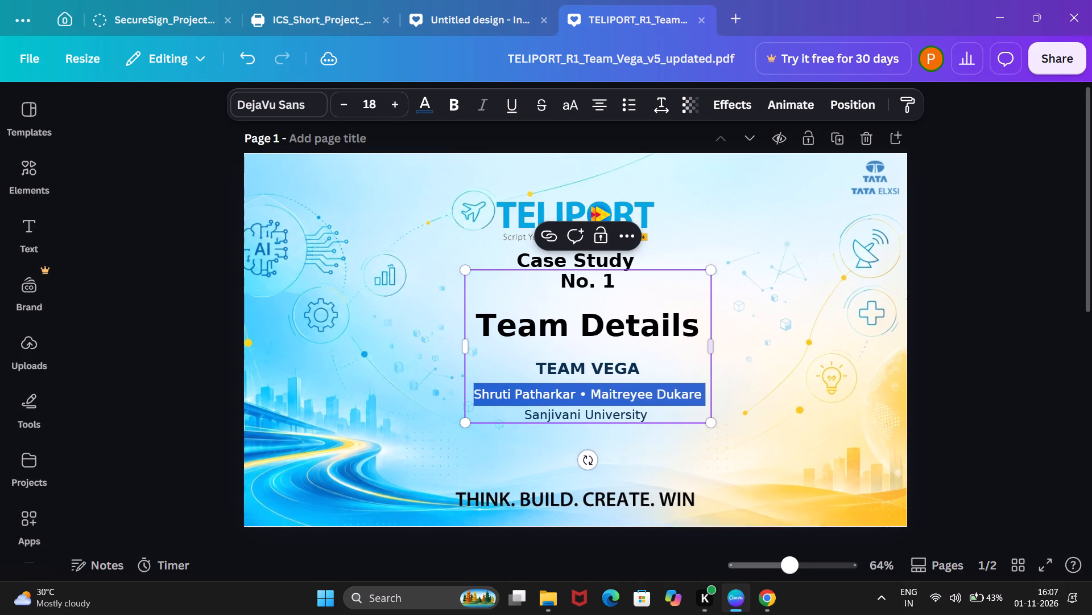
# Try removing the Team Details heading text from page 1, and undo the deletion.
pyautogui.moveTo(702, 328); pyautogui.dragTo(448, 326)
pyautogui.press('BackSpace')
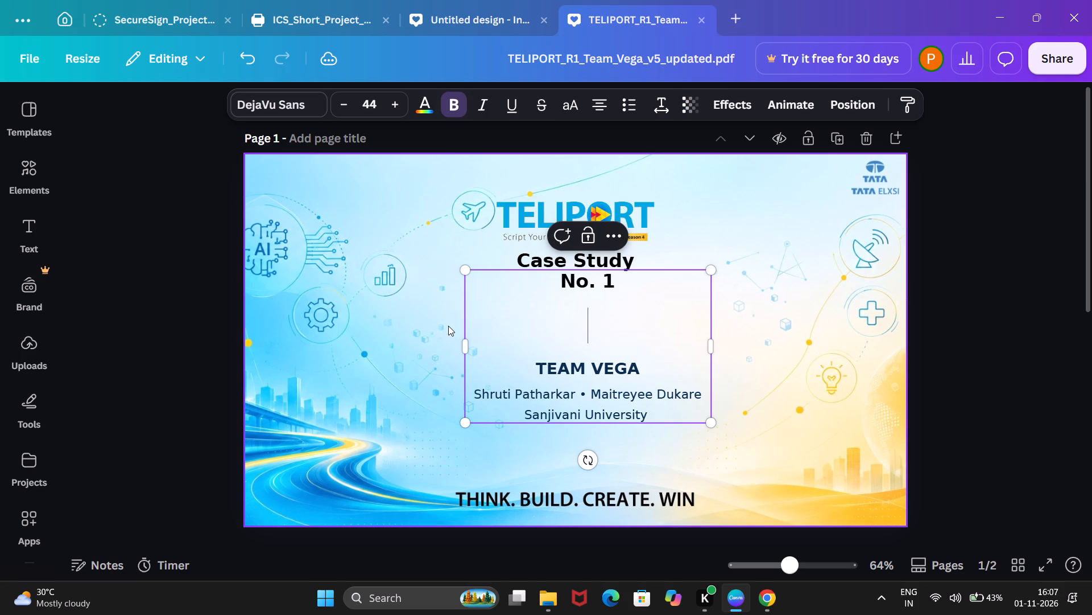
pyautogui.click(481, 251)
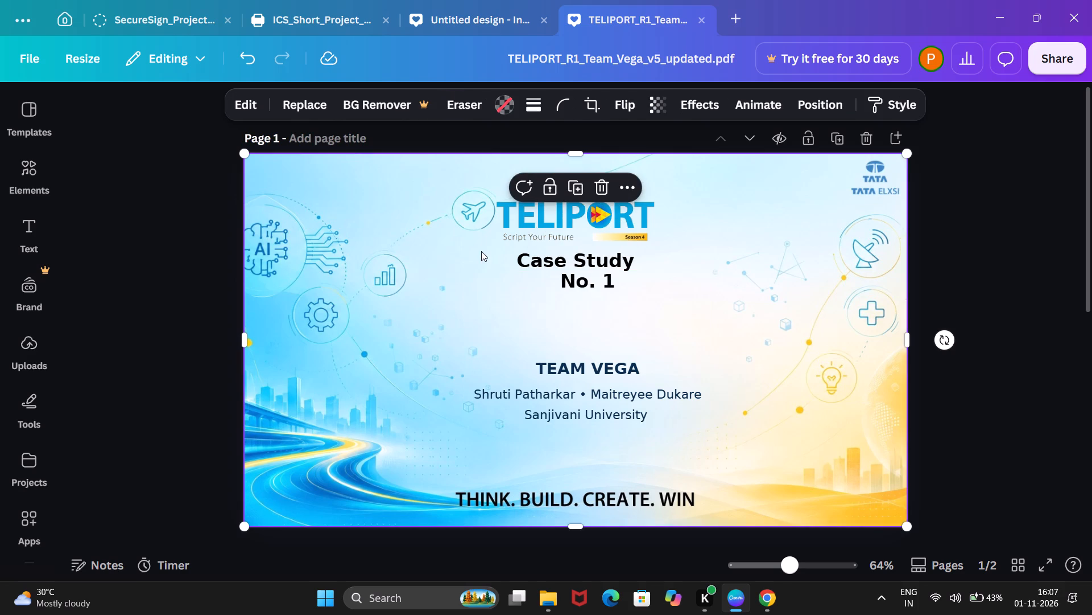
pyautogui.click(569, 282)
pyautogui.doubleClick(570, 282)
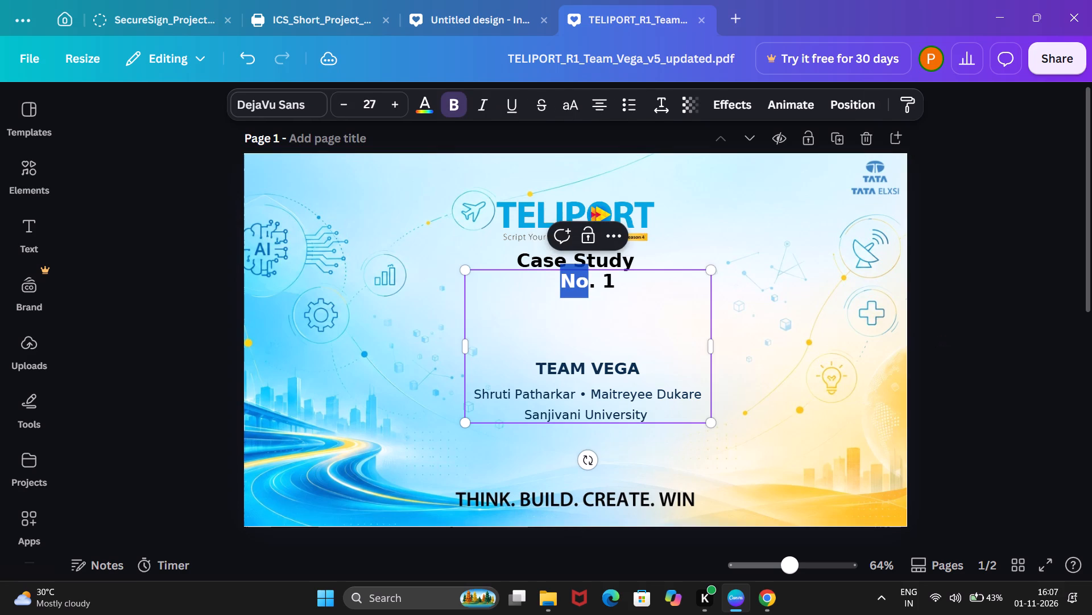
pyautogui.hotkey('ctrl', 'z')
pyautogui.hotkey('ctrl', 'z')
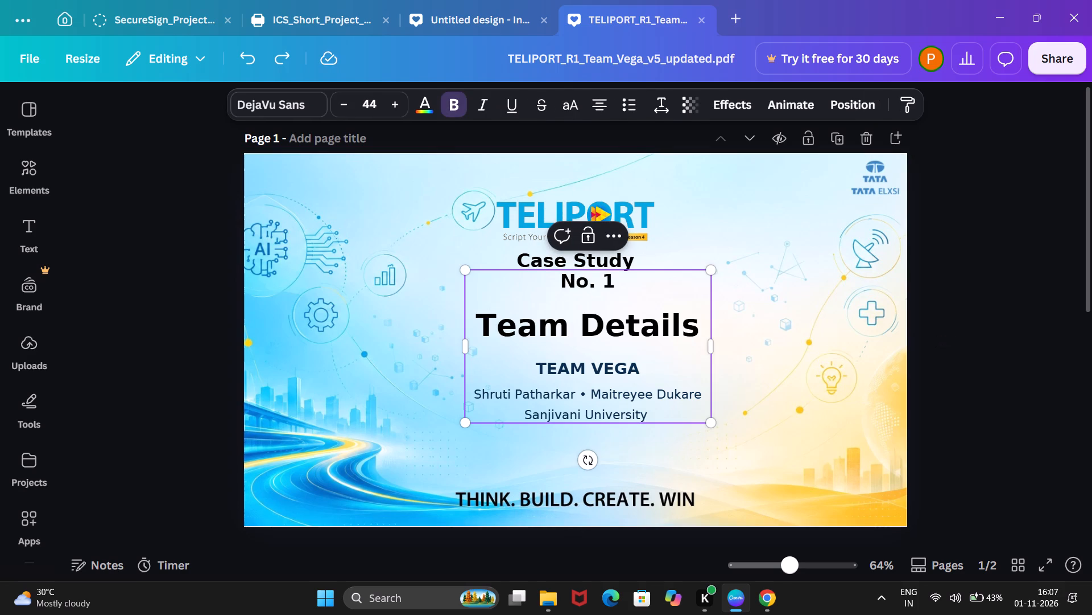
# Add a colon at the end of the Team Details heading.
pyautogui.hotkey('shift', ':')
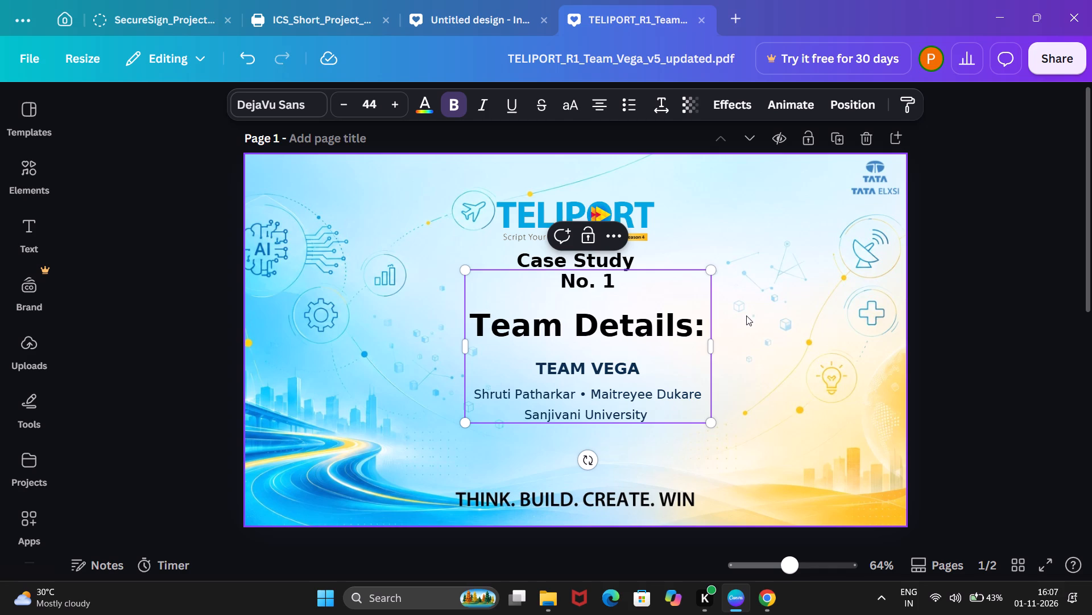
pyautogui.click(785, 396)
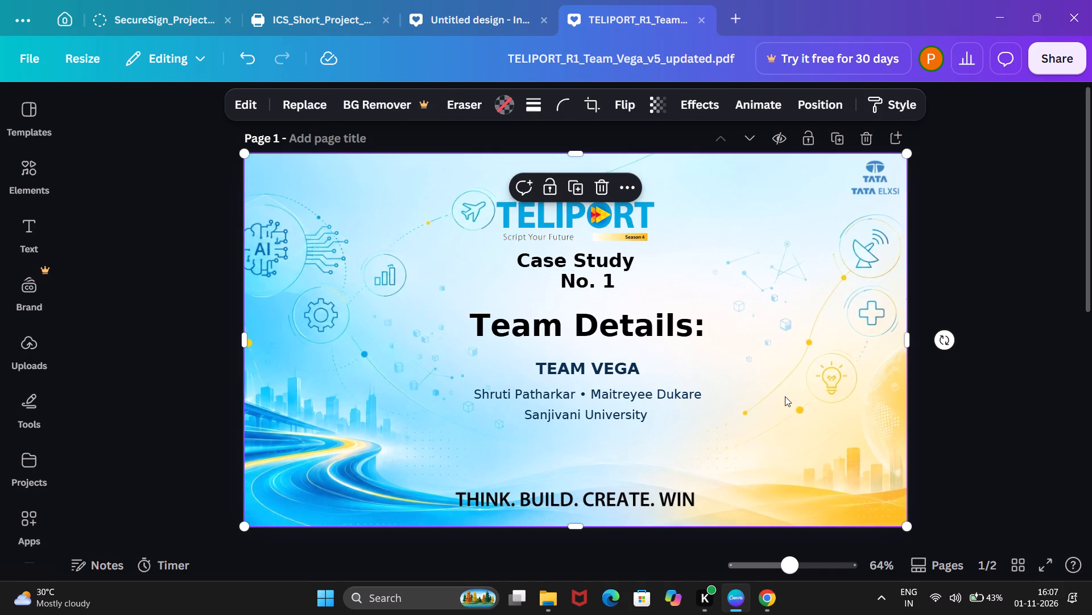
# Delete the Team Details: heading line from the page 1 text block.
pyautogui.click(613, 315)
pyautogui.doubleClick(613, 315)
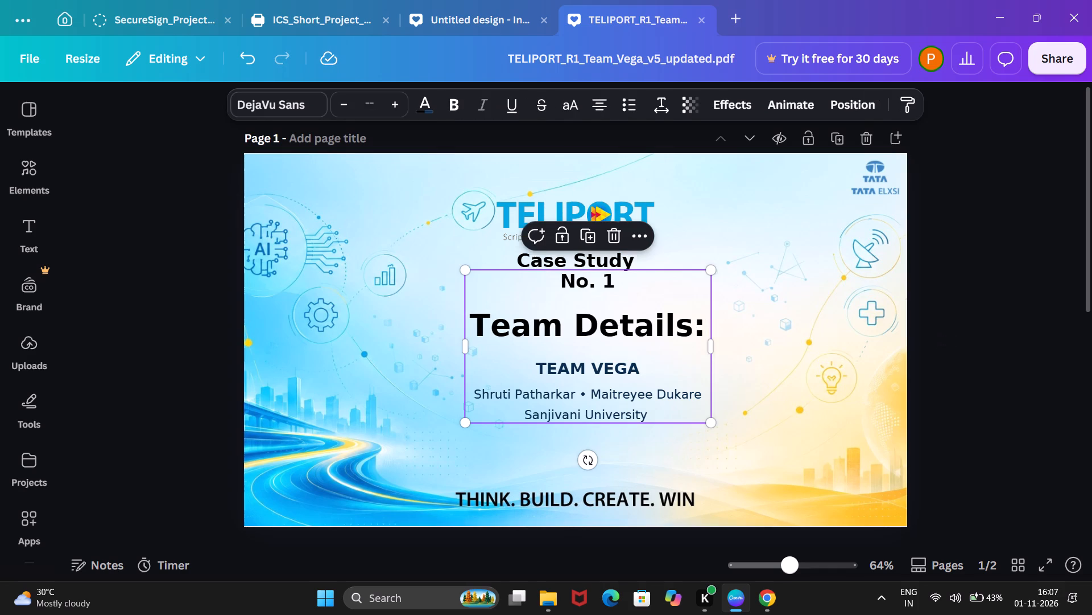
pyautogui.tripleClick(613, 315)
pyautogui.press('BackSpace')
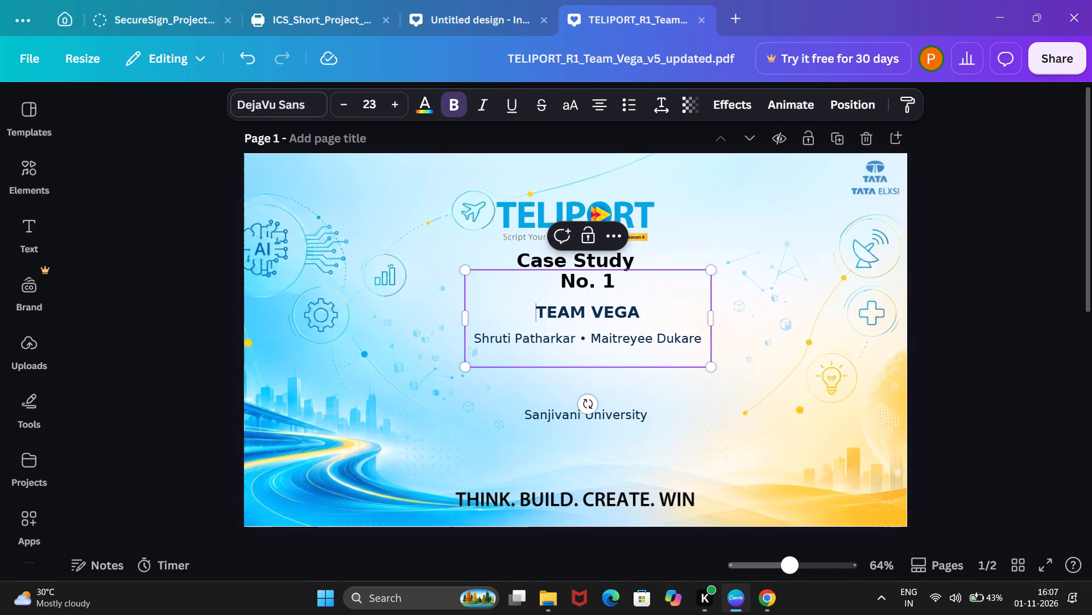
pyautogui.click(662, 416)
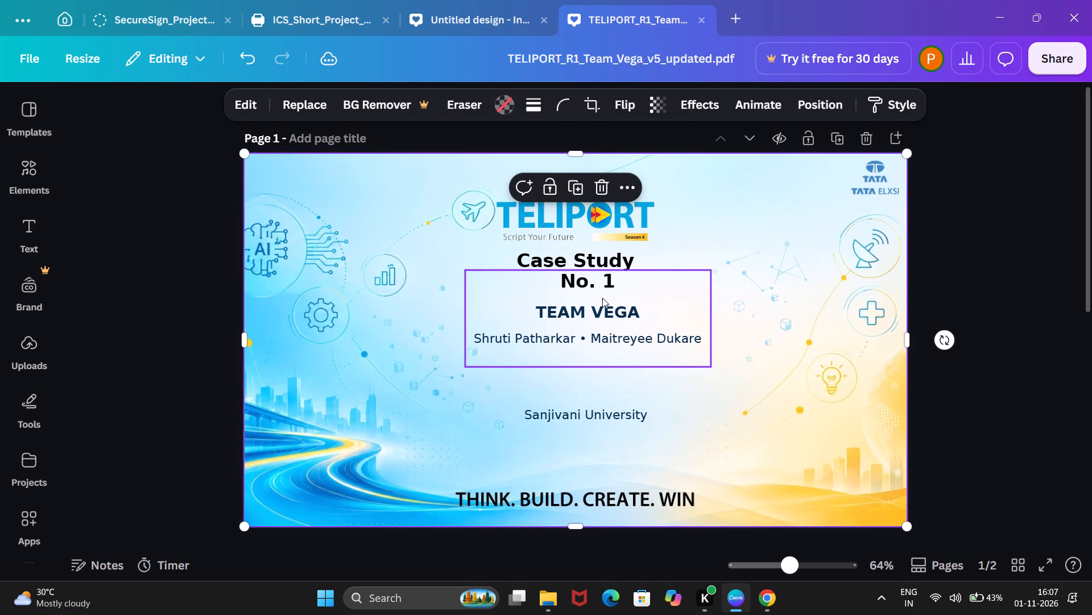
# Move the TEAM VEGA text block down to just above Sanjivani University, and place Case Study directly above No. 1.
pyautogui.moveTo(602, 301); pyautogui.dragTo(601, 342)
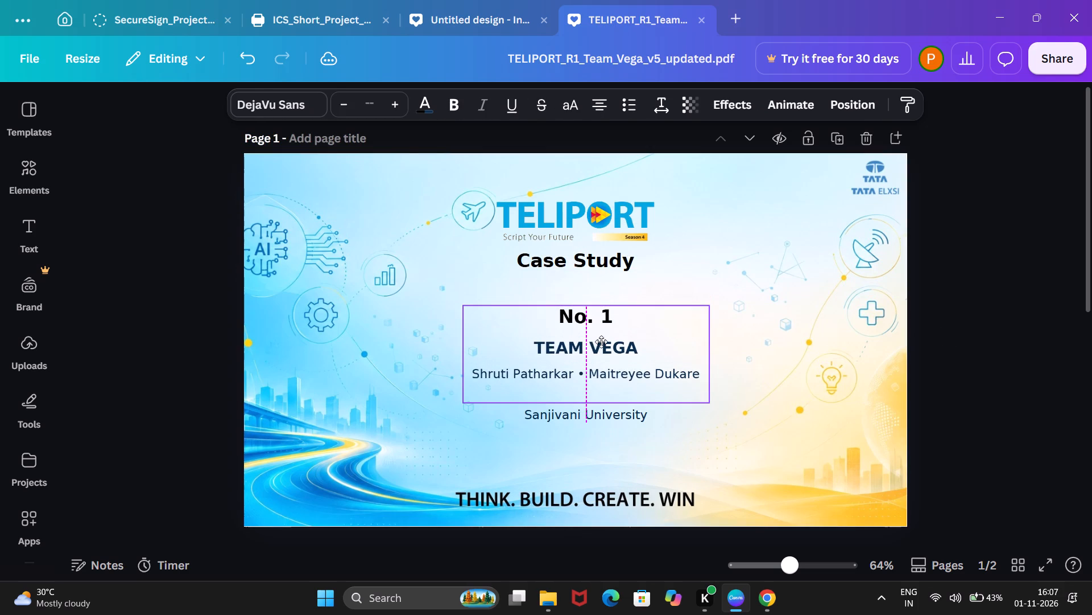
pyautogui.moveTo(601, 342); pyautogui.dragTo(601, 360)
pyautogui.moveTo(600, 265); pyautogui.dragTo(609, 315)
pyautogui.click(193, 272)
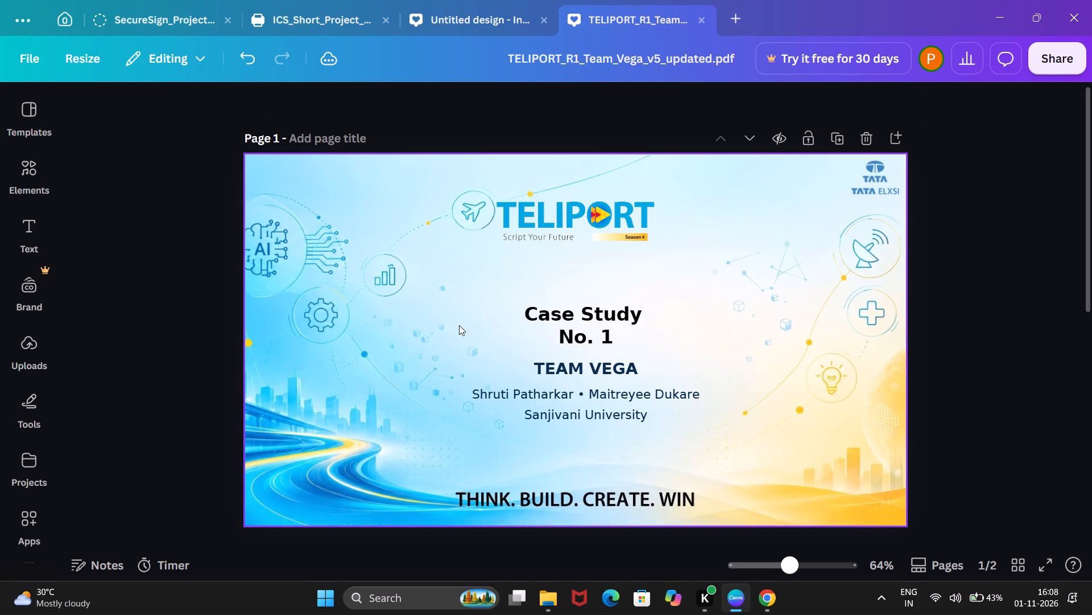
pyautogui.moveTo(548, 339); pyautogui.dragTo(553, 338)
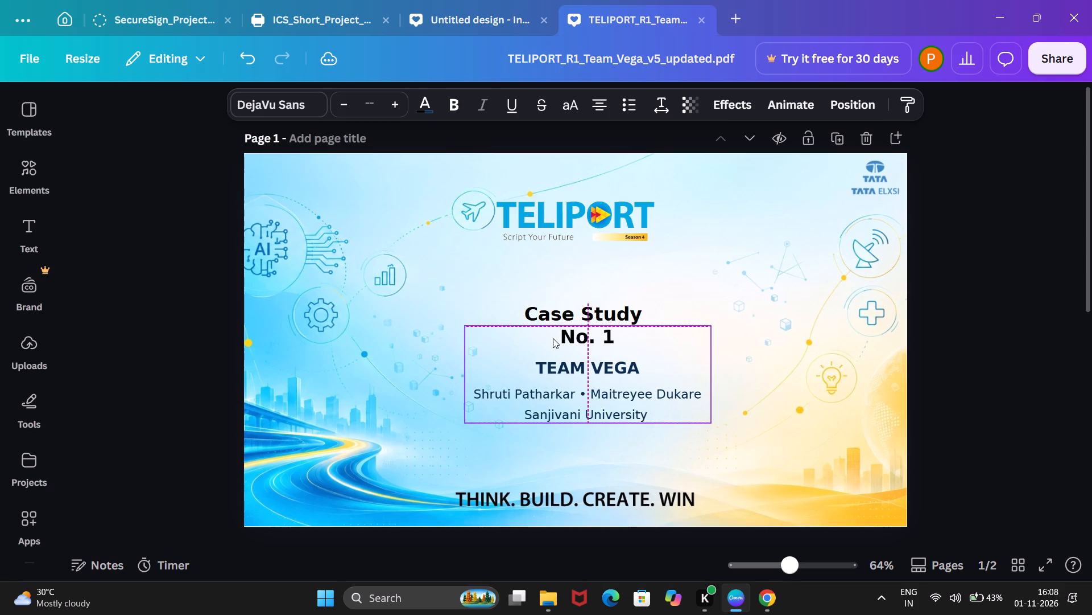
# Nudge Sanjivani University slightly right to centre it beneath the names, and undo a stray move of the text block.
pyautogui.click(572, 420)
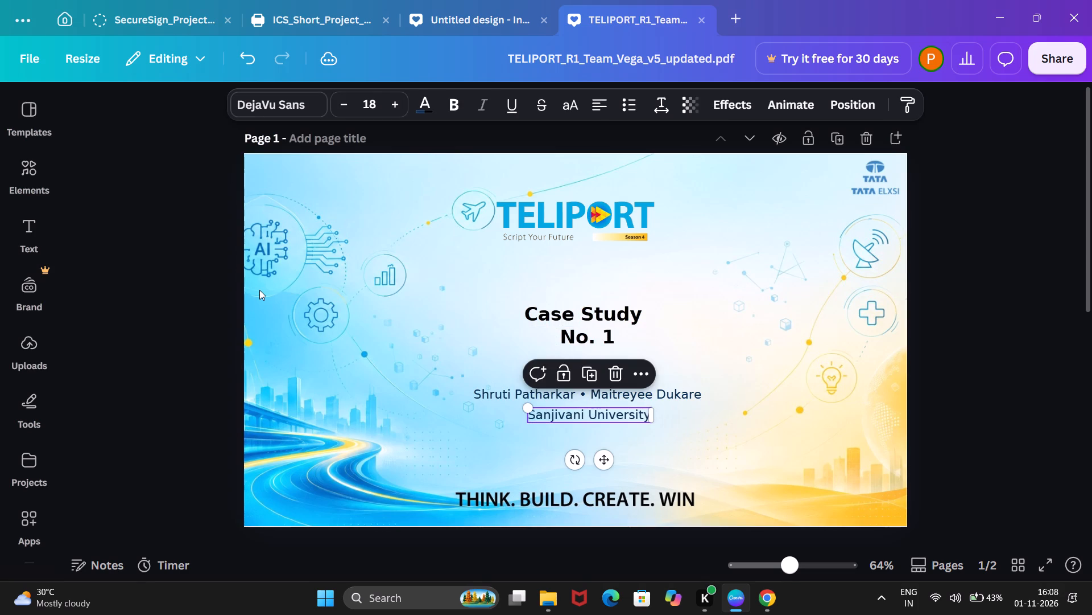
pyautogui.click(184, 272)
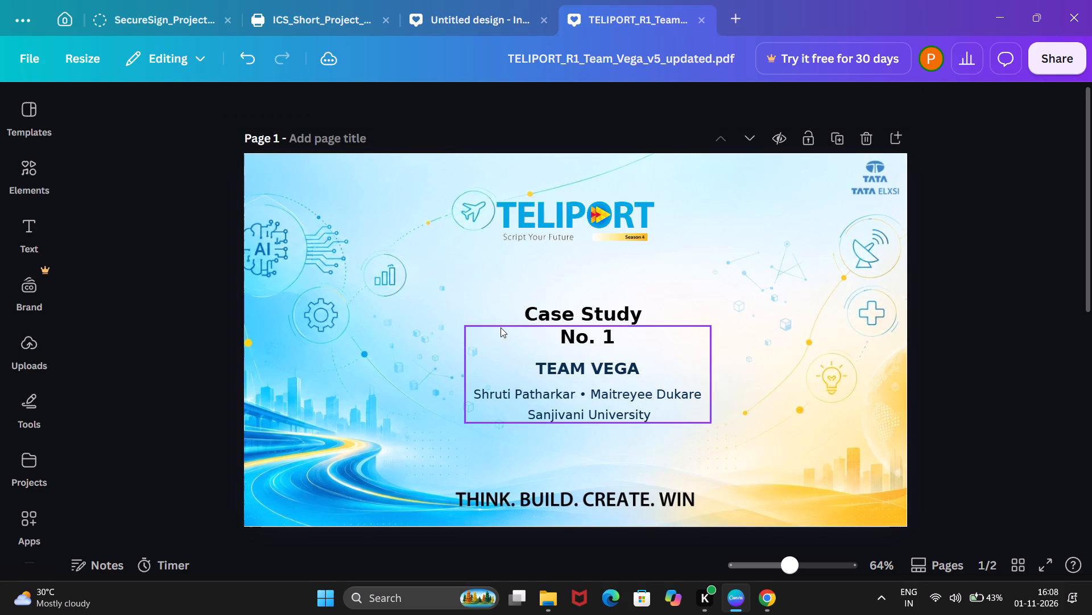
pyautogui.moveTo(613, 332); pyautogui.dragTo(605, 335)
pyautogui.hotkey('ctrl', 'z')
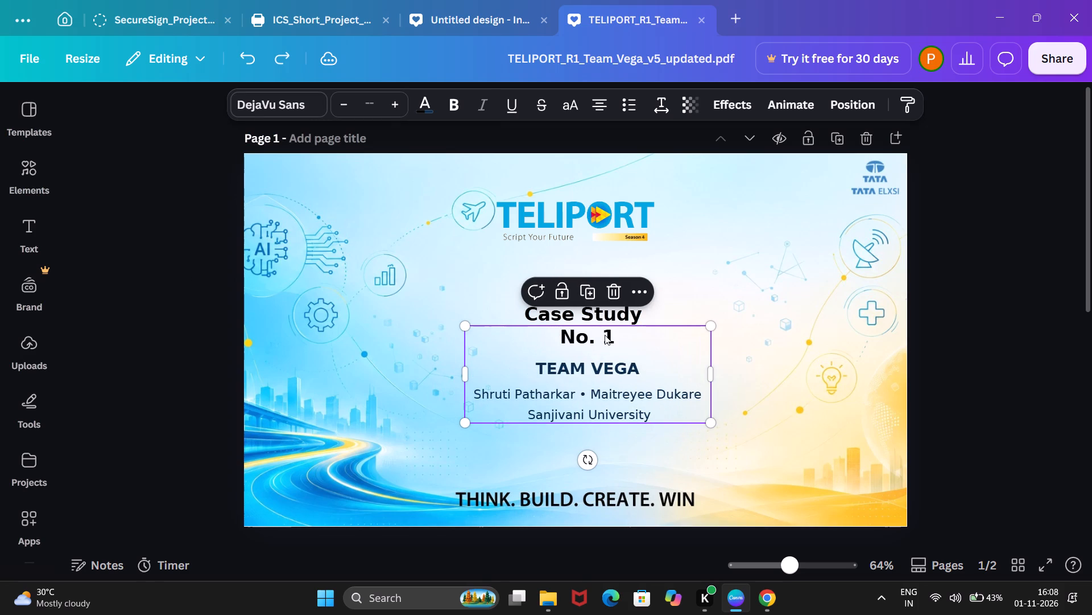
# Copy "No. 1" from the text block, widen the Case Study text box, and append the copied text on its line.
pyautogui.tripleClick(605, 335)
pyautogui.hotkey('ctrl', 'c')
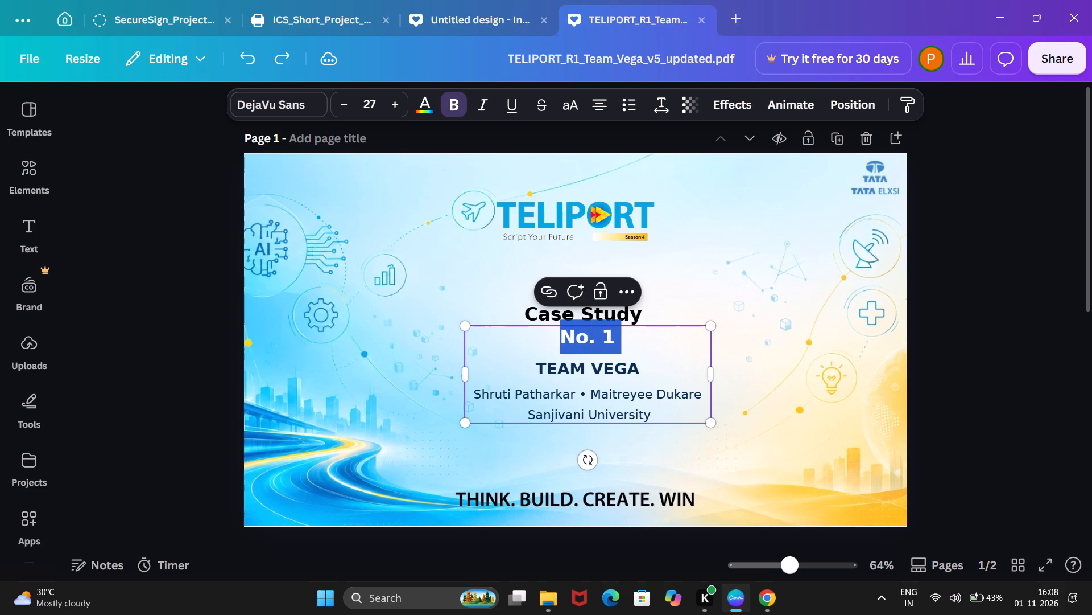
pyautogui.click(643, 315)
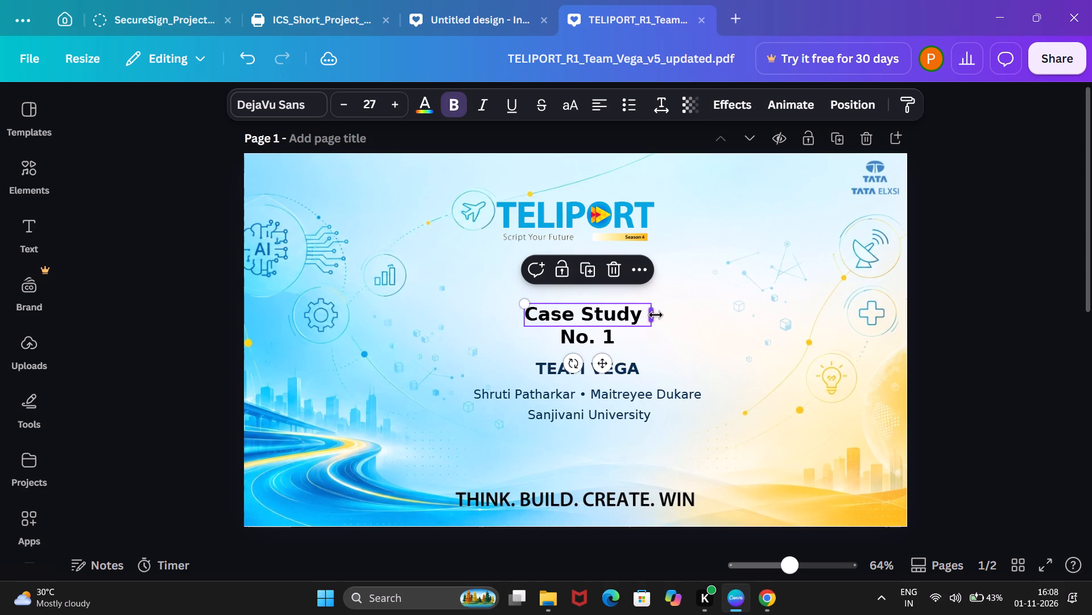
pyautogui.moveTo(656, 314); pyautogui.dragTo(731, 317)
pyautogui.click(656, 310)
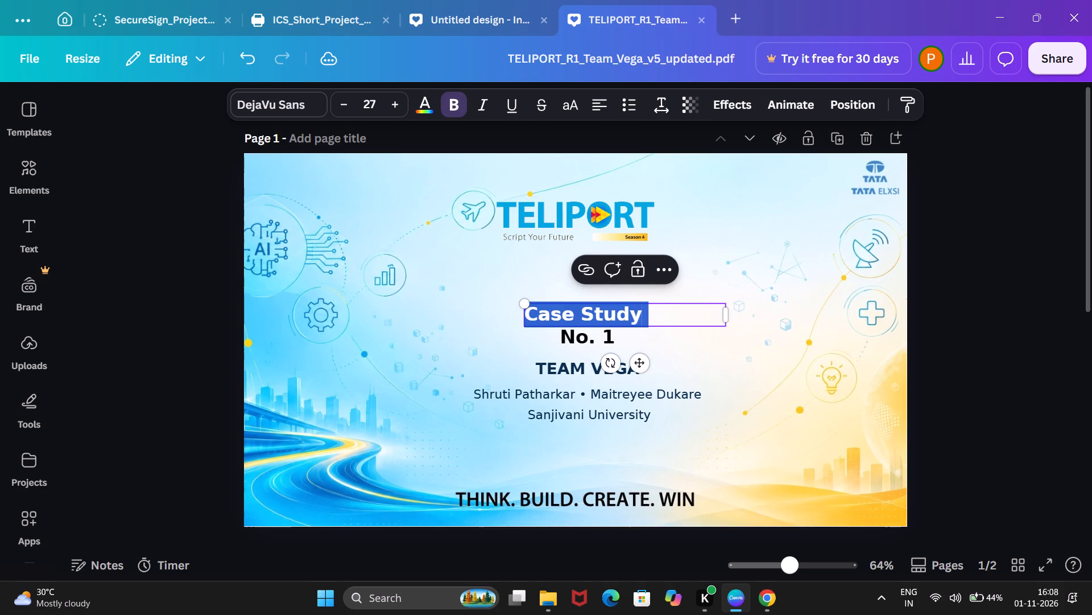
pyautogui.click(656, 310)
pyautogui.hotkey('ctrl', 'v')
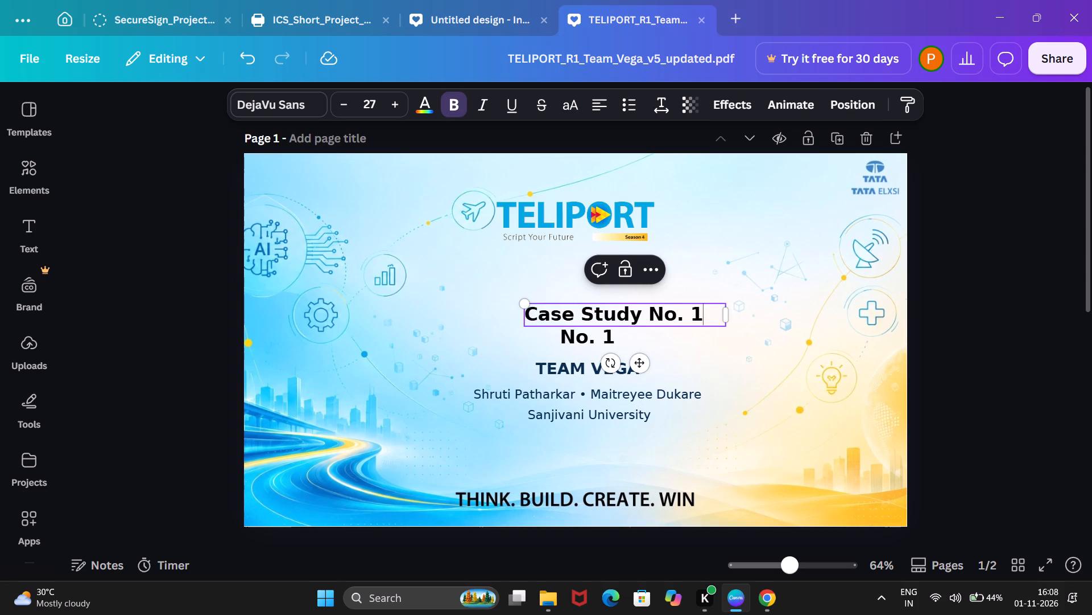
# Edit the Case Study No. 1 heading to read "Case Study:1".
pyautogui.click(656, 310)
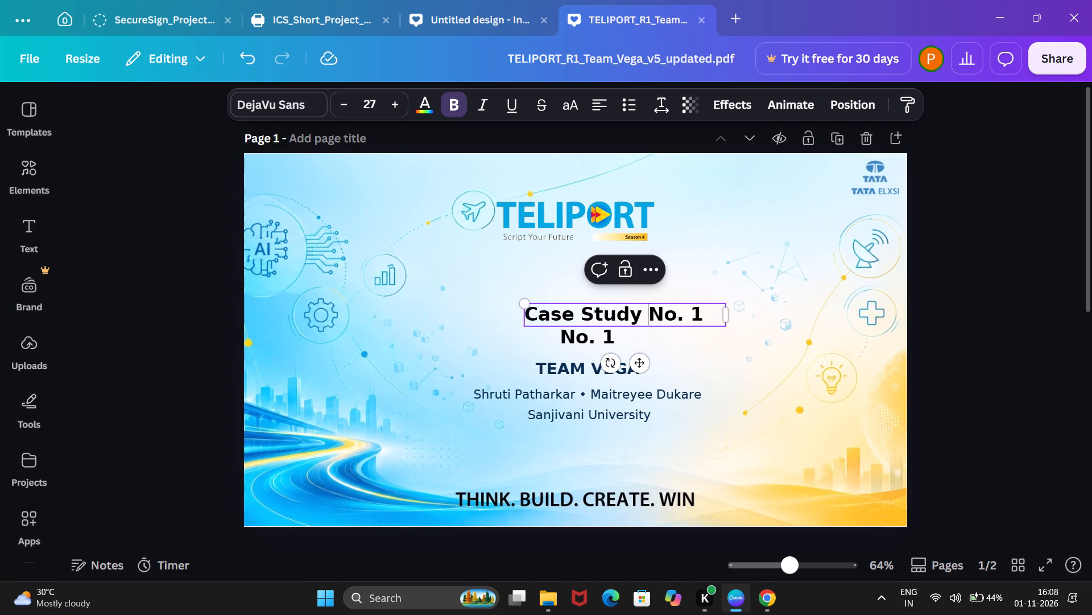
pyautogui.click(683, 310)
pyautogui.press('BackSpace')
pyautogui.press('BackSpace')
pyautogui.press('BackSpace')
pyautogui.press('BackSpace')
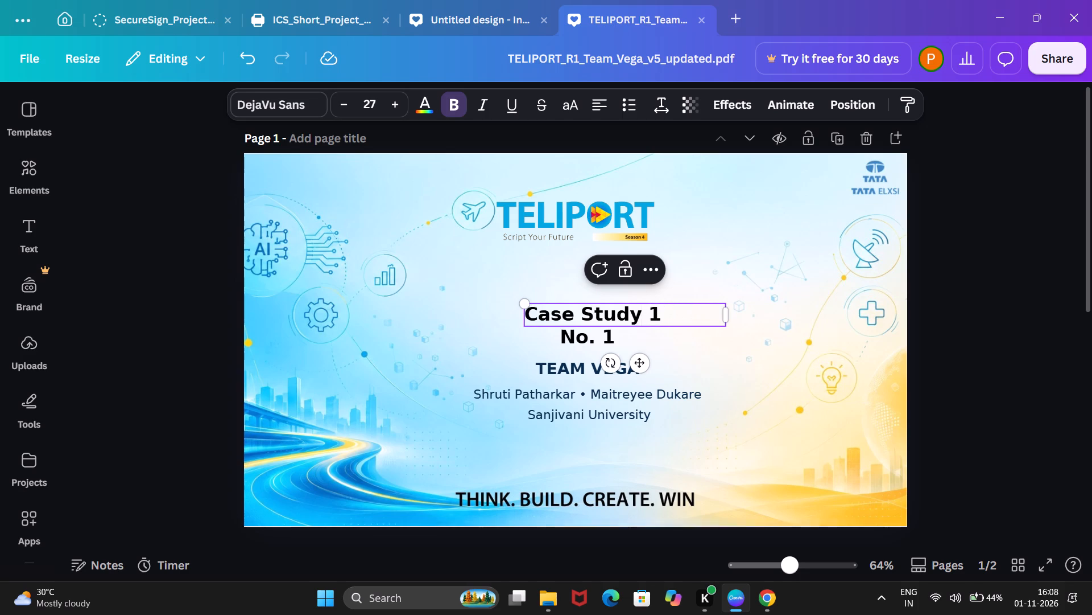
pyautogui.press('Right')
pyautogui.press('BackSpace')
pyautogui.hotkey('shift', ':')
pyautogui.moveTo(643, 317); pyautogui.dragTo(618, 319)
pyautogui.click(721, 347)
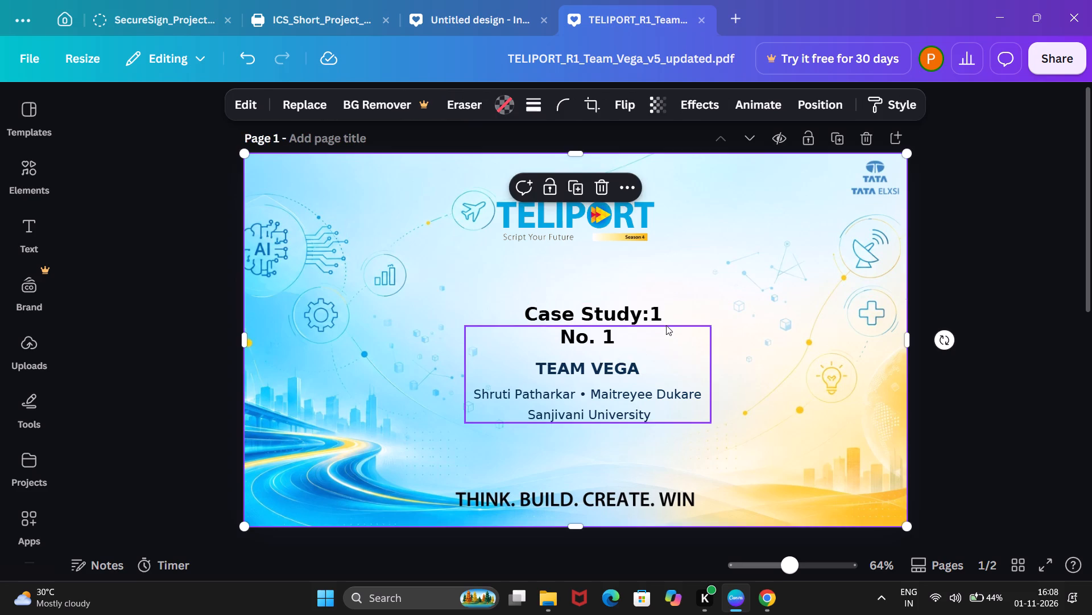
# Shift the Case Study:1 heading slightly left beneath the TELIPORT logo, and delete the leftover "No. 1" line from the TEAM VEGA text block.
pyautogui.moveTo(667, 319); pyautogui.dragTo(644, 317)
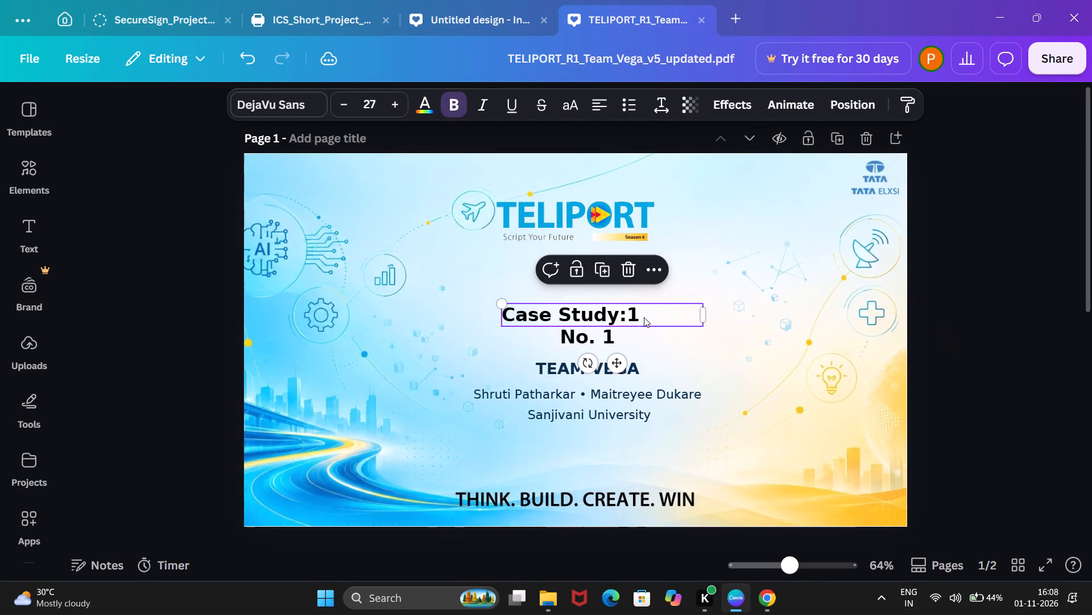
pyautogui.click(594, 339)
pyautogui.doubleClick(594, 339)
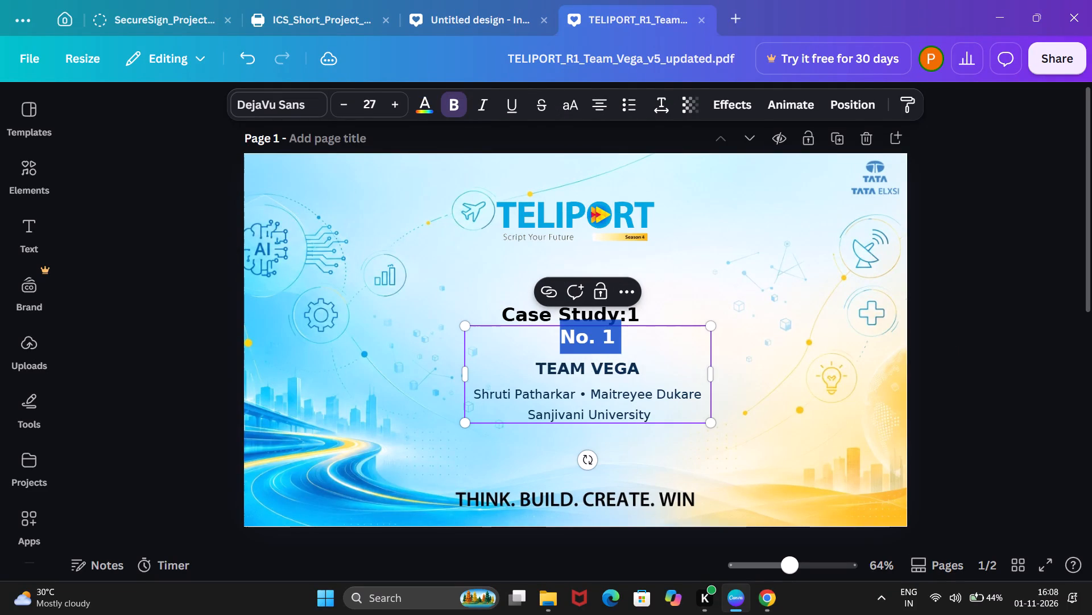
pyautogui.press('Delete')
pyautogui.click(594, 339)
pyautogui.moveTo(594, 339); pyautogui.dragTo(593, 352)
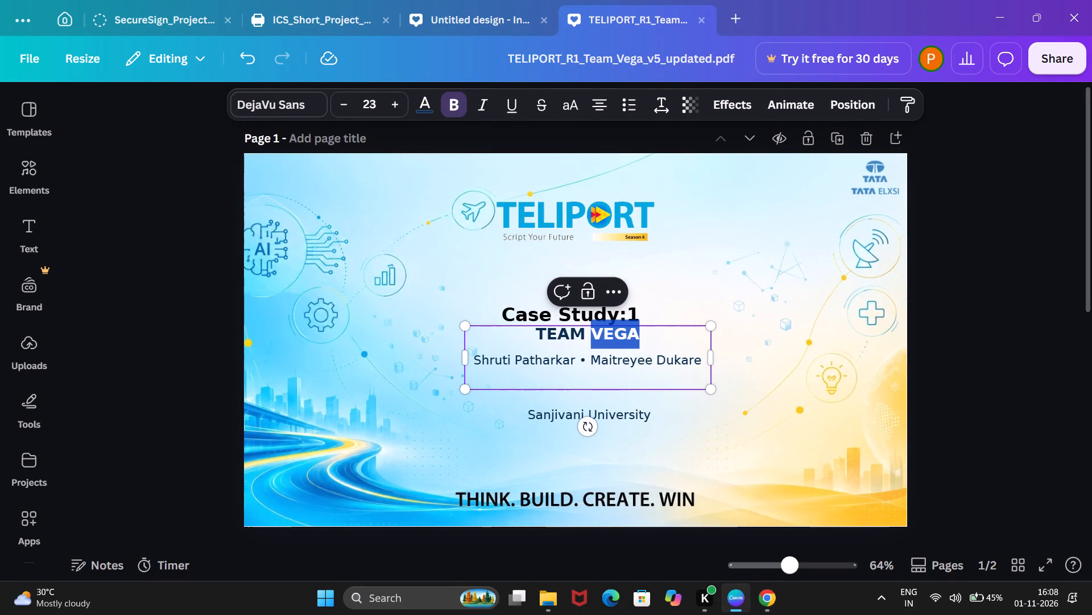
pyautogui.moveTo(593, 352); pyautogui.dragTo(591, 352)
pyautogui.click(735, 448)
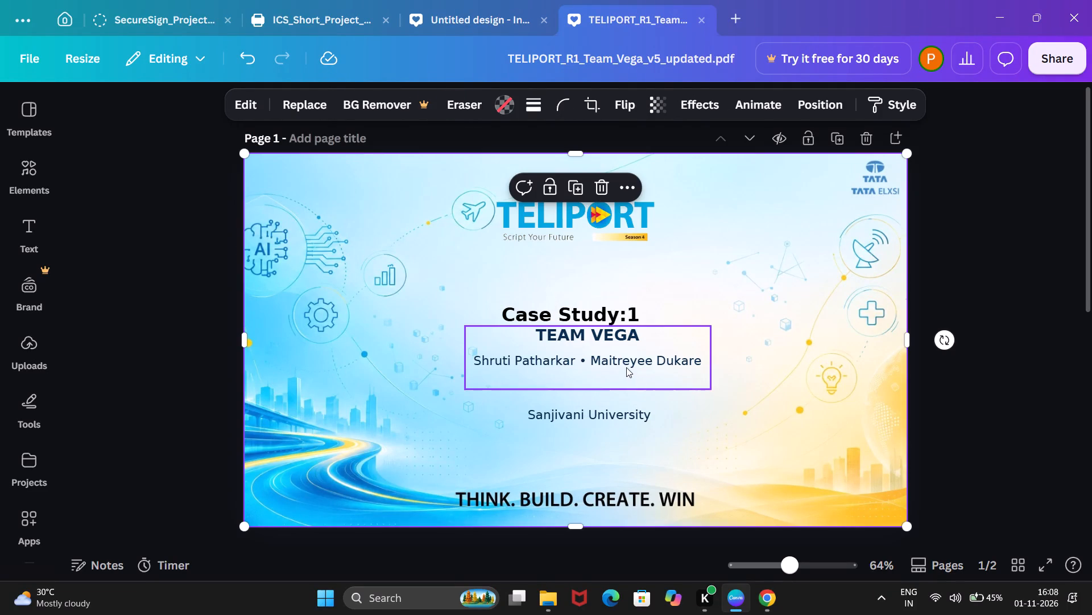
# Centre the TEAM VEGA text block a little below the Case Study:1 heading, and place Sanjivani University directly beneath the names.
pyautogui.moveTo(626, 367); pyautogui.dragTo(612, 380)
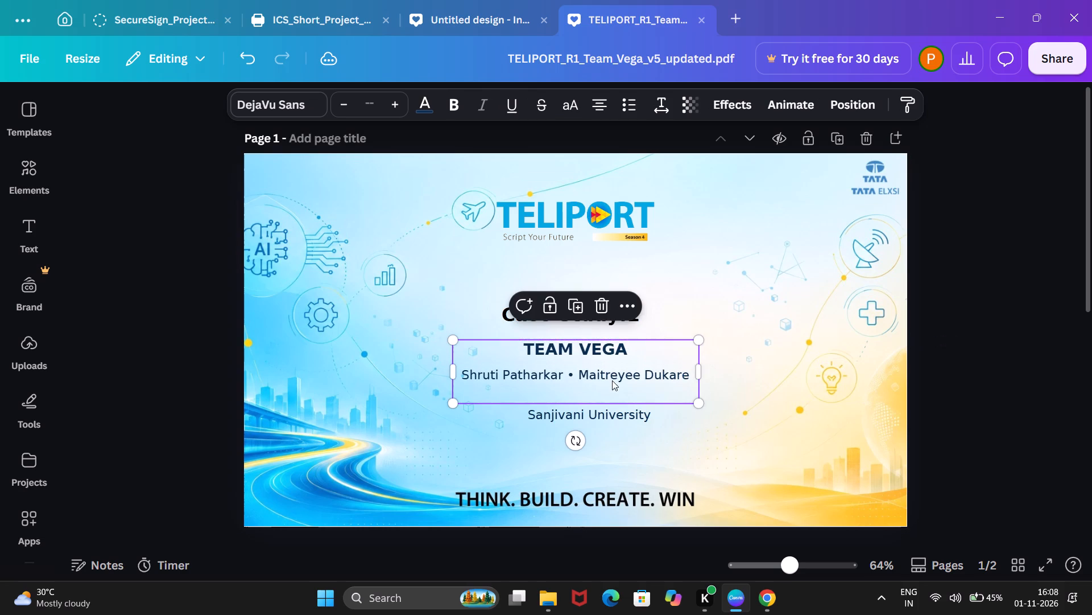
pyautogui.moveTo(584, 419); pyautogui.dragTo(576, 399)
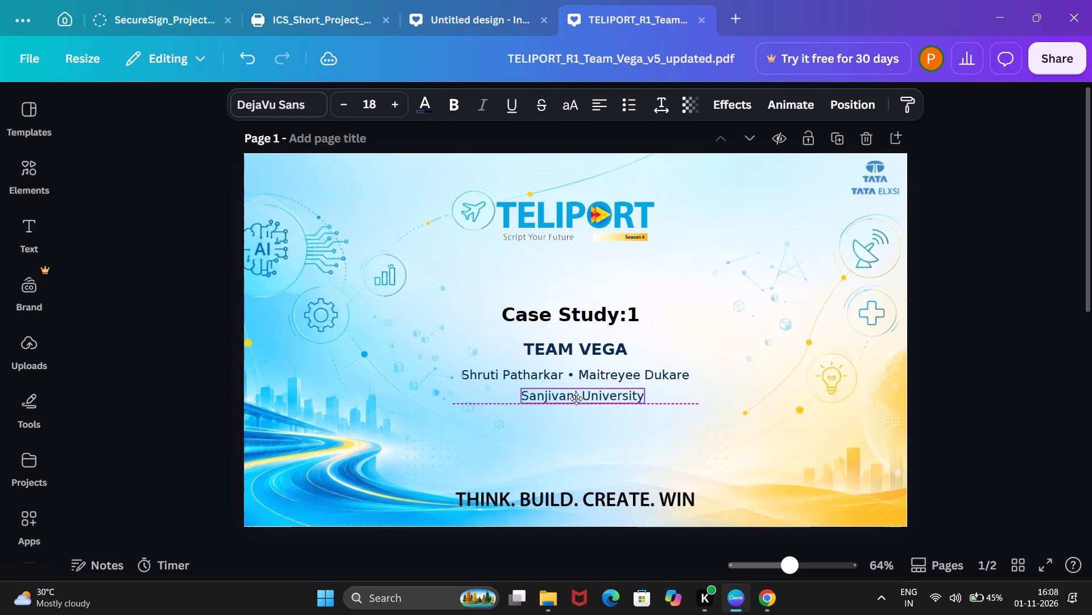
pyautogui.moveTo(576, 399); pyautogui.dragTo(576, 398)
pyautogui.click(406, 374)
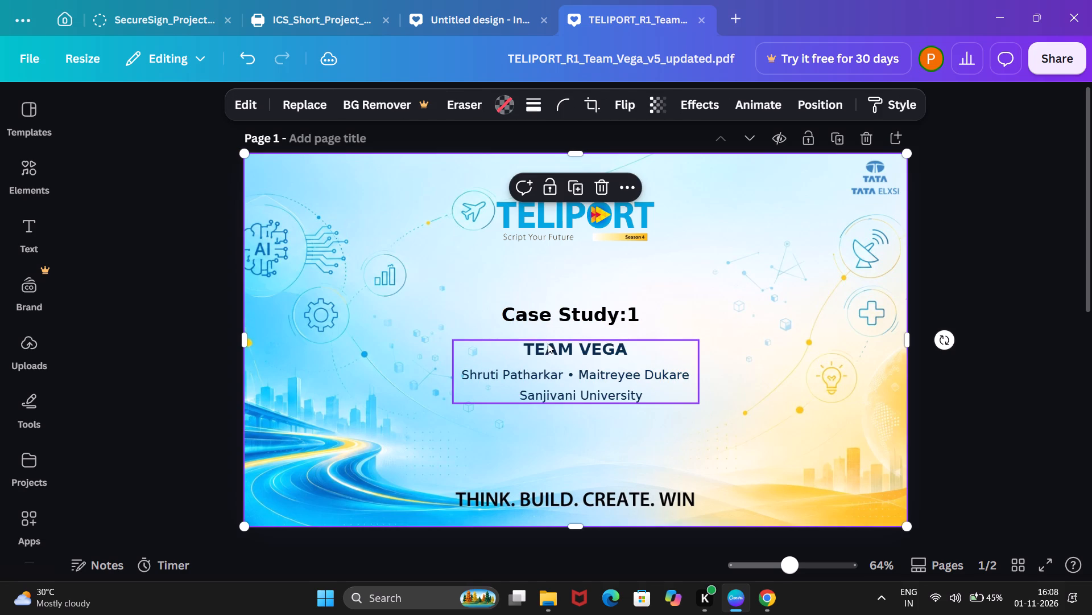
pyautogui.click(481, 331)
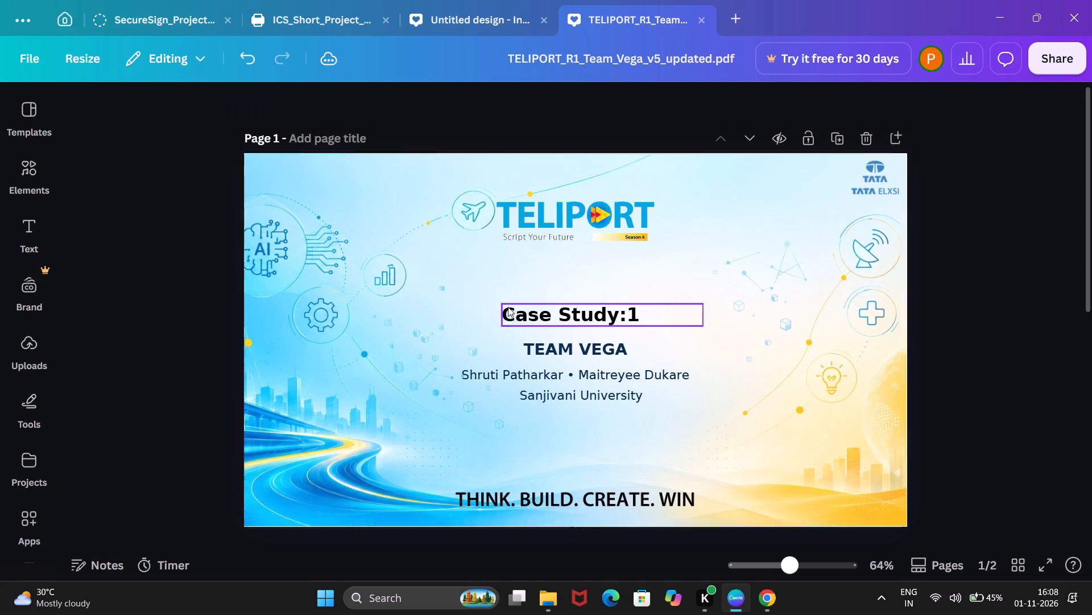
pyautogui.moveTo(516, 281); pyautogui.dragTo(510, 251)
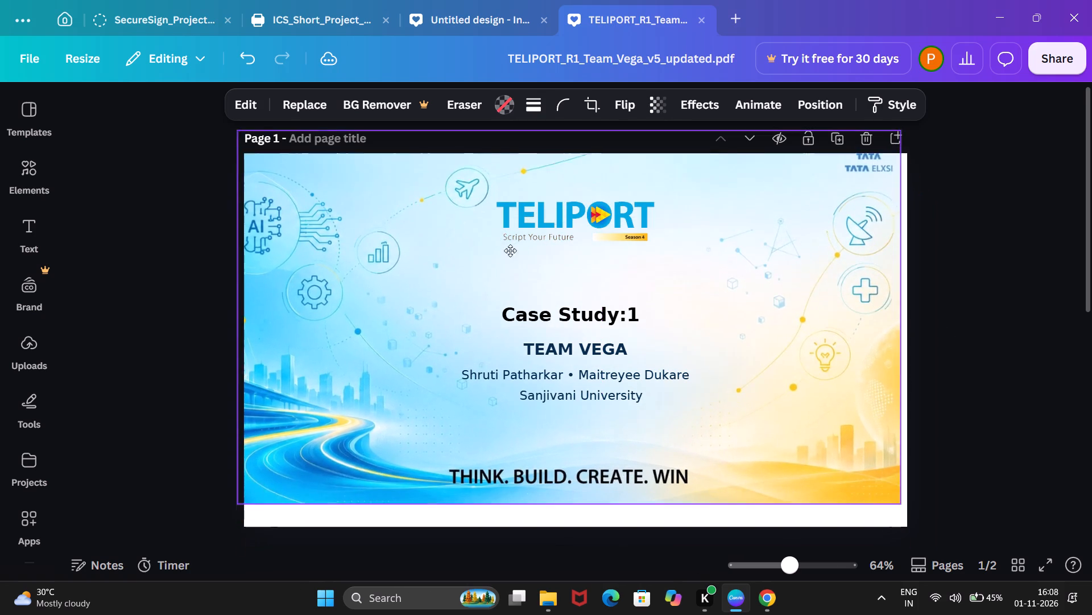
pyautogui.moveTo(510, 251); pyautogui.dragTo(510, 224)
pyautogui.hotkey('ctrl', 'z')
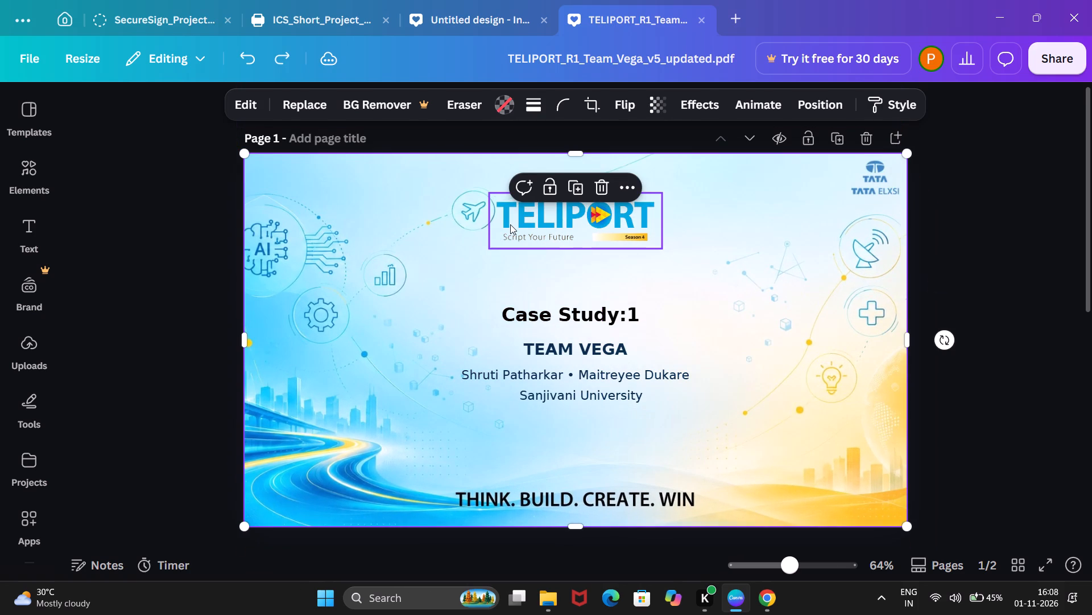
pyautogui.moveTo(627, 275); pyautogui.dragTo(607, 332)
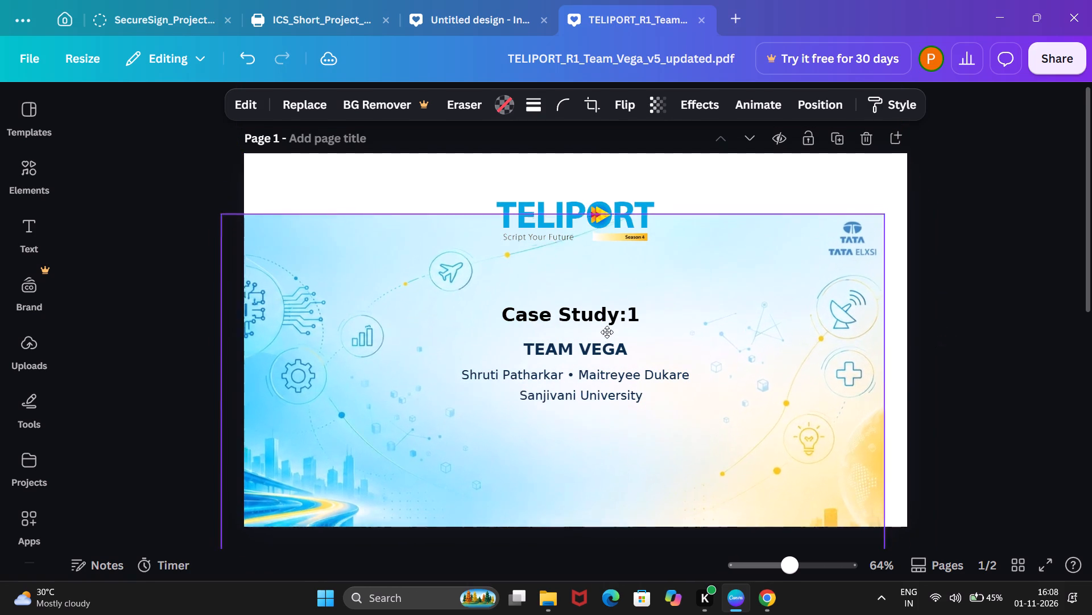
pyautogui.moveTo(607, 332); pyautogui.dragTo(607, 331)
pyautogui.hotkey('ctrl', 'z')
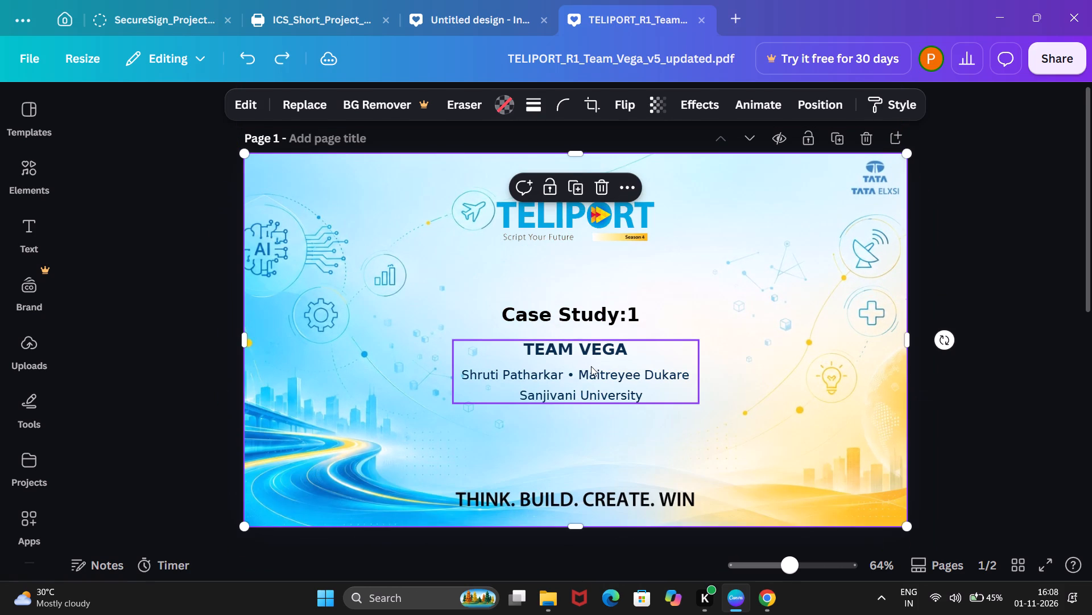
# Nudge the TEAM VEGA text block slightly up towards the heading, and bring Sanjivani University up, centred directly beneath the names.
pyautogui.moveTo(591, 366); pyautogui.dragTo(593, 360)
pyautogui.click(588, 395)
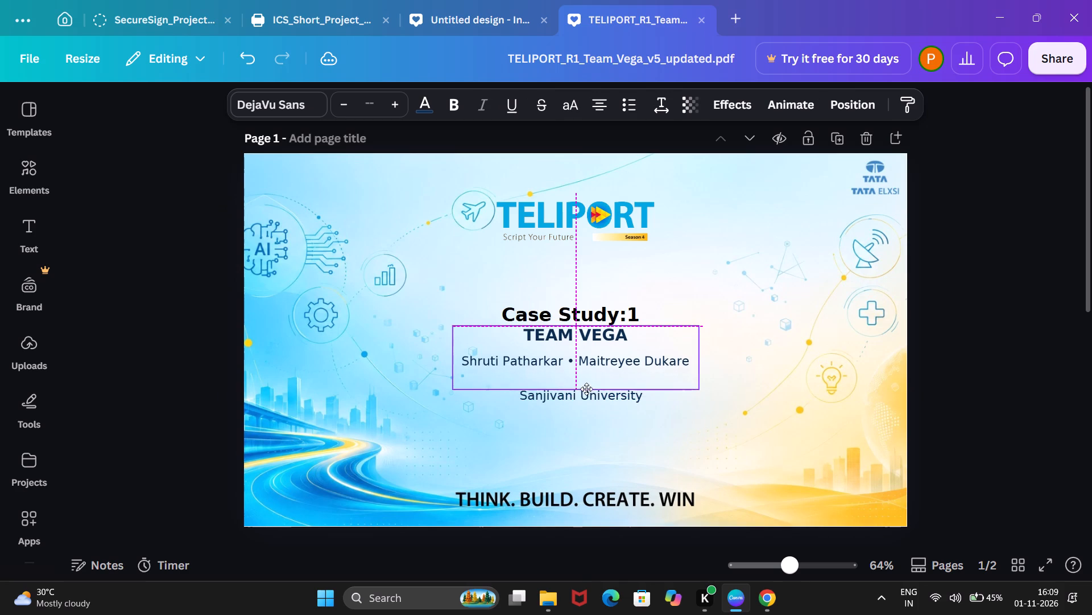
pyautogui.moveTo(593, 397); pyautogui.dragTo(591, 390)
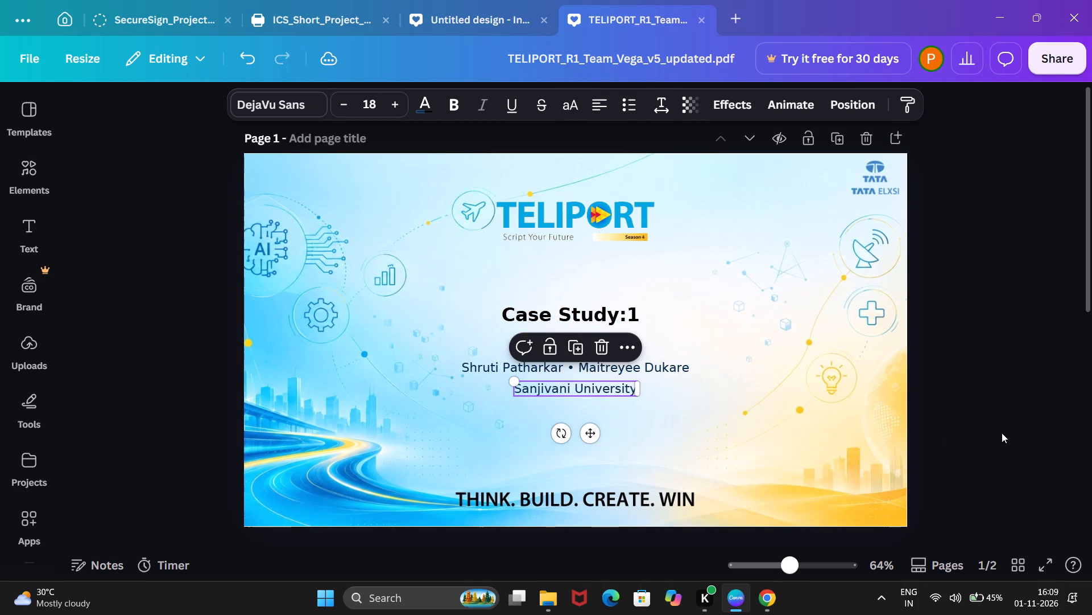
pyautogui.click(1002, 433)
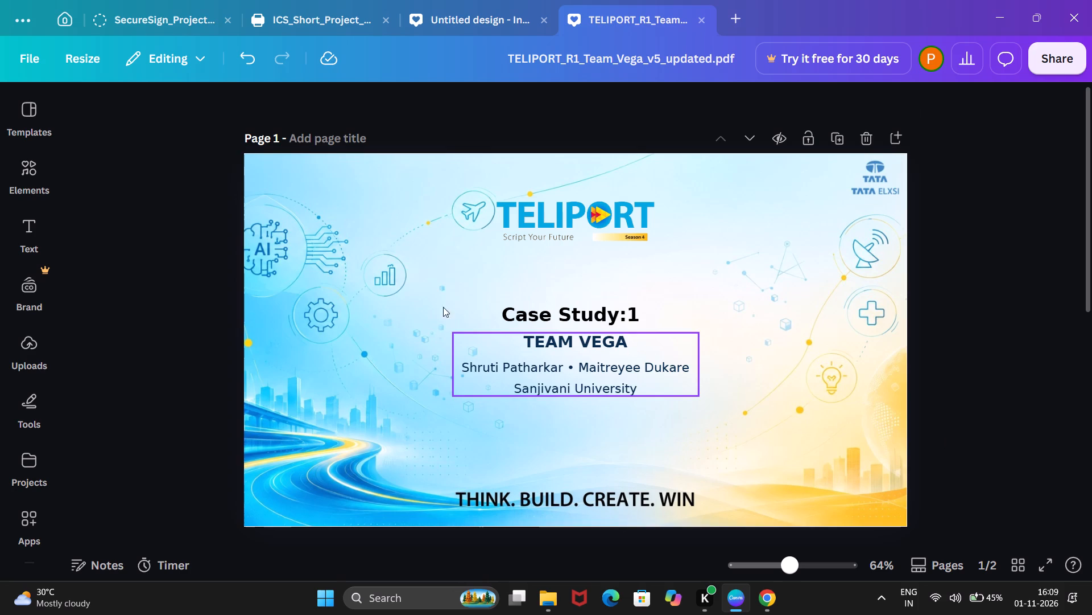
# Go over page 2 and open the download options for the design.
pyautogui.scroll(-6, 520, 259)
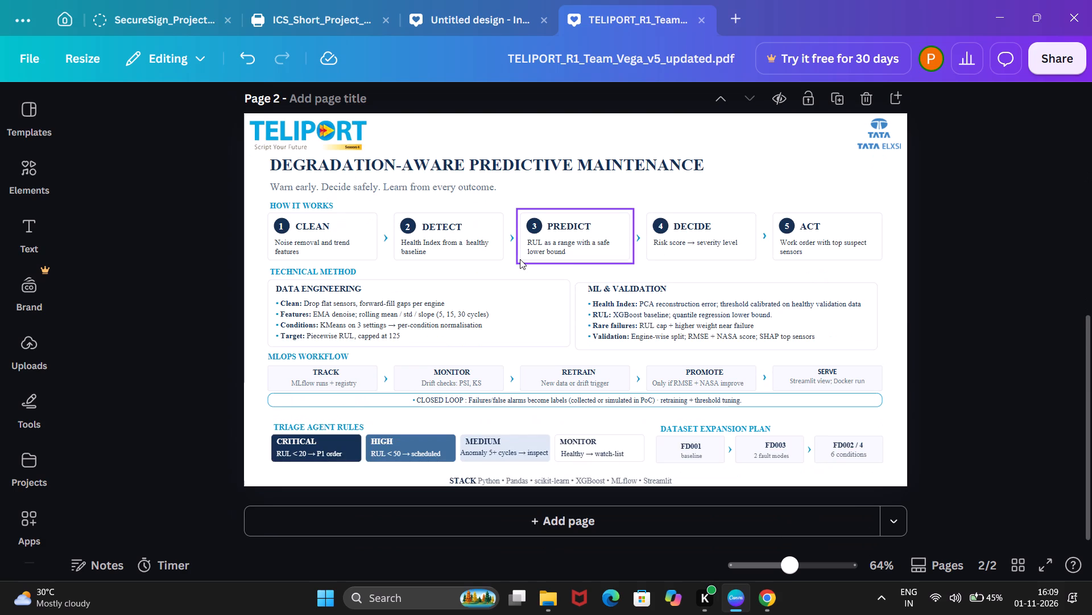
pyautogui.click(1062, 62)
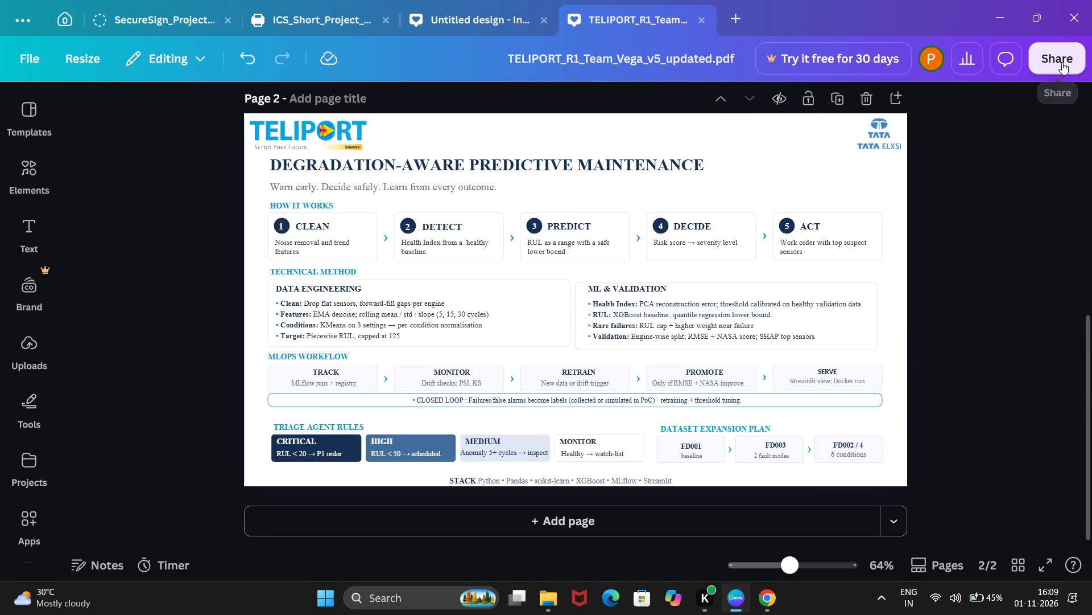
pyautogui.click(799, 395)
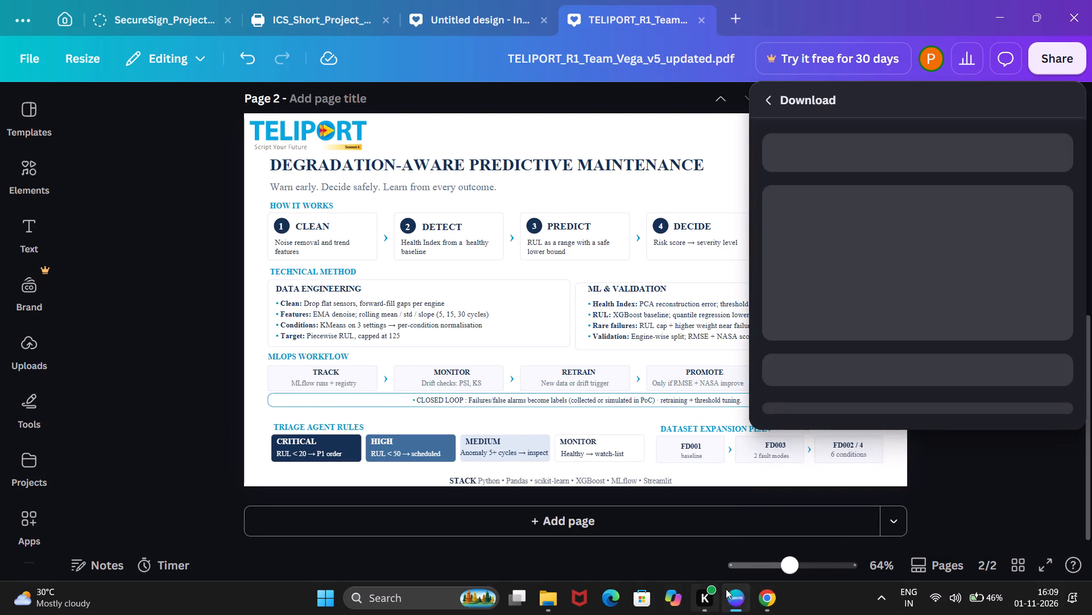
# Search the computer for WhatsApp and launch it.
pyautogui.click(420, 606)
pyautogui.press('w')
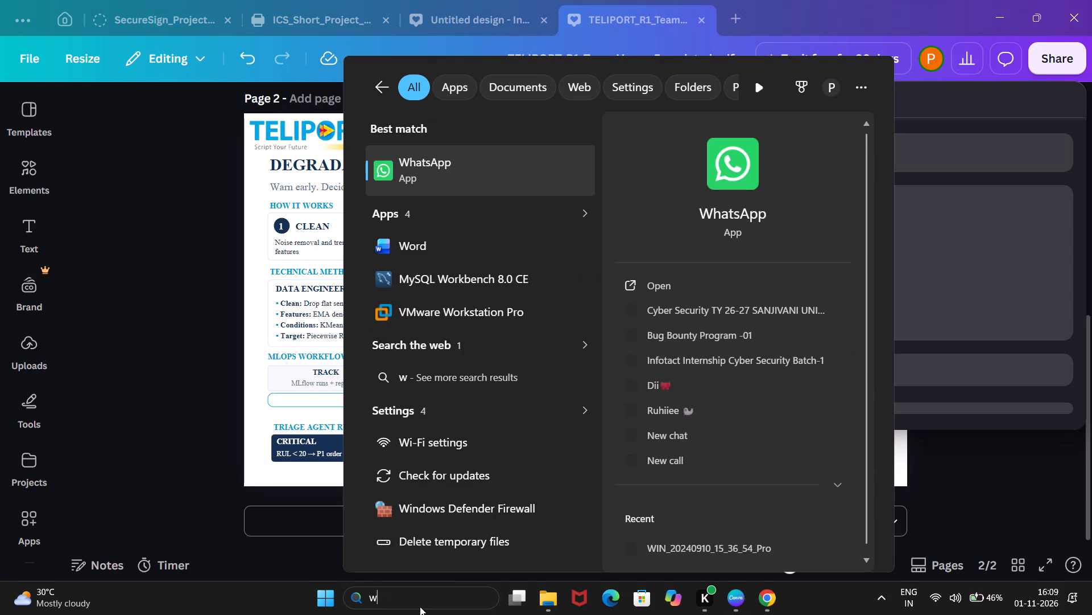
pyautogui.click(450, 186)
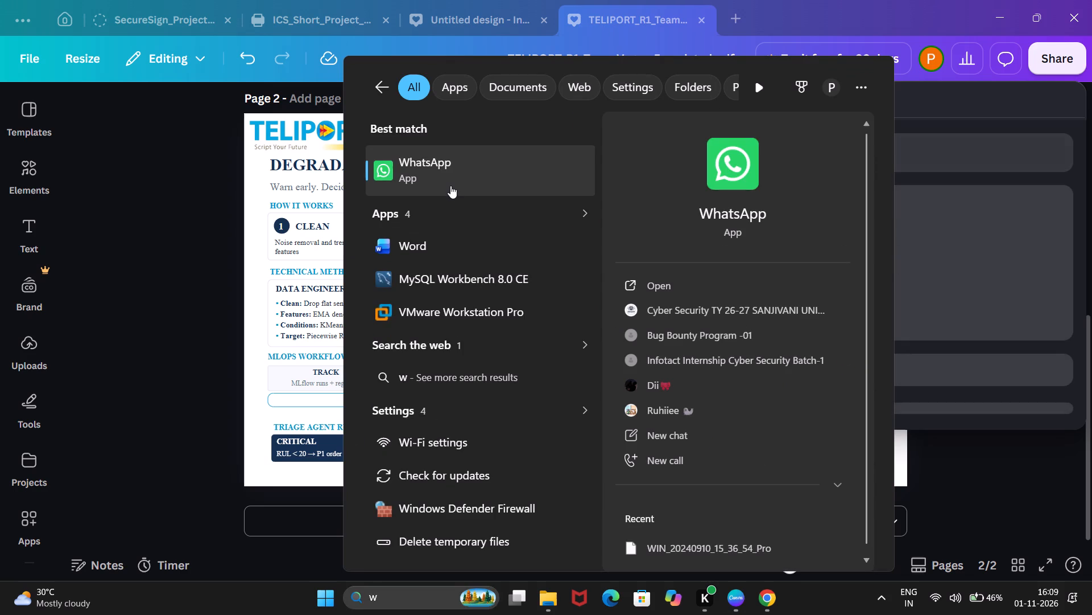
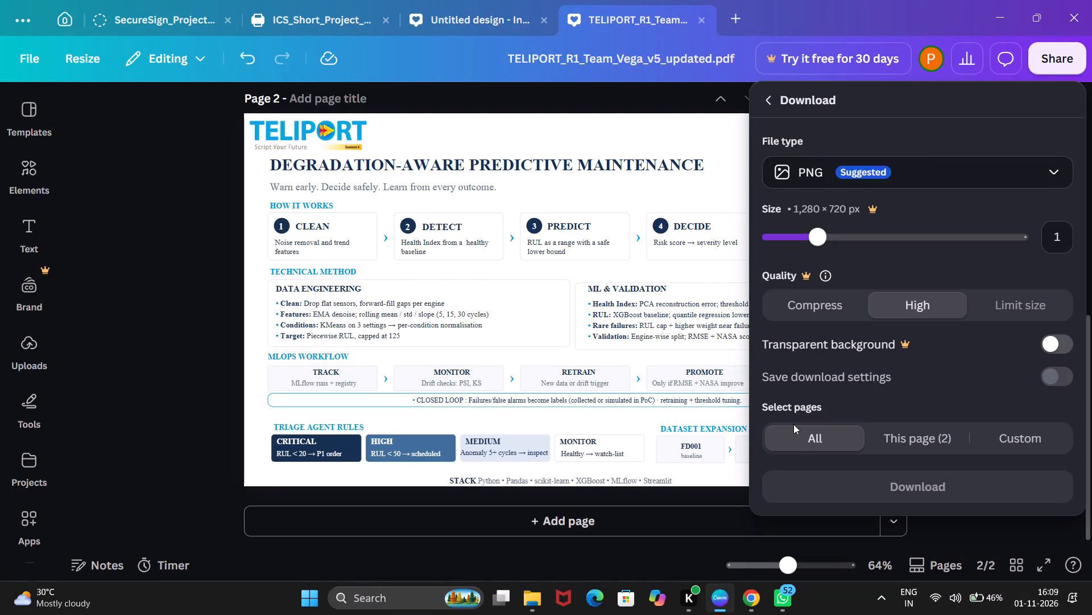
# Set the download file type to PDF with the Digital preset and download all pages of the design.
pyautogui.click(846, 177)
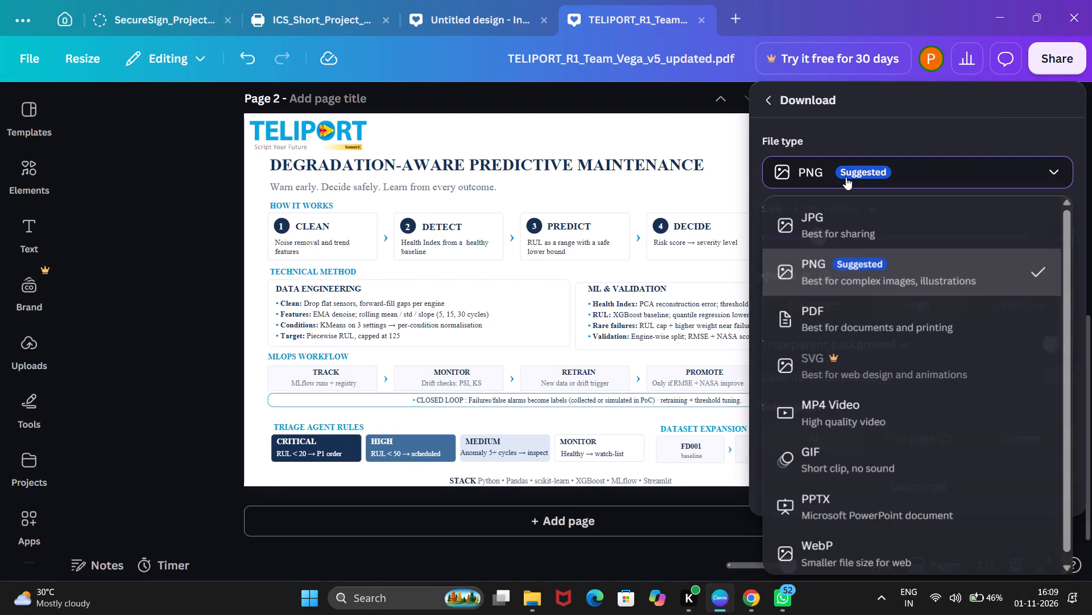
pyautogui.click(855, 319)
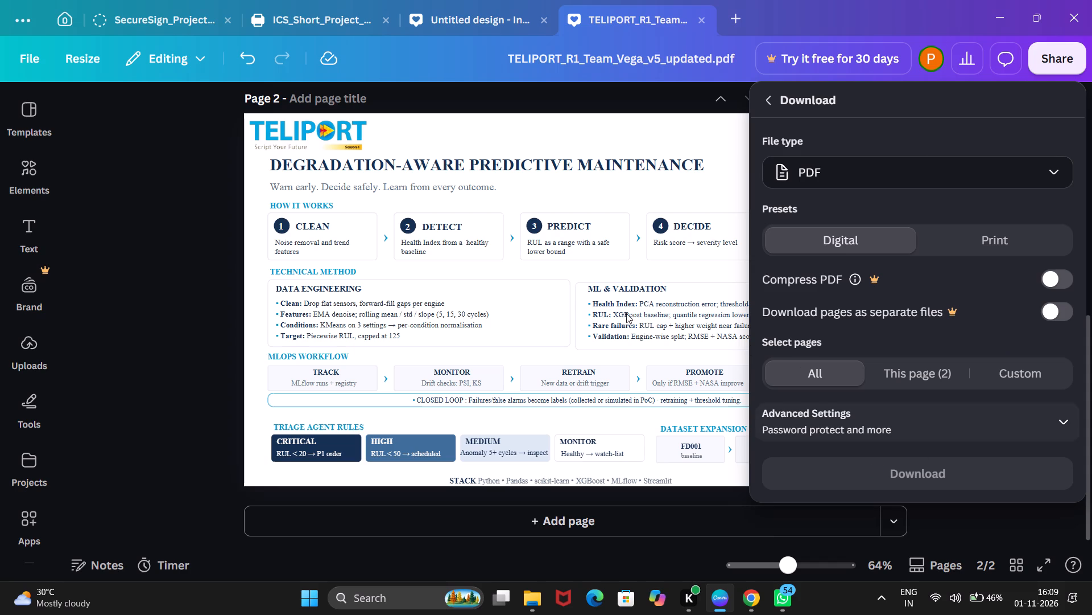
pyautogui.click(901, 475)
pyautogui.click(804, 158)
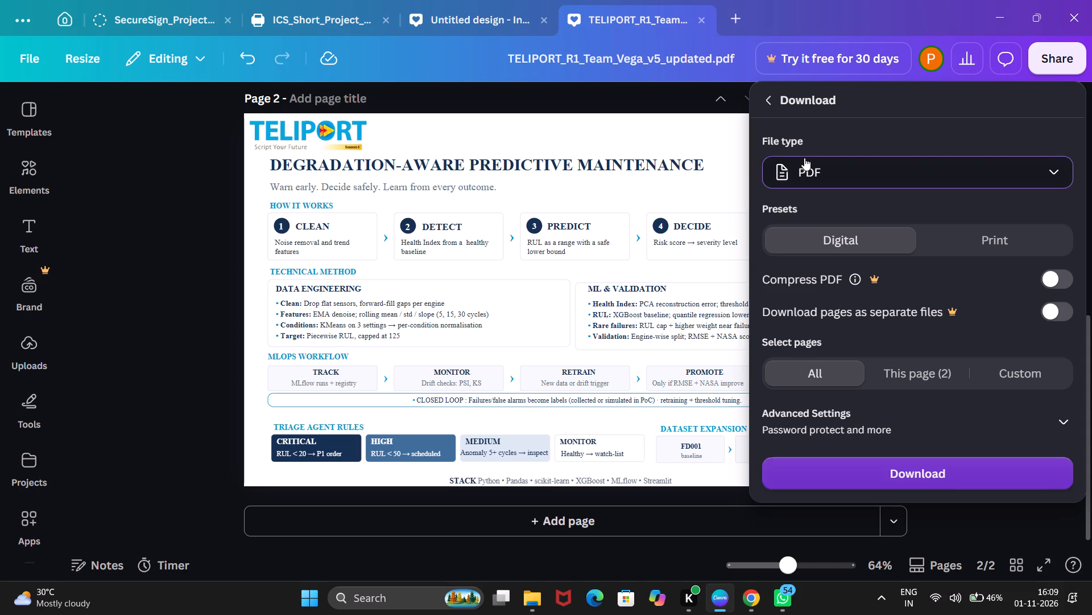
pyautogui.click(823, 192)
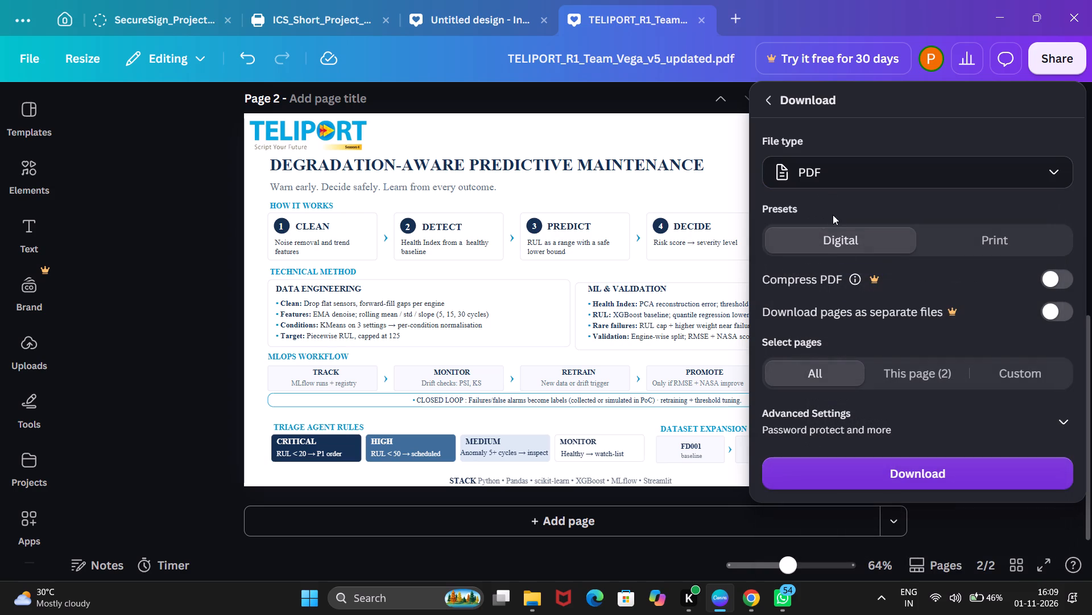
pyautogui.click(908, 469)
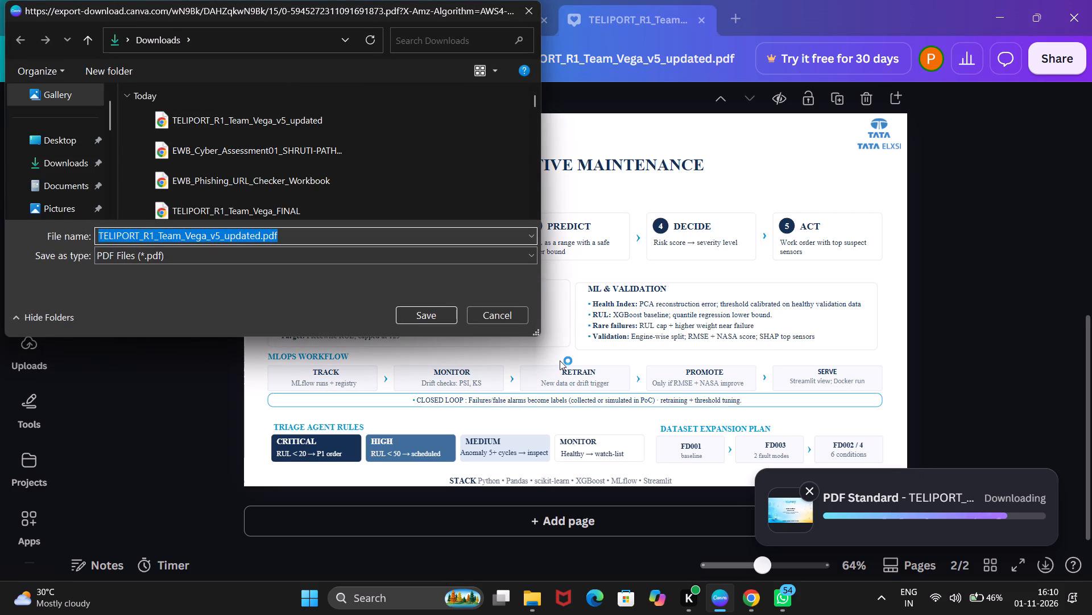
pyautogui.hotkey('ctrl', 'v')
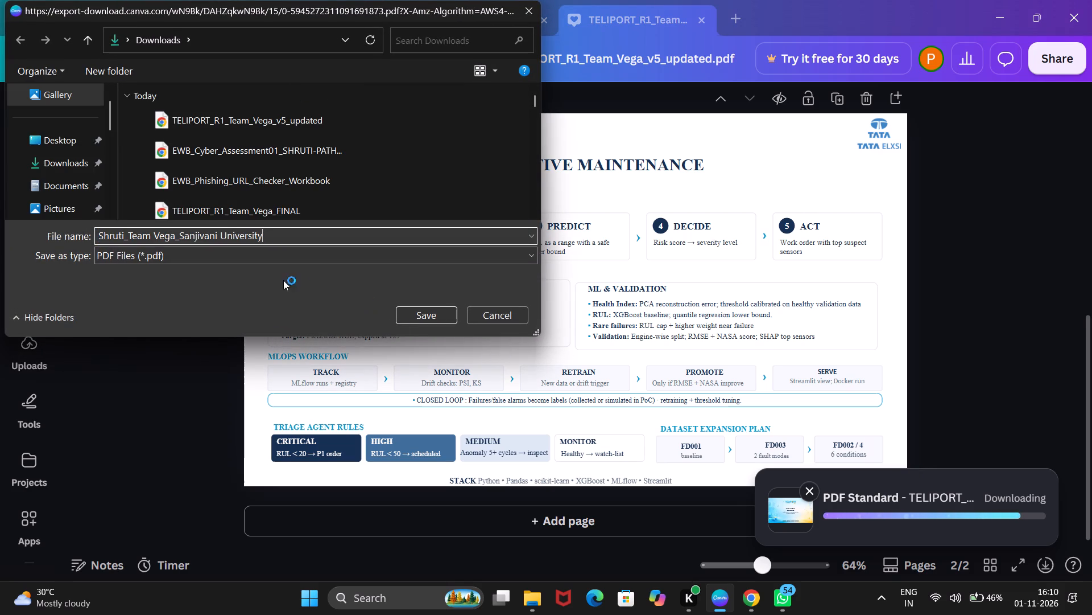
pyautogui.click(438, 317)
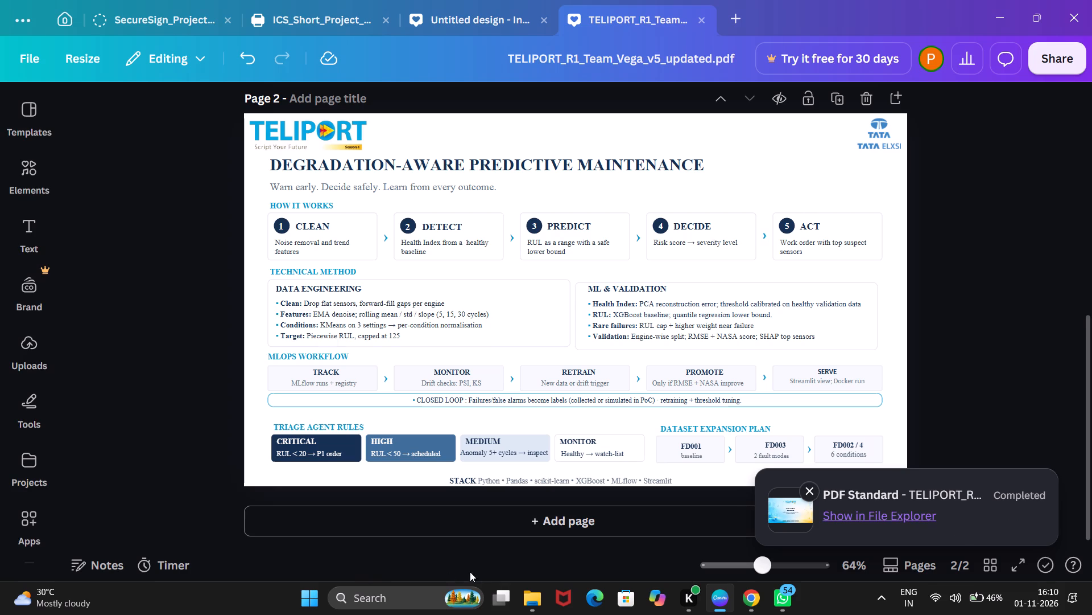
# Switch to the Downloads folder in File Explorer and refresh its listing to locate the newly saved PDF.
pyautogui.click(537, 597)
pyautogui.scroll(2, 296, 145)
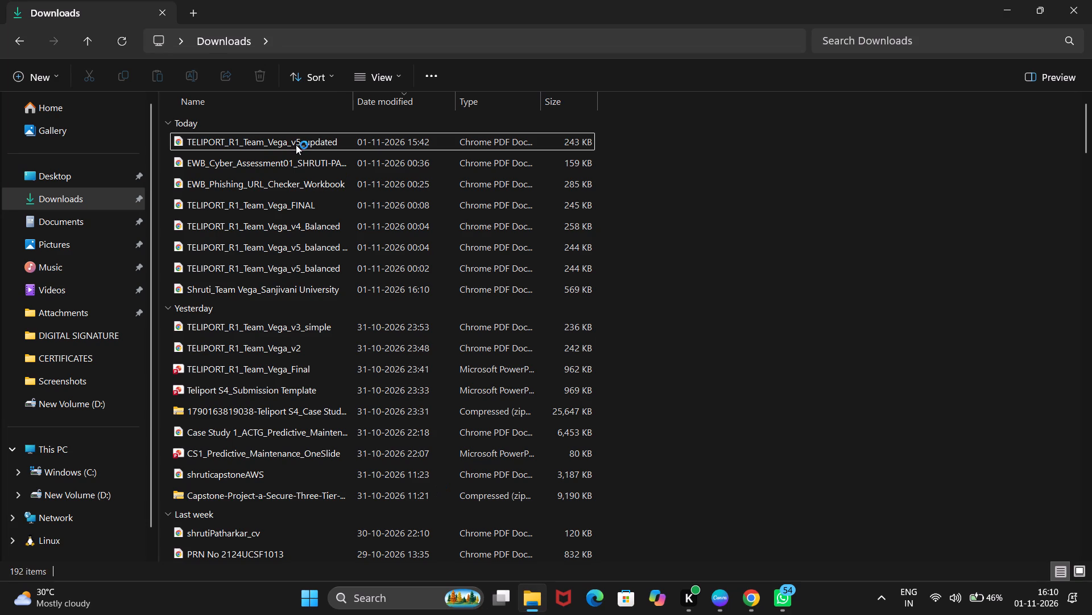
pyautogui.scroll(4, 296, 145)
pyautogui.click(125, 47)
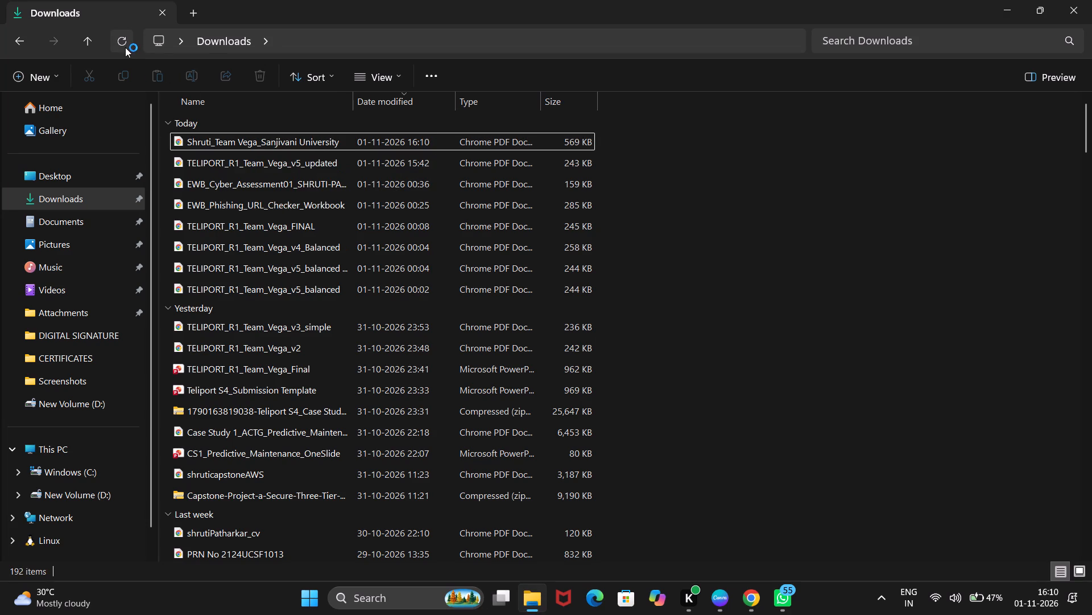
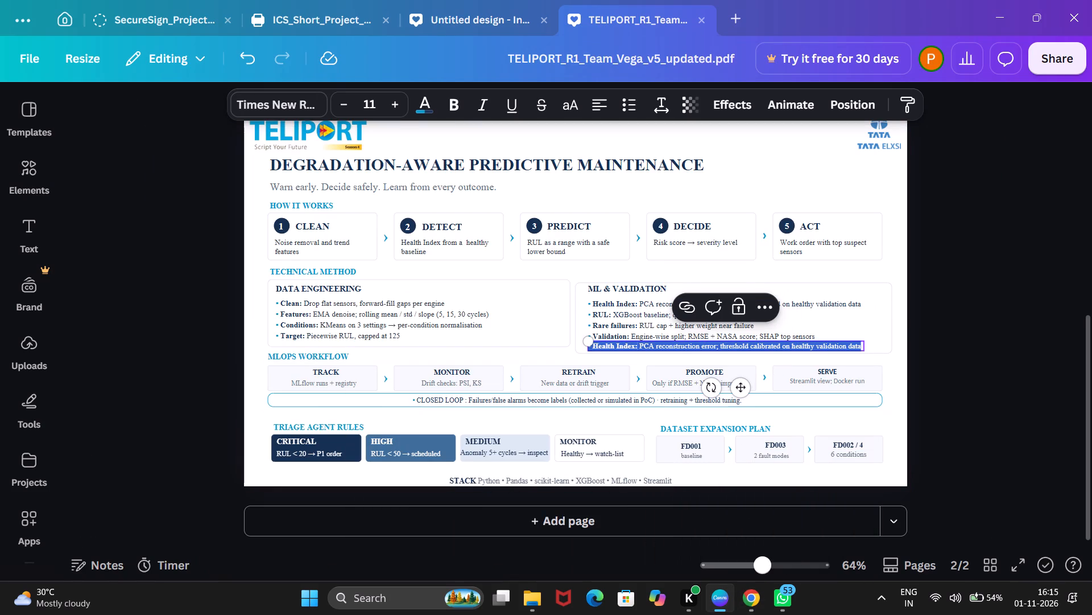
pyautogui.hotkey('ctrl', 'v')
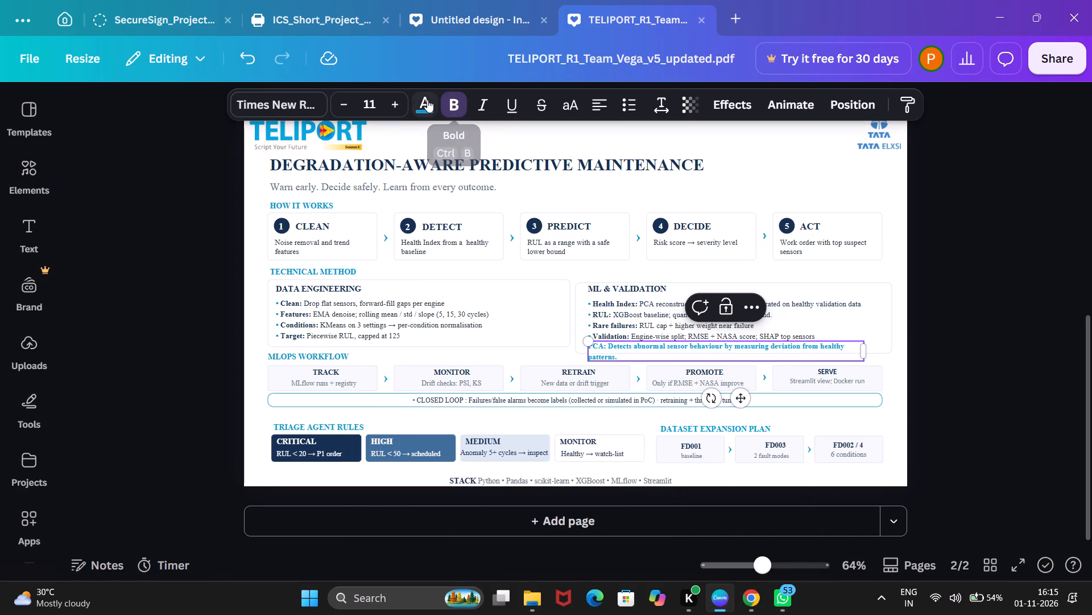
# Format the entire PCA line as black (#000000) text without bold.
pyautogui.click(426, 100)
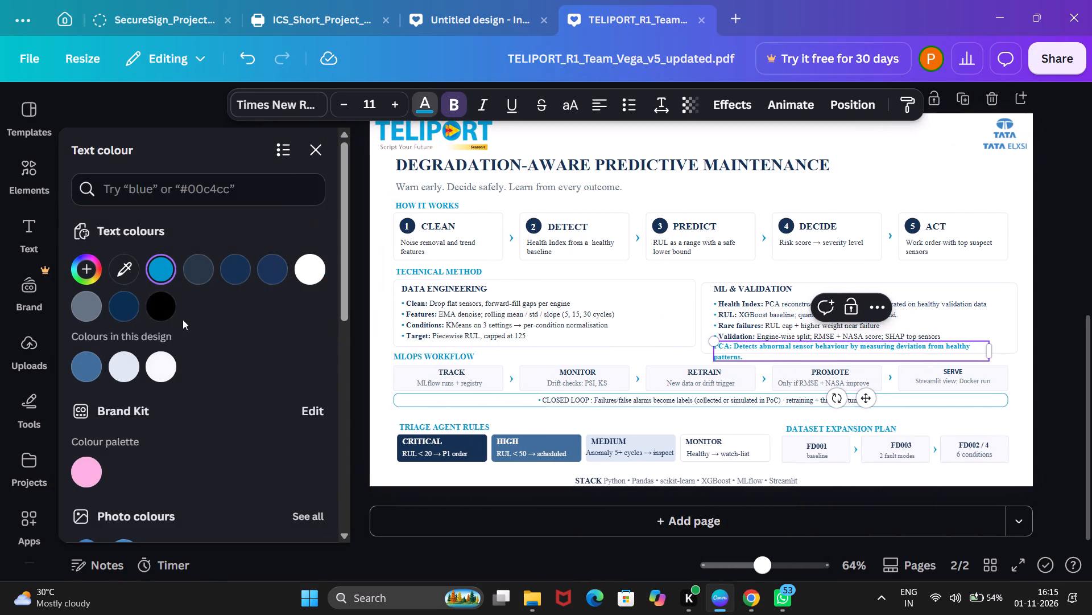
pyautogui.click(164, 308)
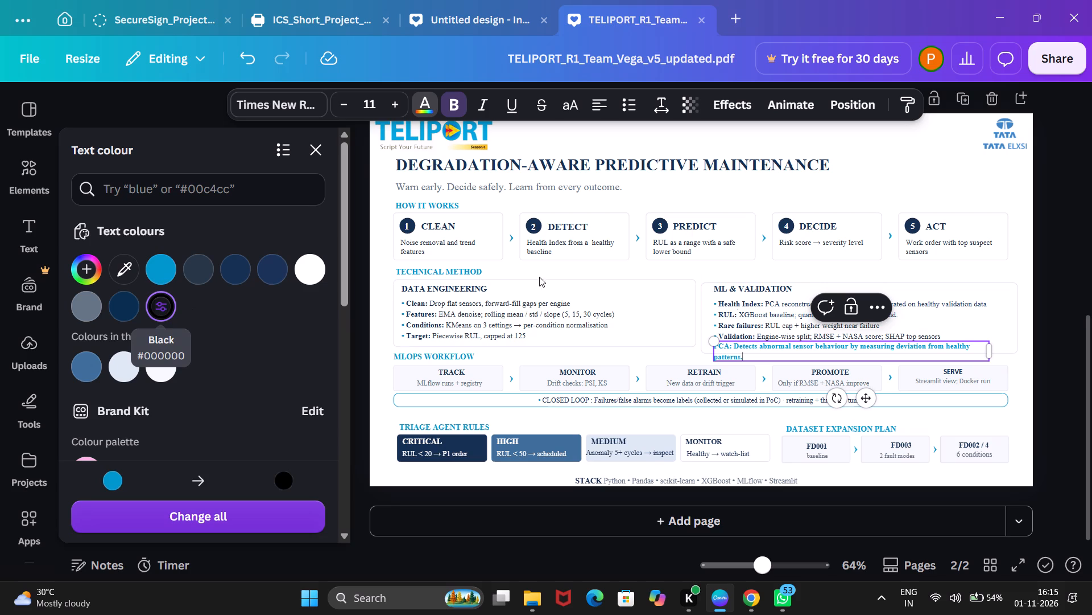
pyautogui.tripleClick(775, 351)
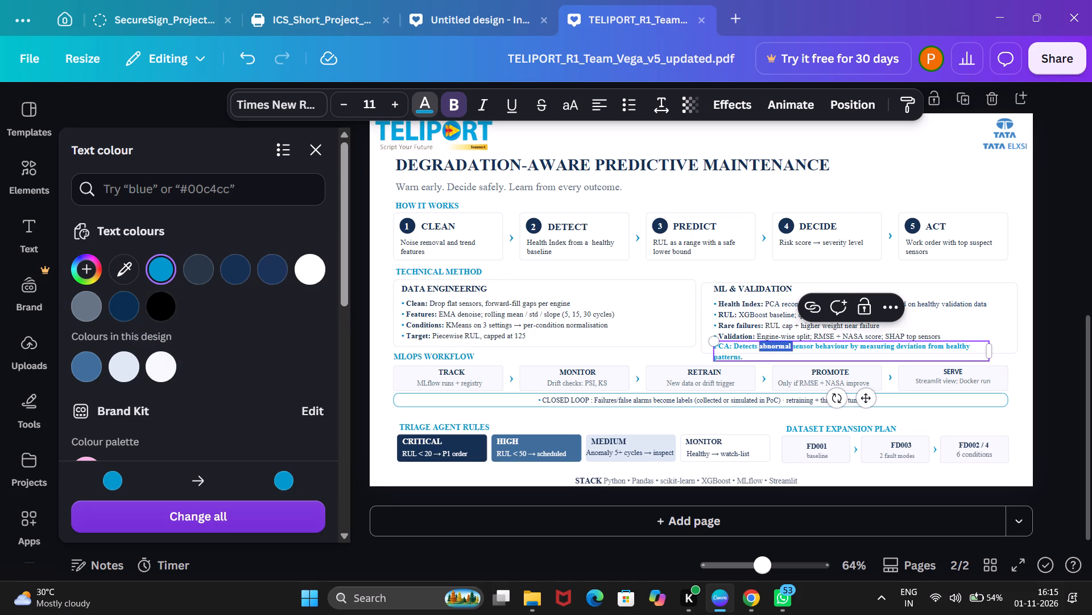
pyautogui.click(420, 99)
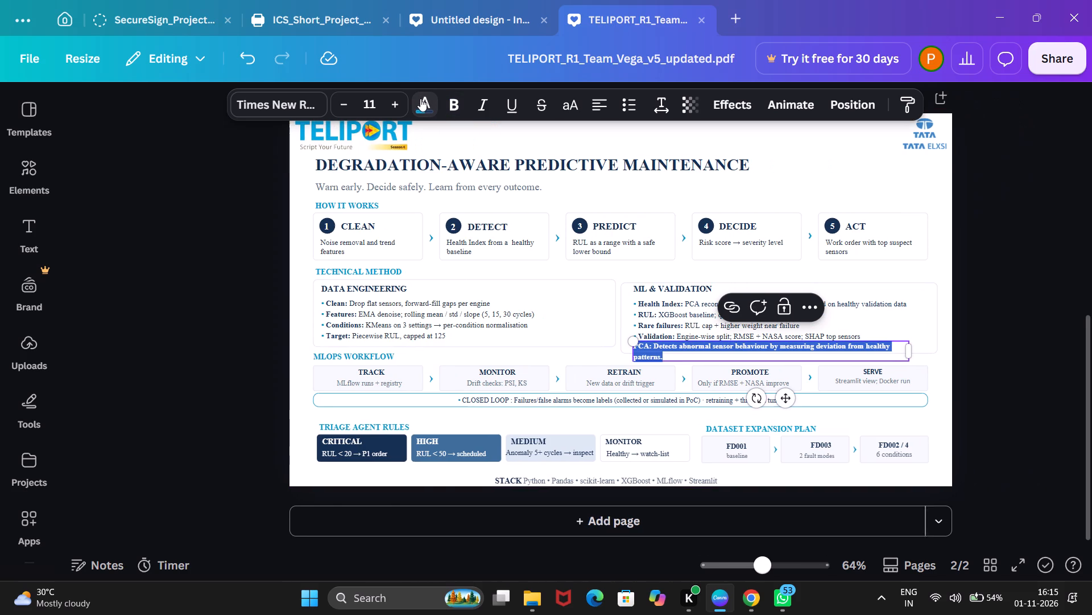
pyautogui.click(420, 102)
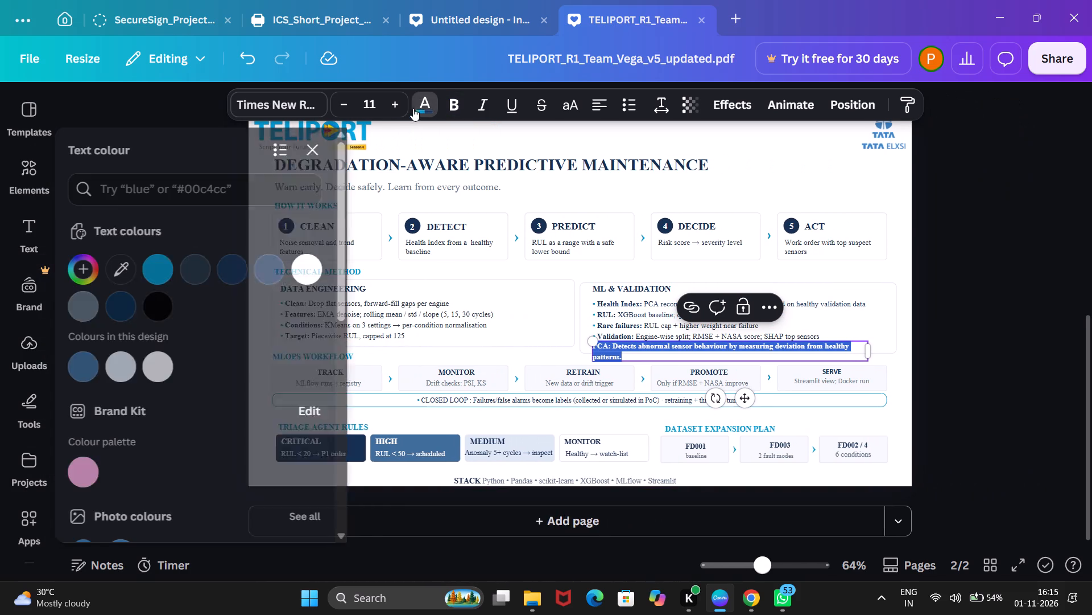
pyautogui.click(163, 303)
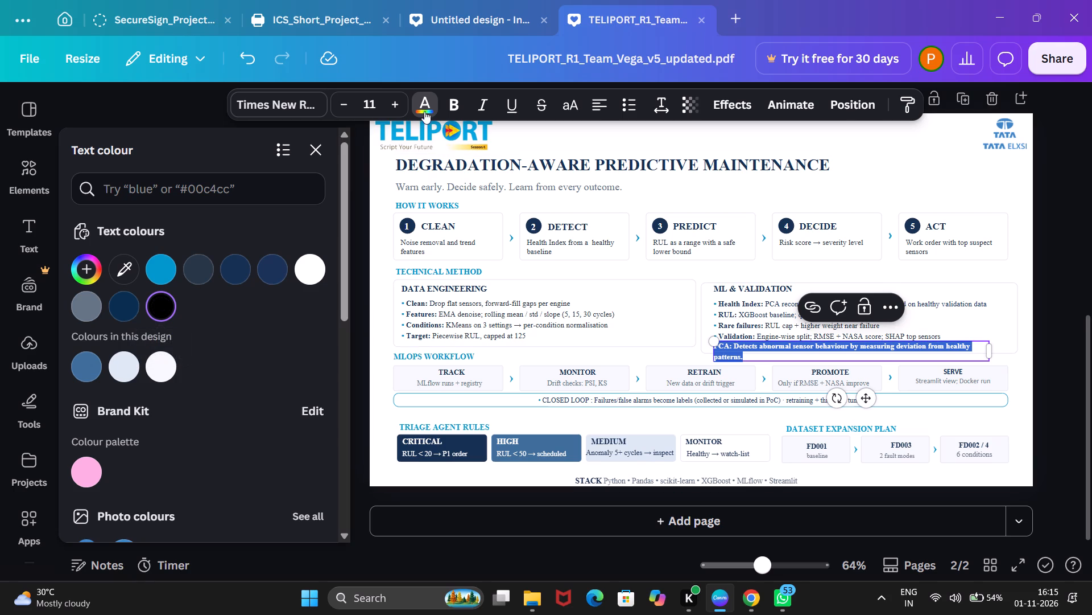
pyautogui.click(454, 99)
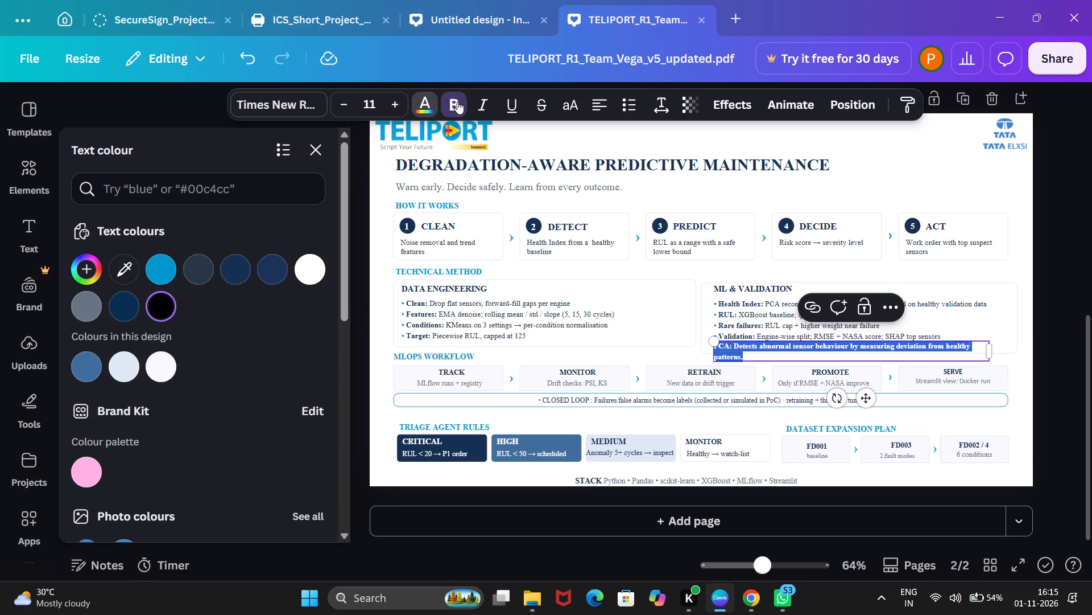
pyautogui.click(457, 101)
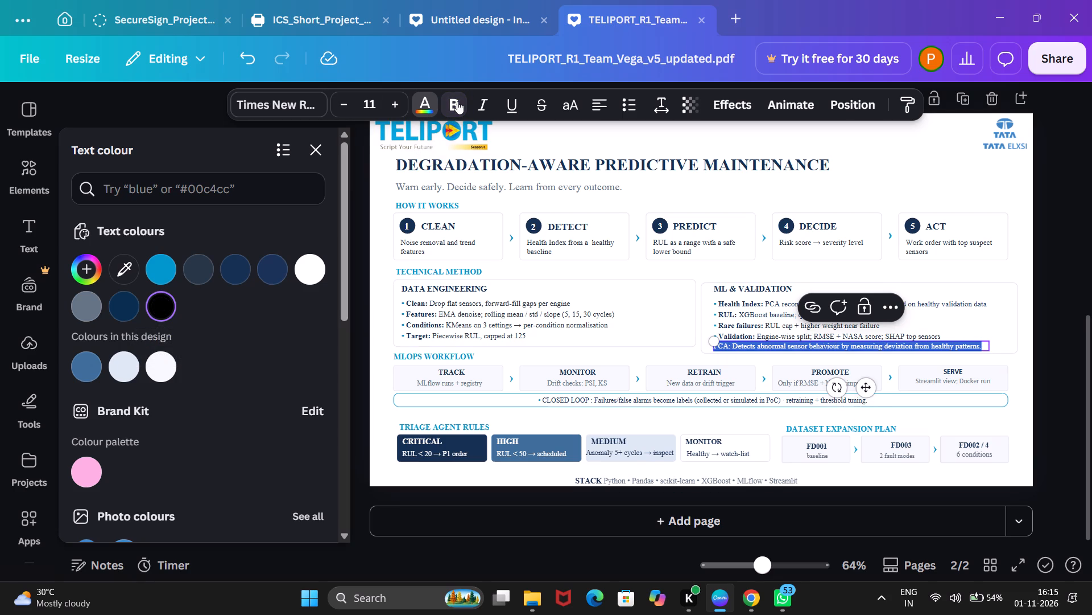
pyautogui.click(357, 145)
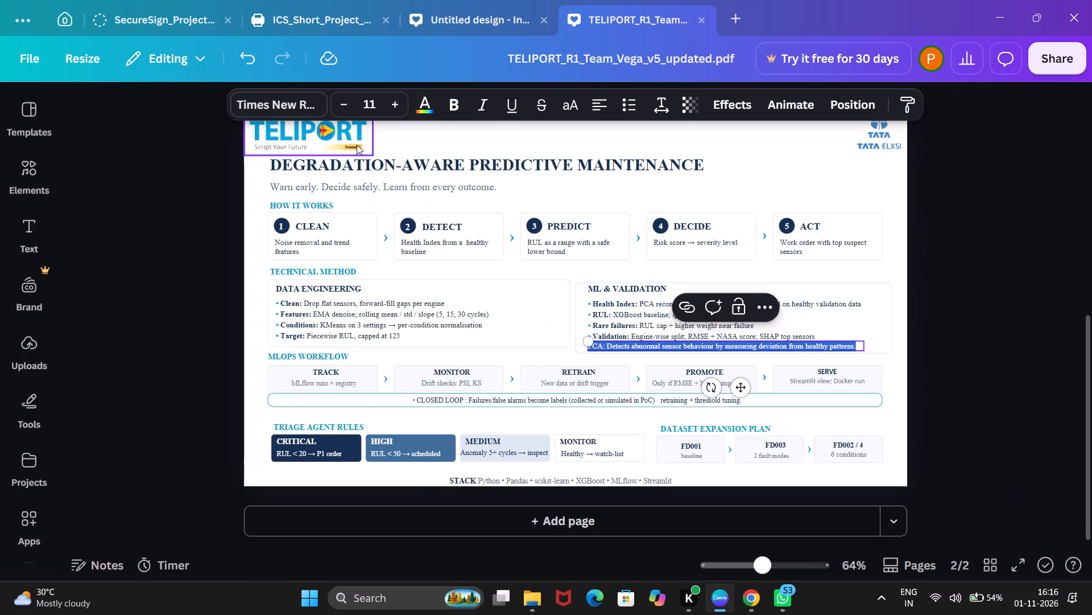
pyautogui.click(996, 352)
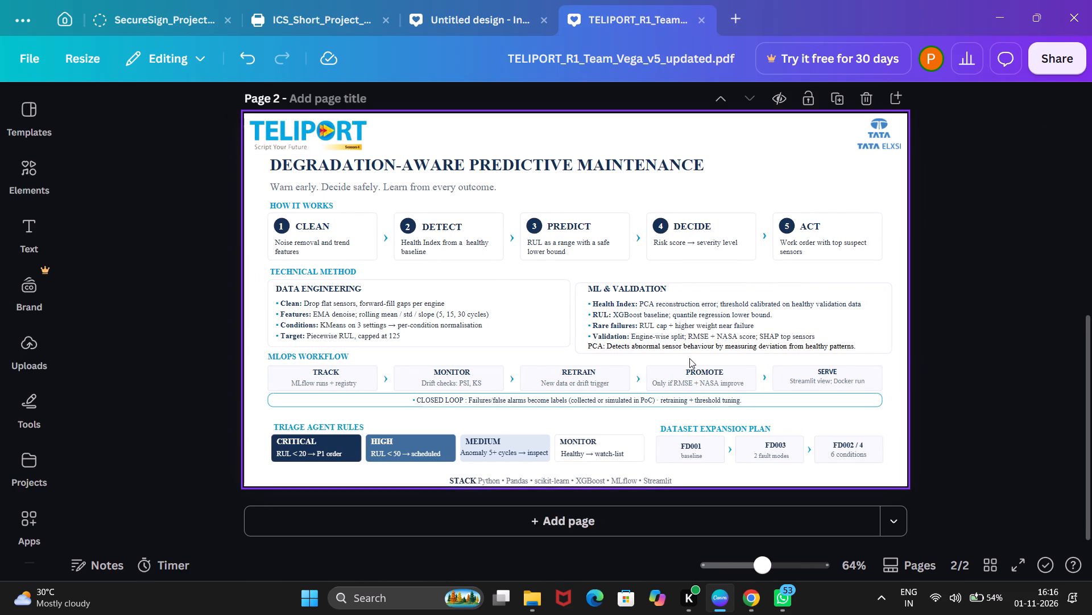
# Shift the PCA line slightly to the right so it is indented below the Validation bullet.
pyautogui.moveTo(688, 344); pyautogui.dragTo(693, 343)
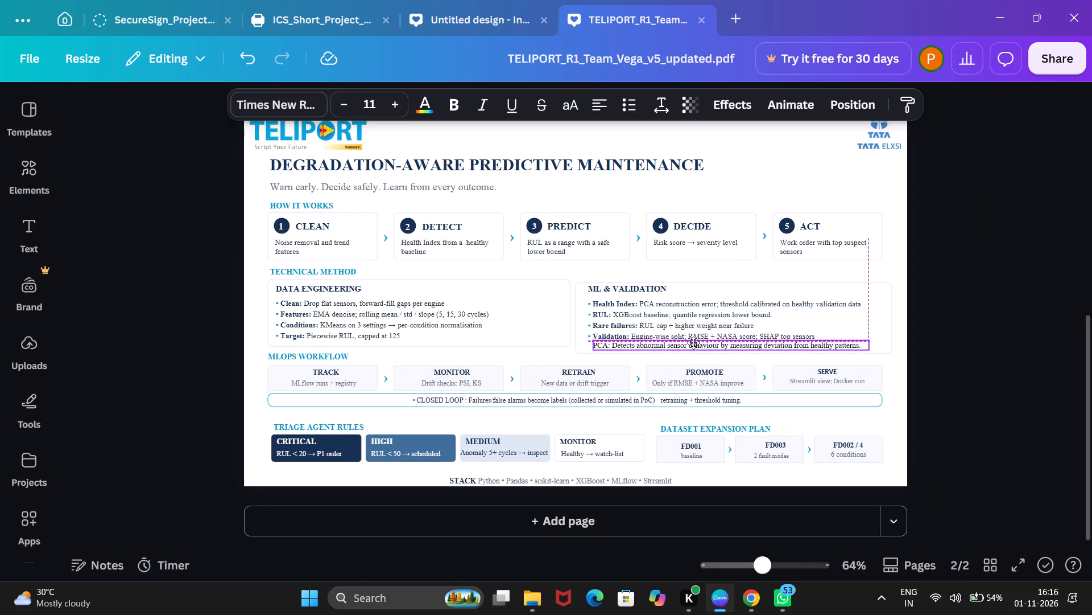
pyautogui.moveTo(693, 343); pyautogui.dragTo(696, 343)
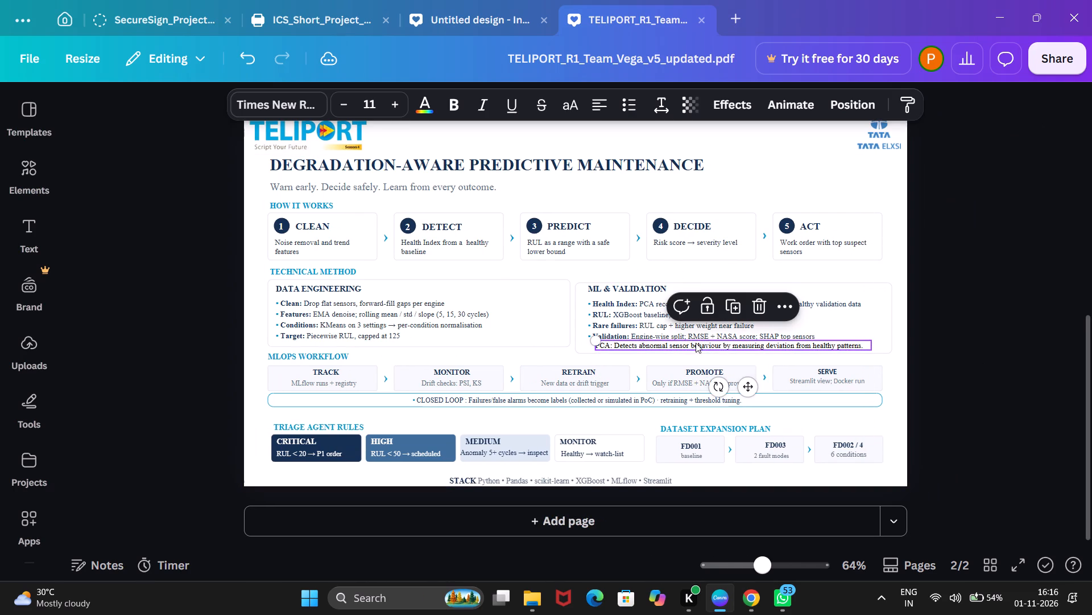
# Make only the label "PCA:" bold at the start of the new line.
pyautogui.doubleClick(608, 345)
pyautogui.click(608, 345)
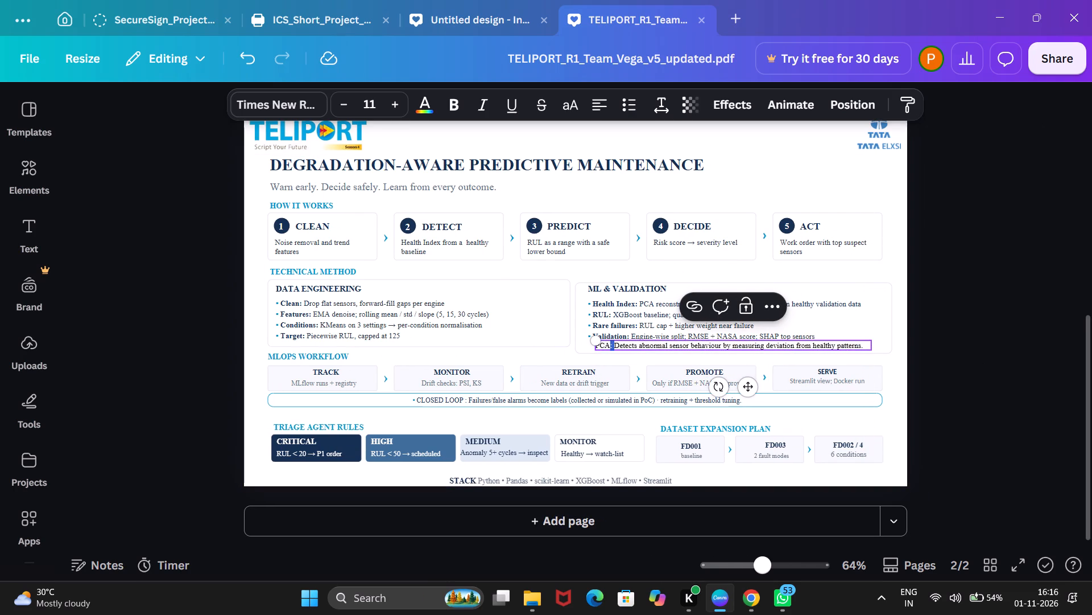
pyautogui.moveTo(611, 345); pyautogui.dragTo(605, 345)
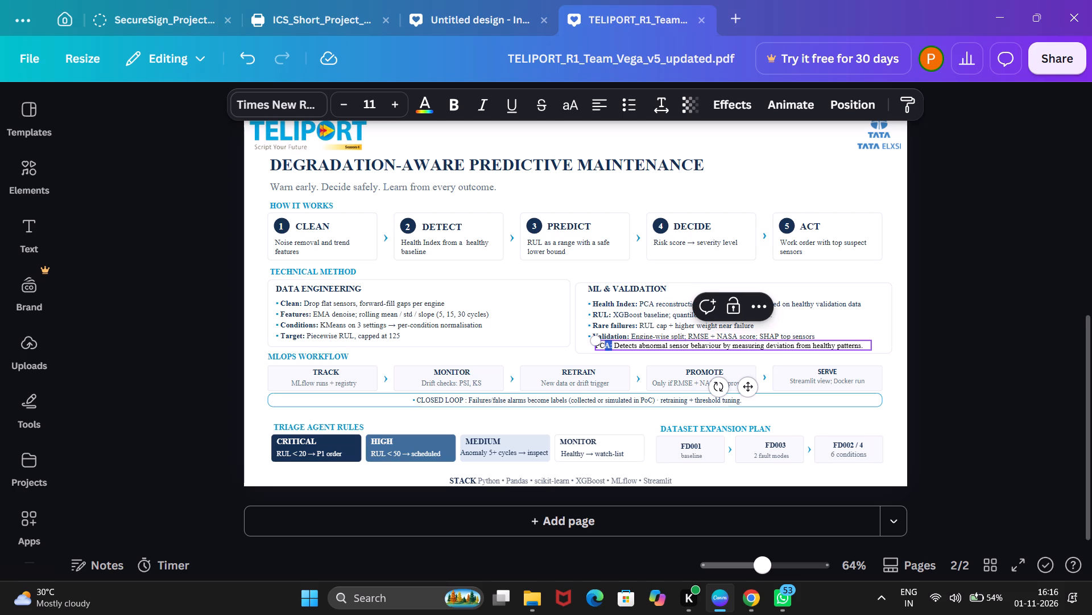
pyautogui.moveTo(605, 345); pyautogui.dragTo(596, 345)
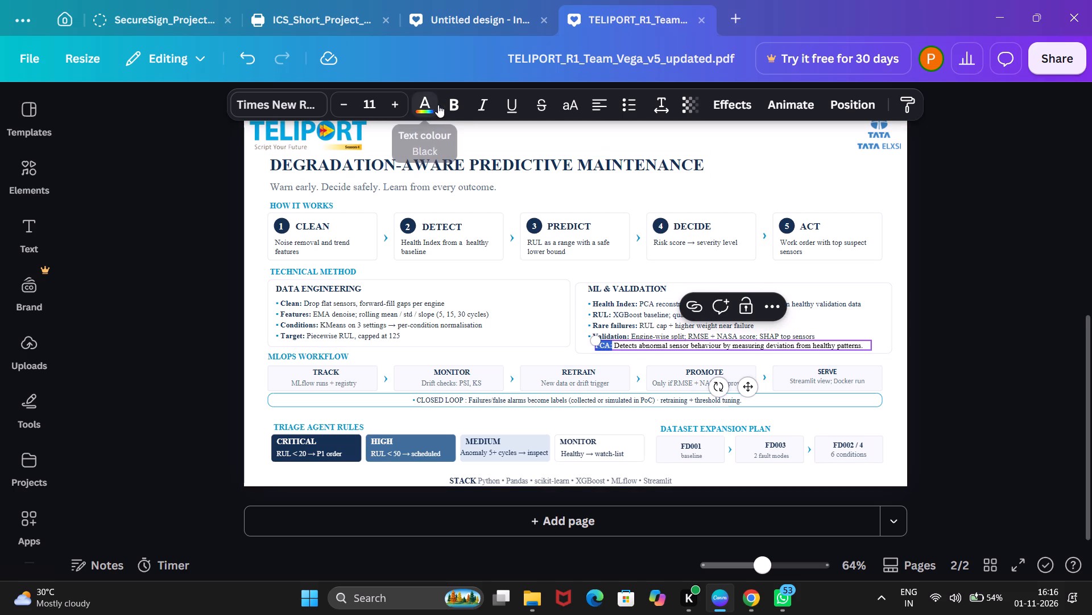
pyautogui.click(442, 106)
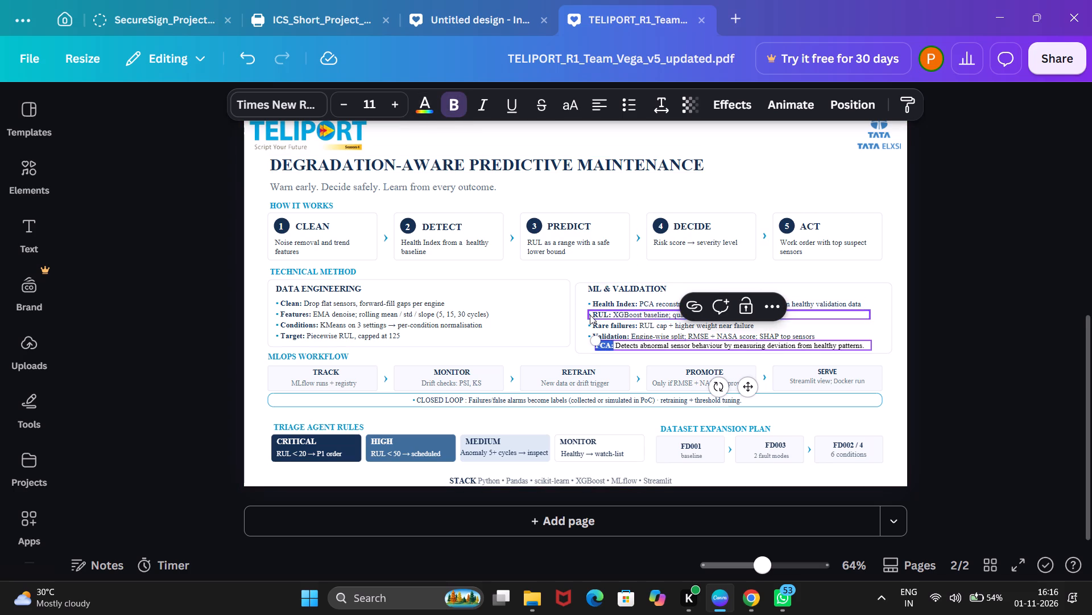
# Copy the start of the RUL line, including its square bullet, in the ML & Validation box.
pyautogui.click(588, 315)
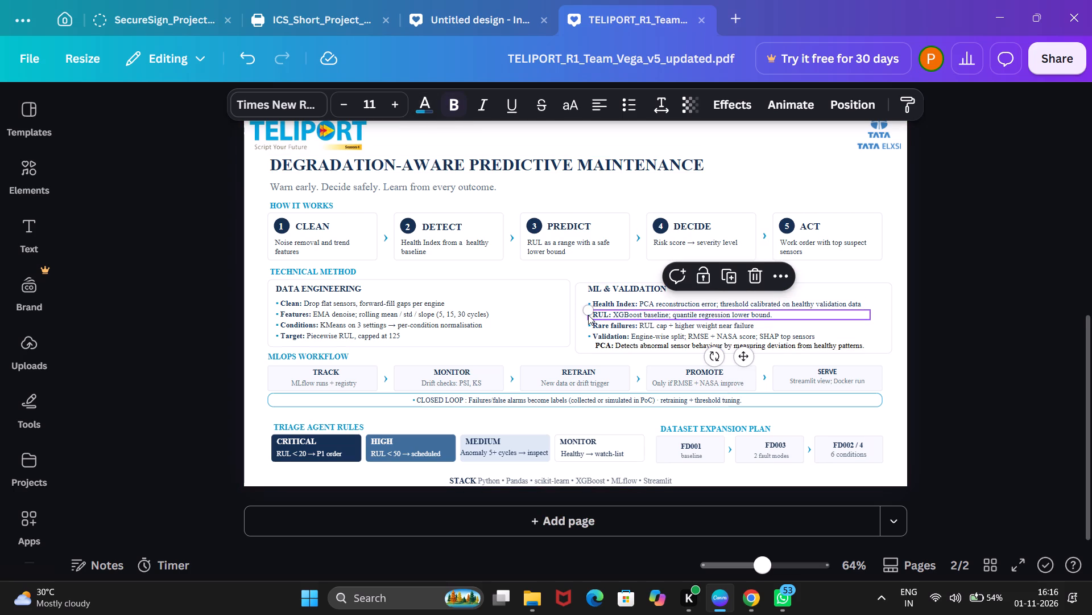
pyautogui.doubleClick(588, 315)
pyautogui.doubleClick(591, 313)
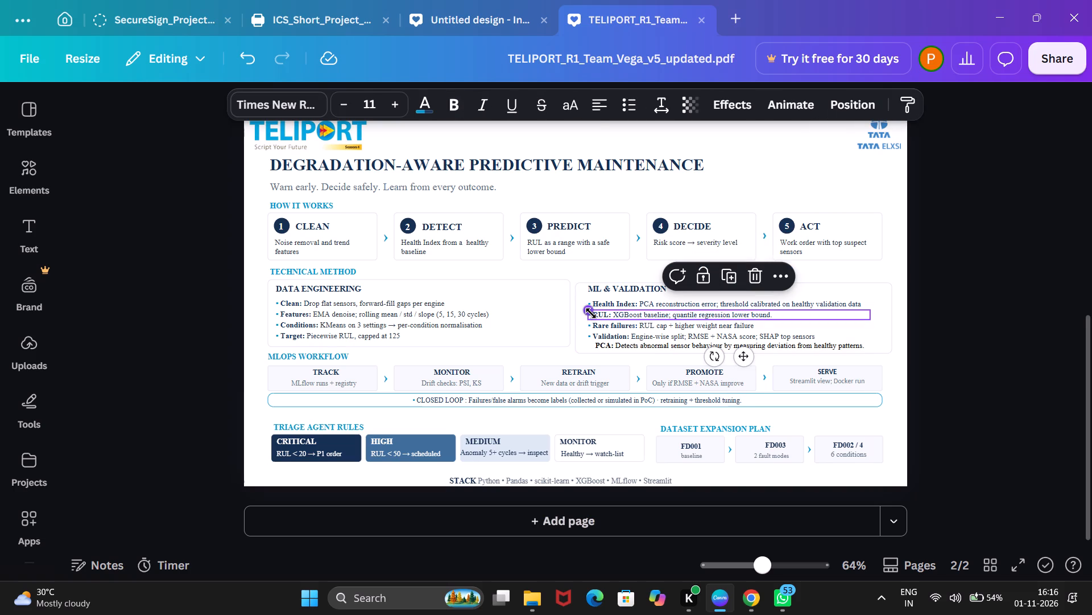
pyautogui.click(598, 314)
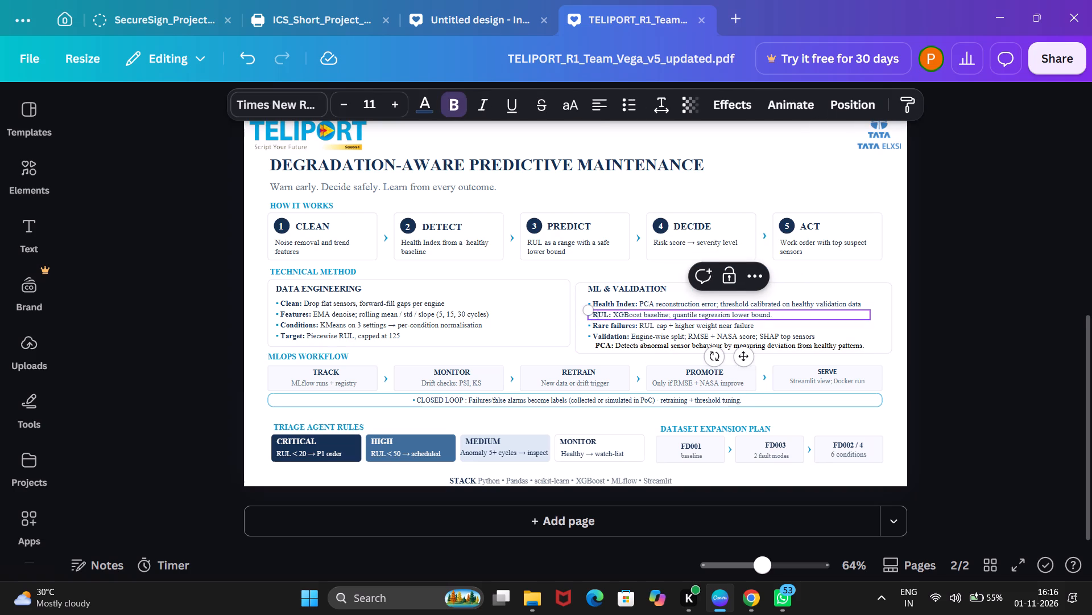
pyautogui.click(598, 314)
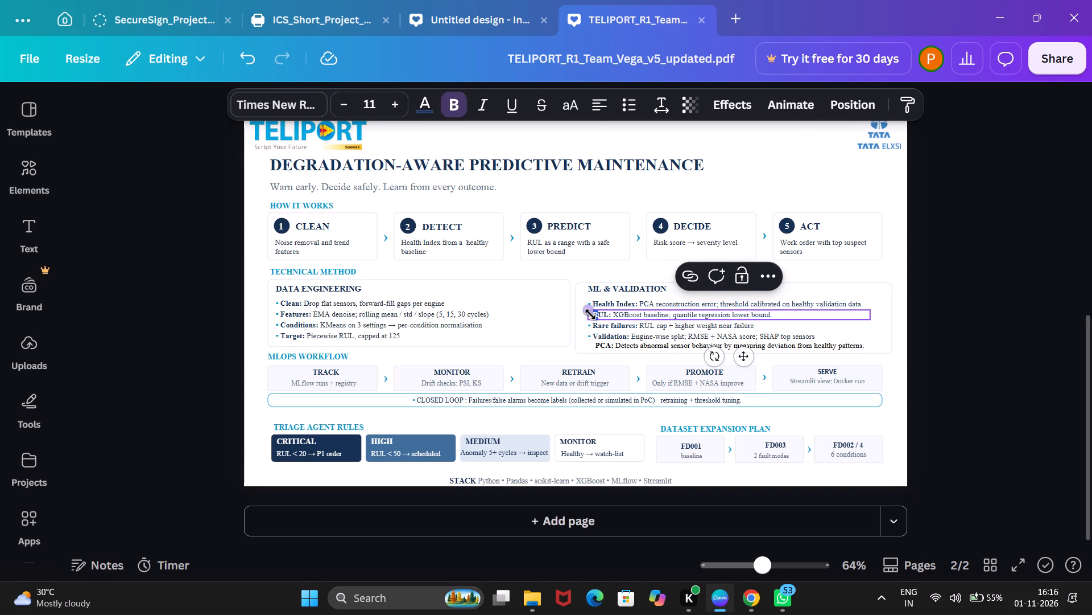
pyautogui.click(603, 315)
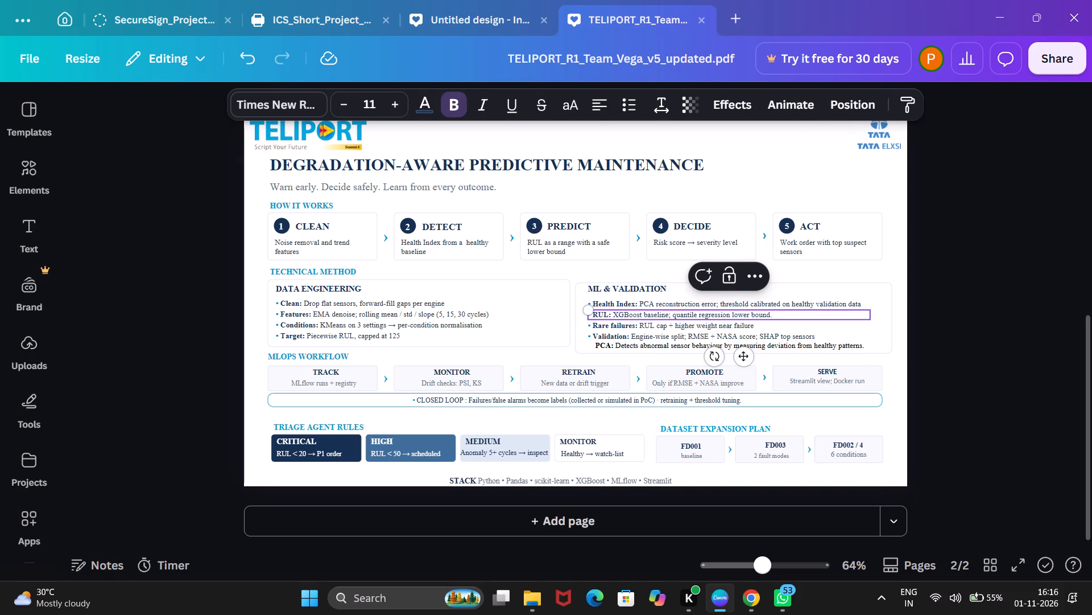
pyautogui.press('Left')
pyautogui.press('Left')
pyautogui.moveTo(603, 315); pyautogui.dragTo(590, 315)
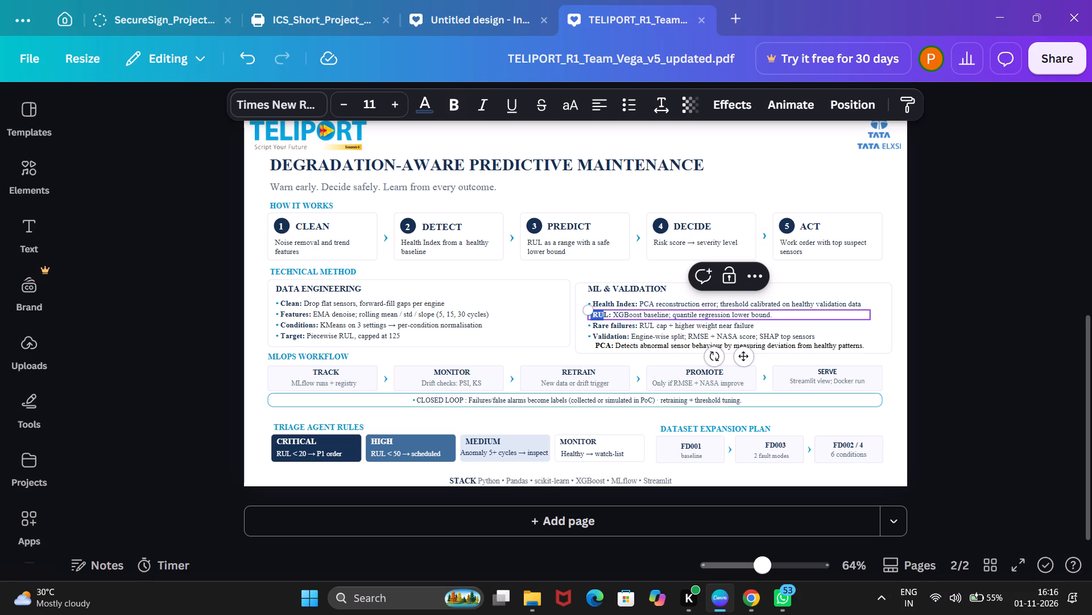
pyautogui.moveTo(590, 315); pyautogui.dragTo(585, 315)
pyautogui.hotkey('ctrl', 'c')
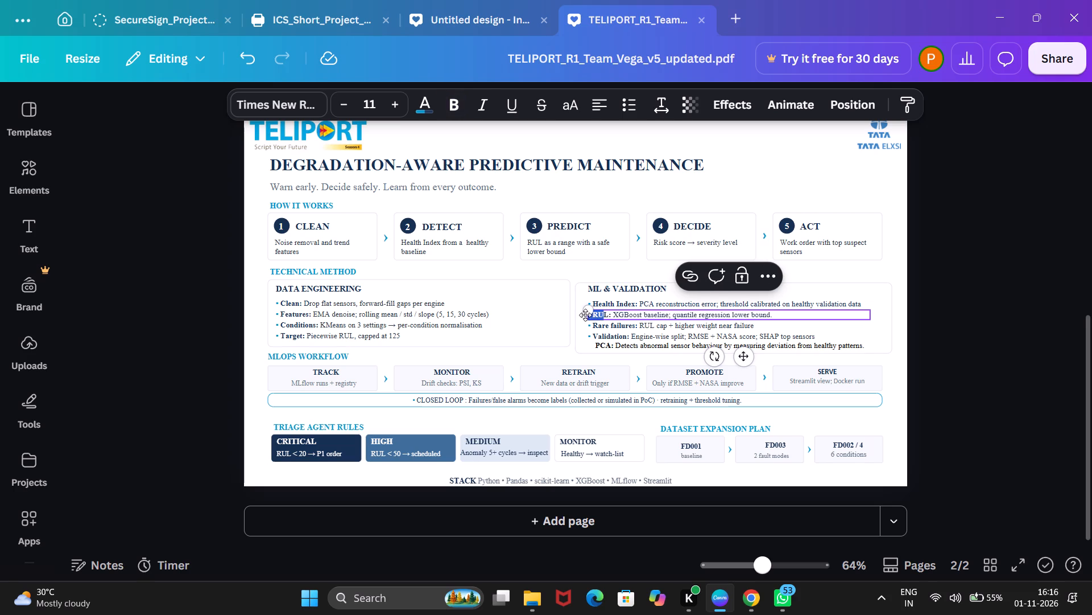
# Paste the copied text before the "PCA:" label and delete the extra letters "RU", leaving only the bullet.
pyautogui.click(599, 341)
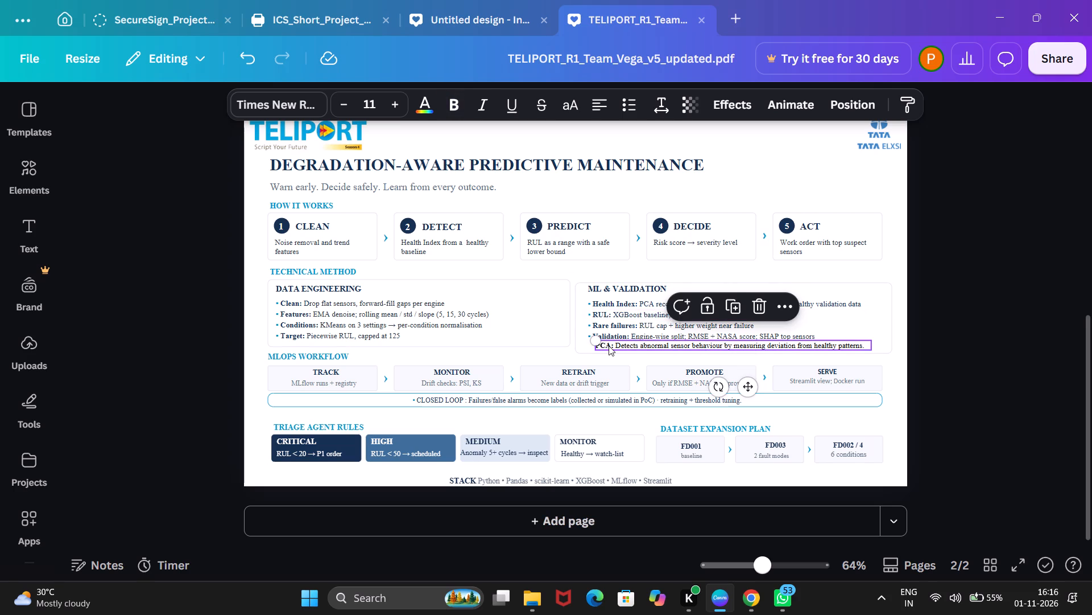
pyautogui.click(609, 346)
pyautogui.press('Left')
pyautogui.press('Left')
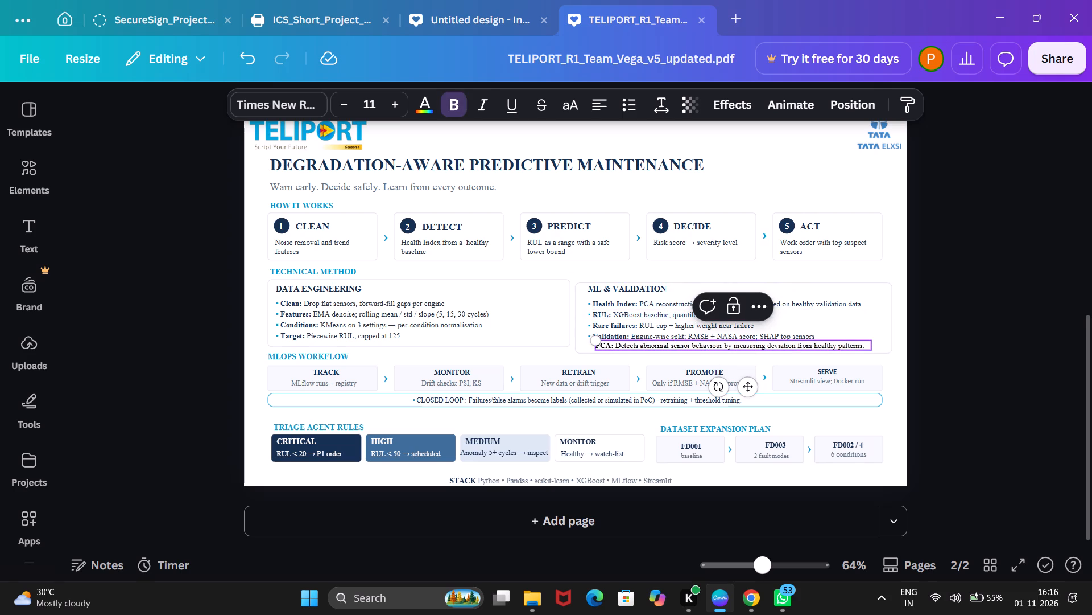
pyautogui.hotkey('ctrl', 'v')
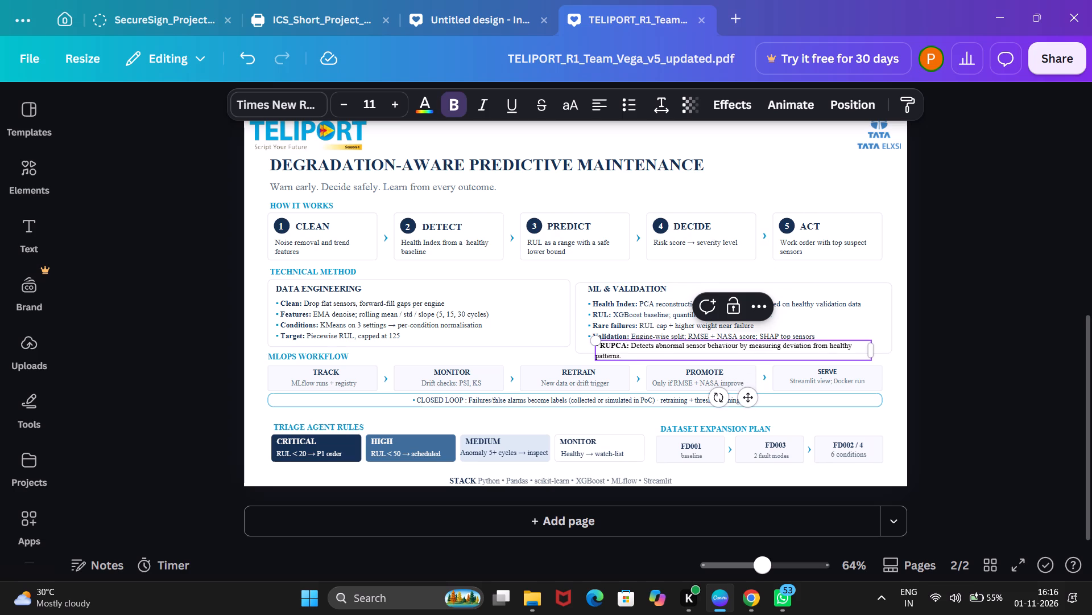
pyautogui.press('BackSpace')
pyautogui.press('BackSpace')
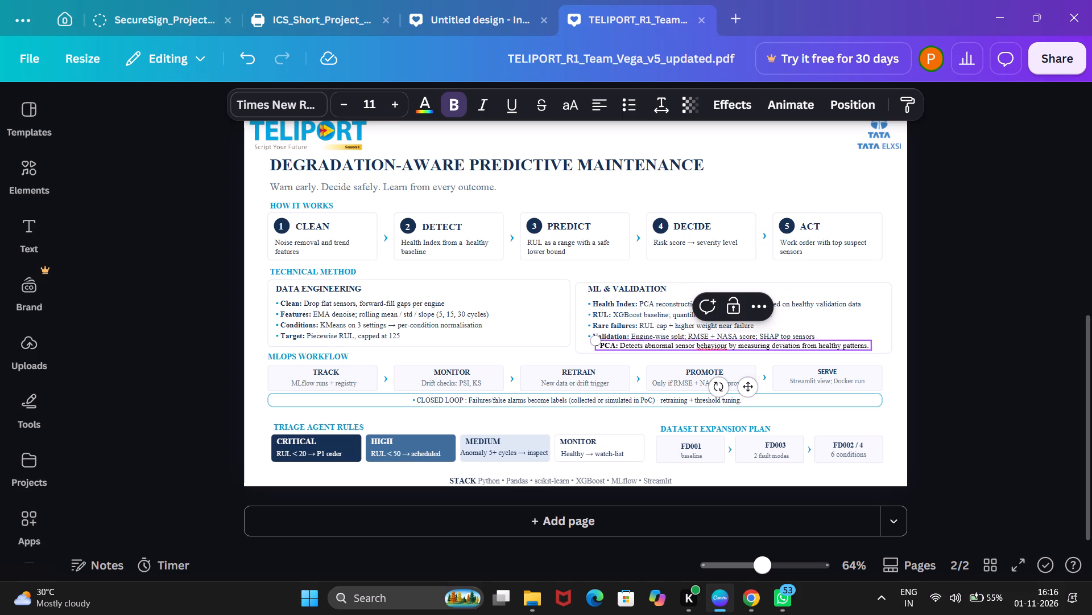
# Set the PCA line's font size to 11.
pyautogui.moveTo(599, 346); pyautogui.dragTo(597, 346)
pyautogui.moveTo(597, 346); pyautogui.dragTo(576, 349)
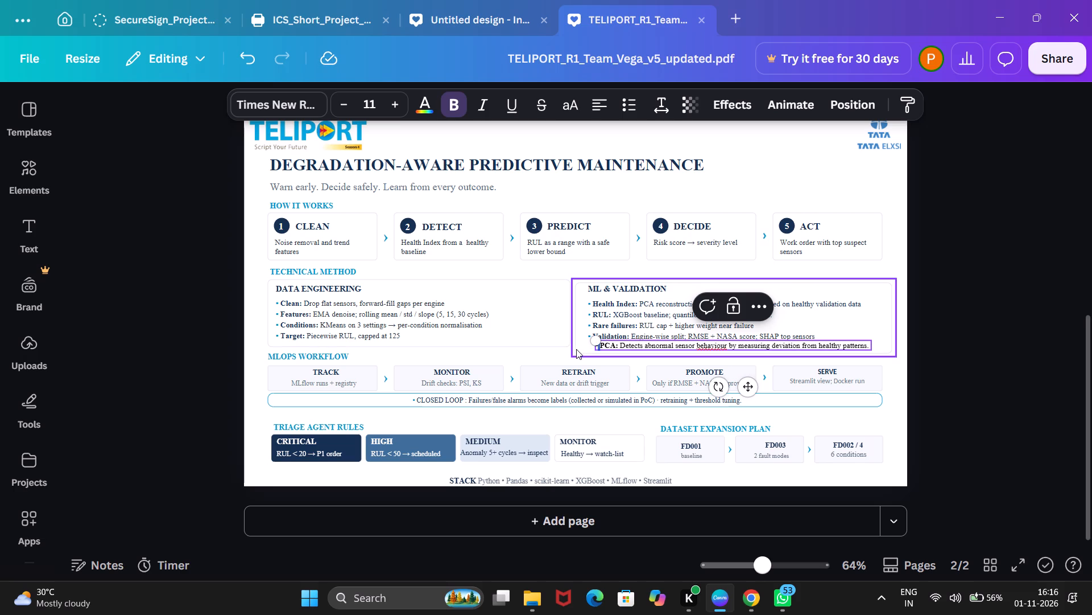
pyautogui.moveTo(576, 349); pyautogui.dragTo(577, 348)
pyautogui.click(598, 343)
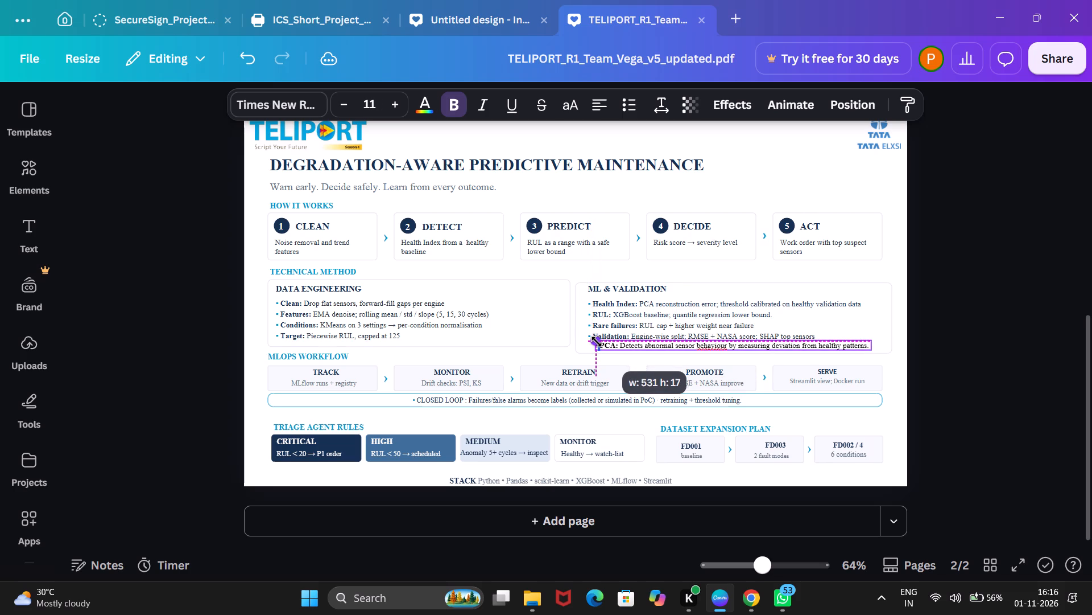
pyautogui.click(380, 103)
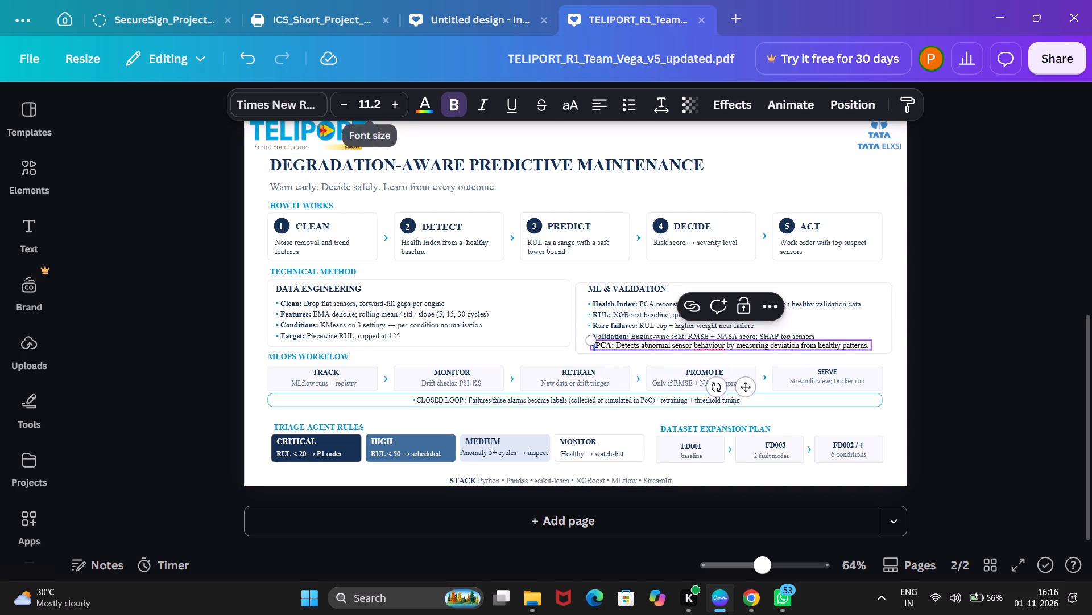
pyautogui.click(380, 103)
pyautogui.write('11')
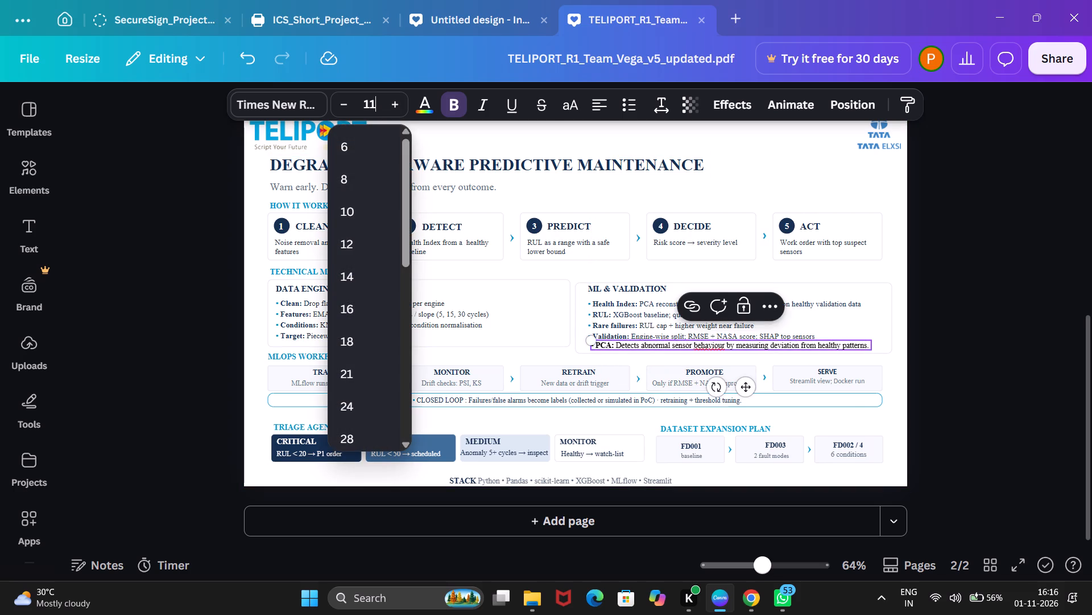
pyautogui.press('Return')
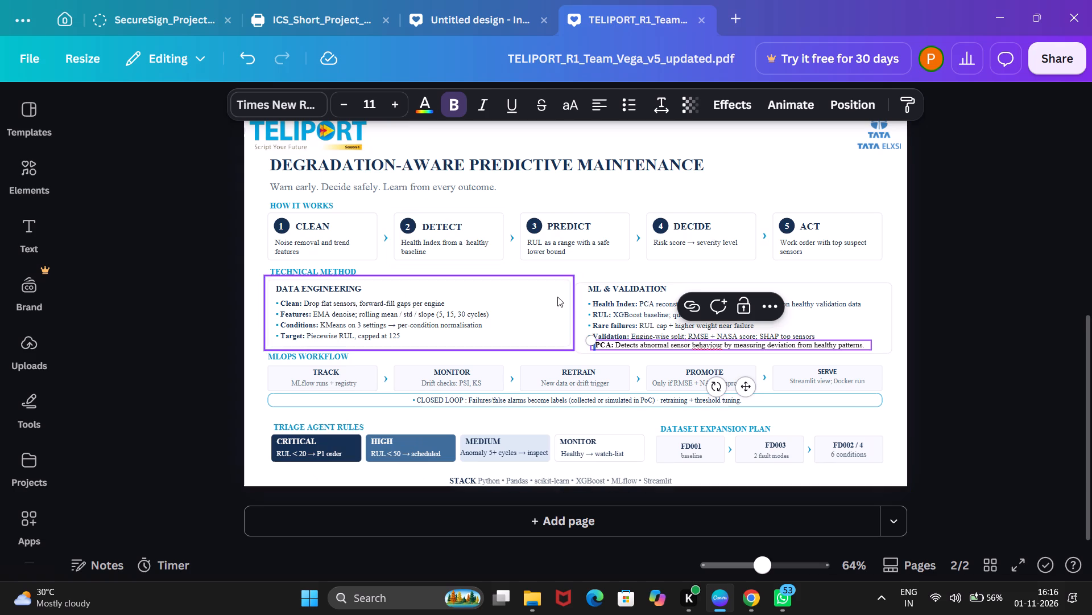
# Recolour only the bullet of the PCA line to the light blue used by the bullets above it.
pyautogui.click(598, 342)
pyautogui.moveTo(598, 342); pyautogui.dragTo(589, 342)
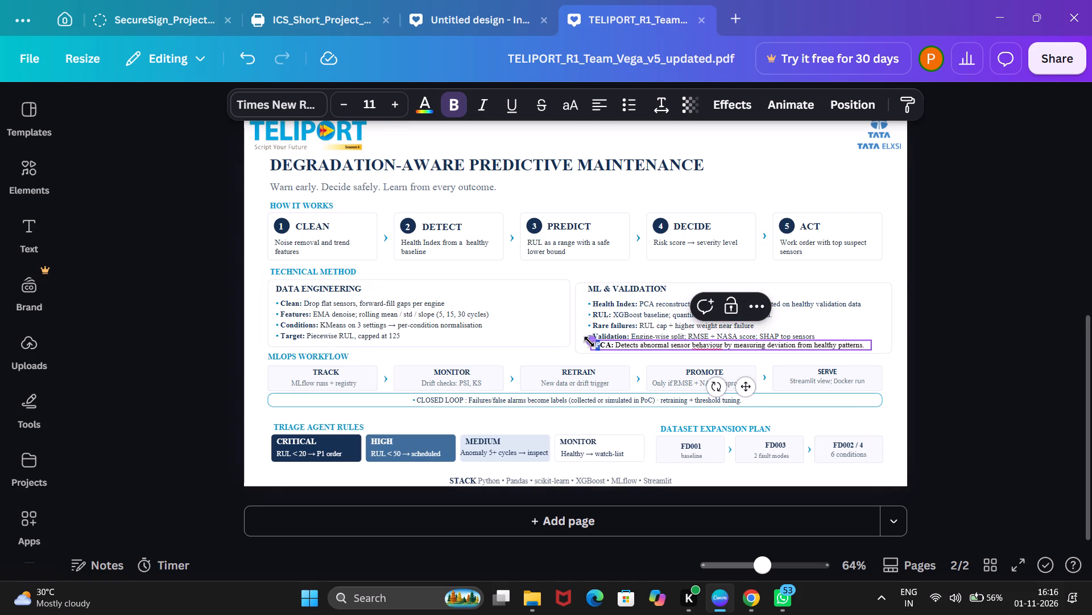
pyautogui.moveTo(589, 342); pyautogui.dragTo(582, 347)
pyautogui.click(970, 301)
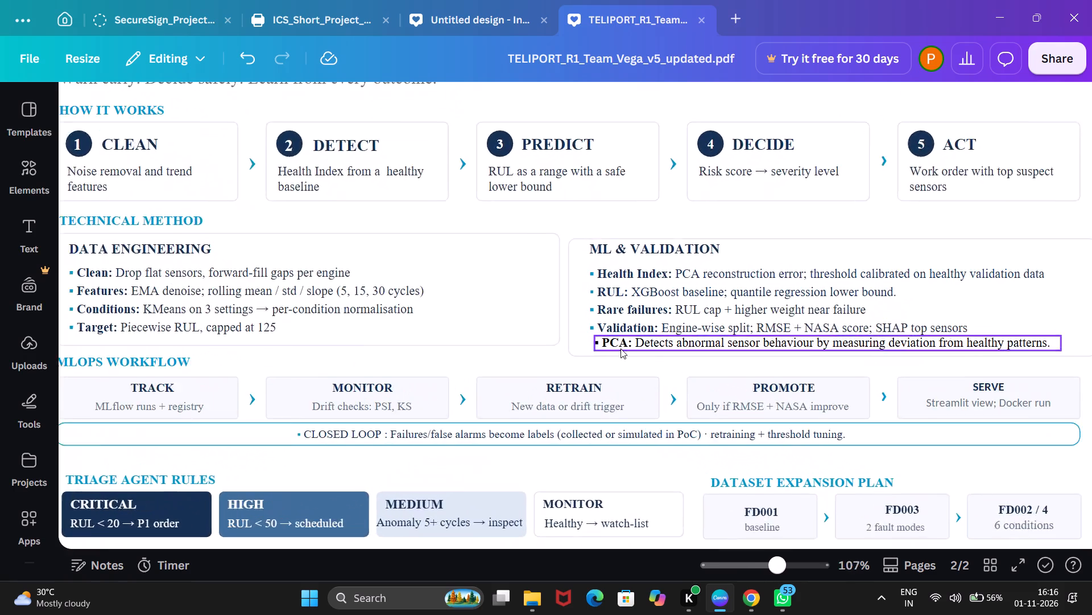
pyautogui.click(582, 334)
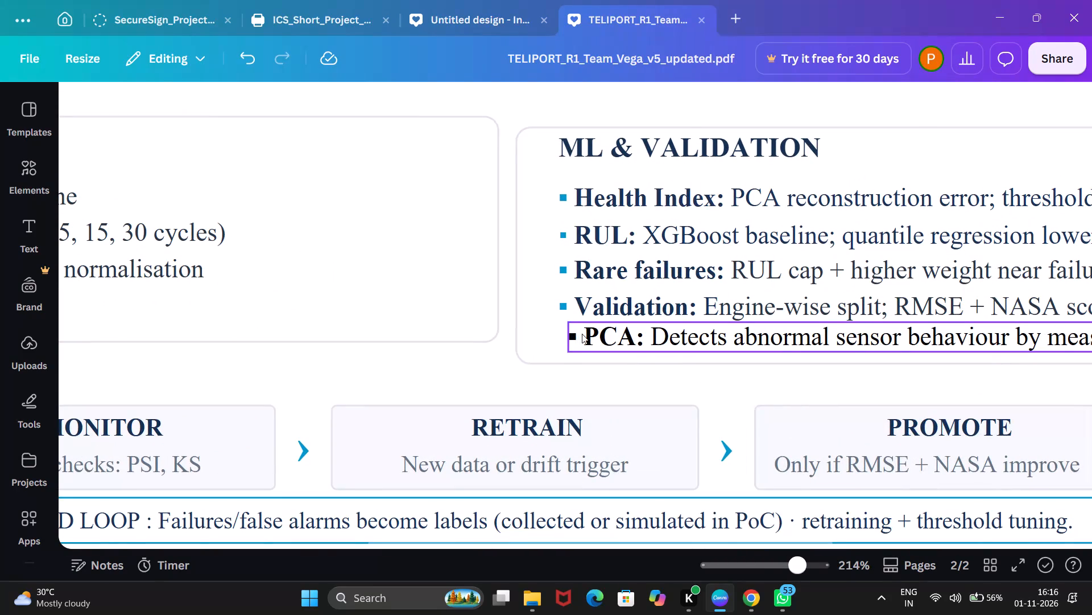
pyautogui.doubleClick(582, 334)
pyautogui.click(582, 334)
pyautogui.click(579, 334)
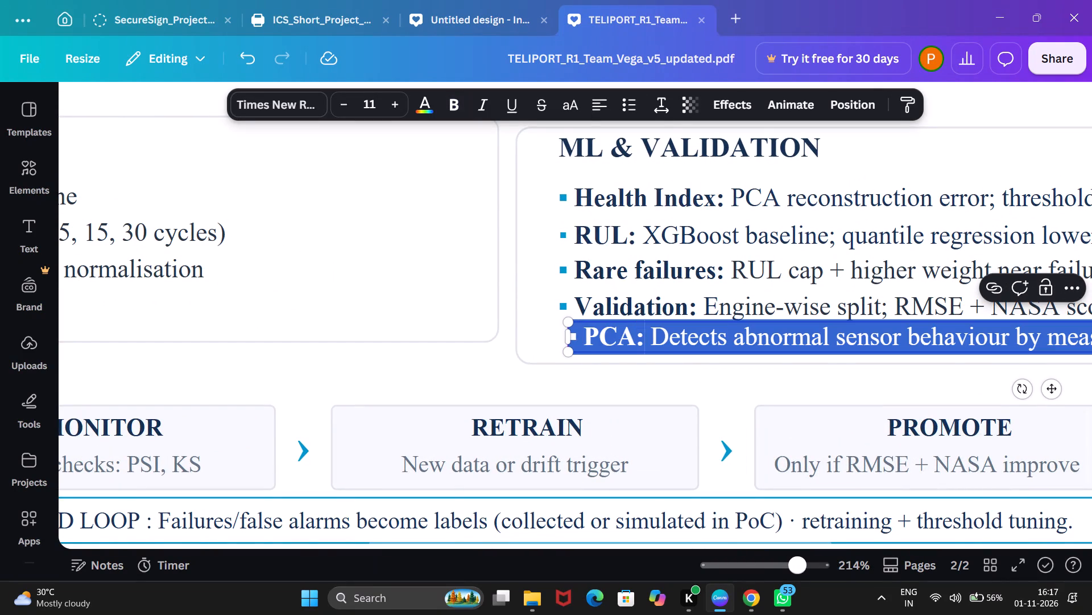
pyautogui.moveTo(579, 334); pyautogui.dragTo(570, 334)
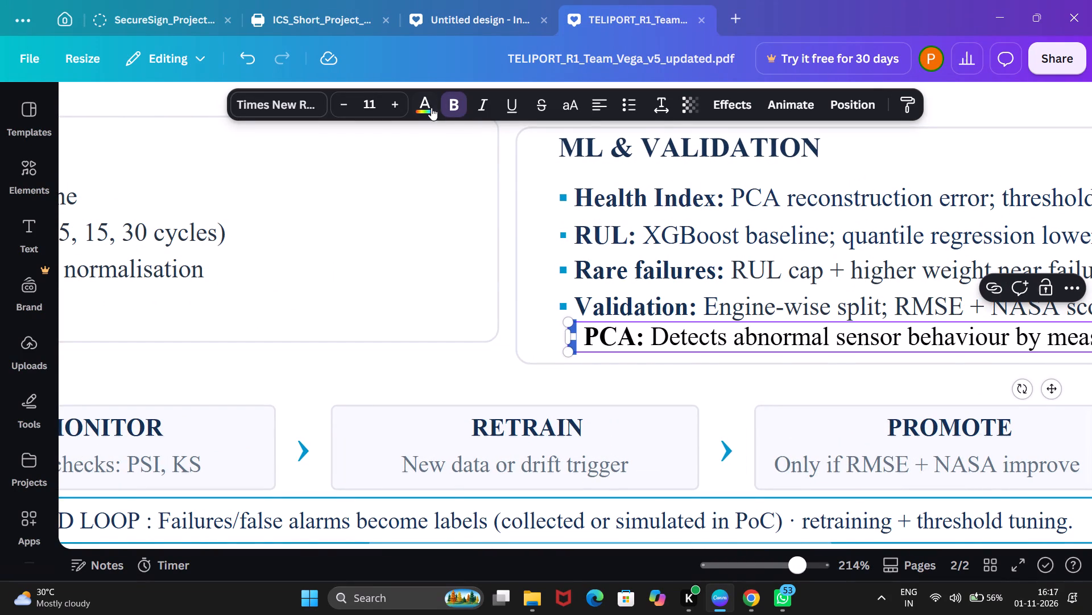
pyautogui.click(426, 105)
pyautogui.click(156, 260)
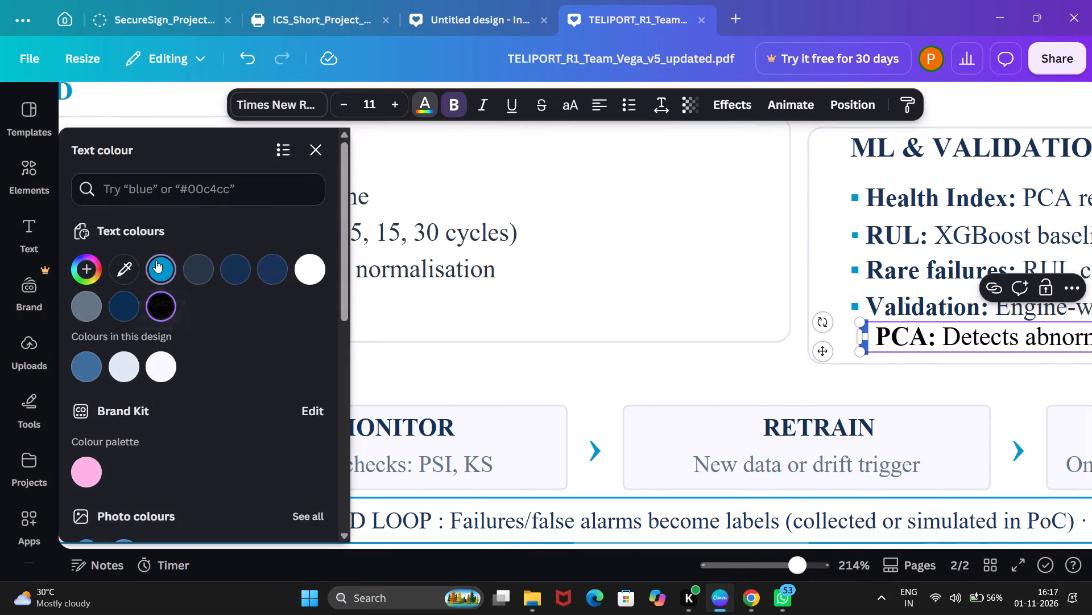
pyautogui.click(622, 256)
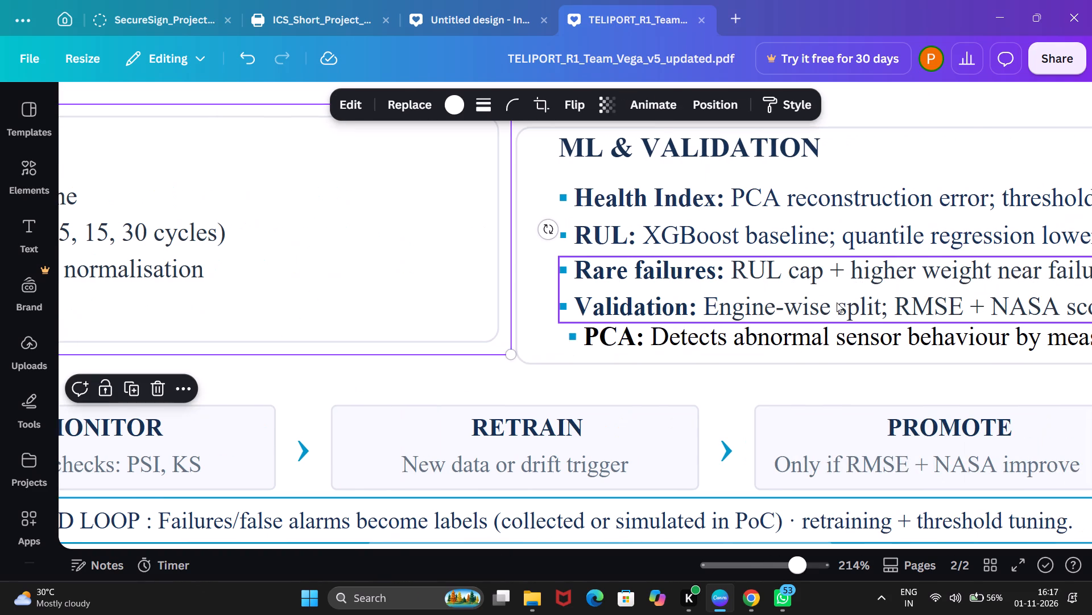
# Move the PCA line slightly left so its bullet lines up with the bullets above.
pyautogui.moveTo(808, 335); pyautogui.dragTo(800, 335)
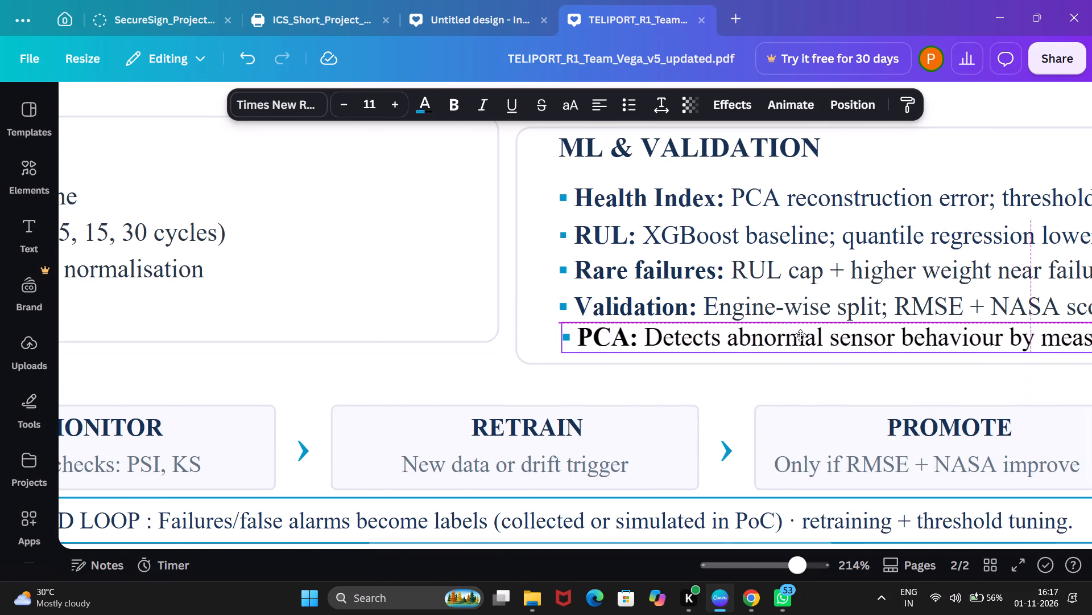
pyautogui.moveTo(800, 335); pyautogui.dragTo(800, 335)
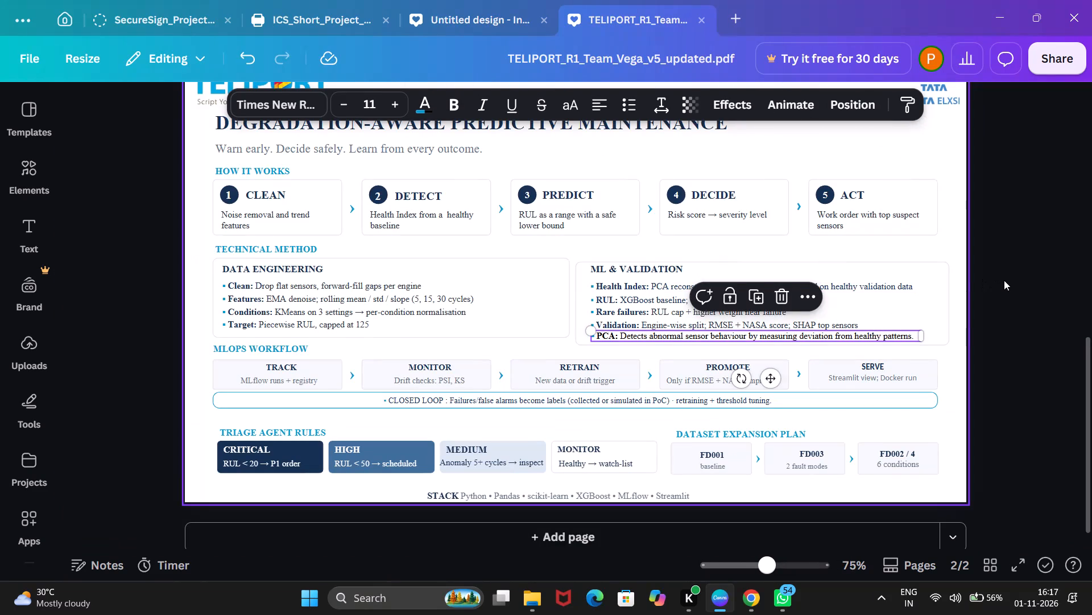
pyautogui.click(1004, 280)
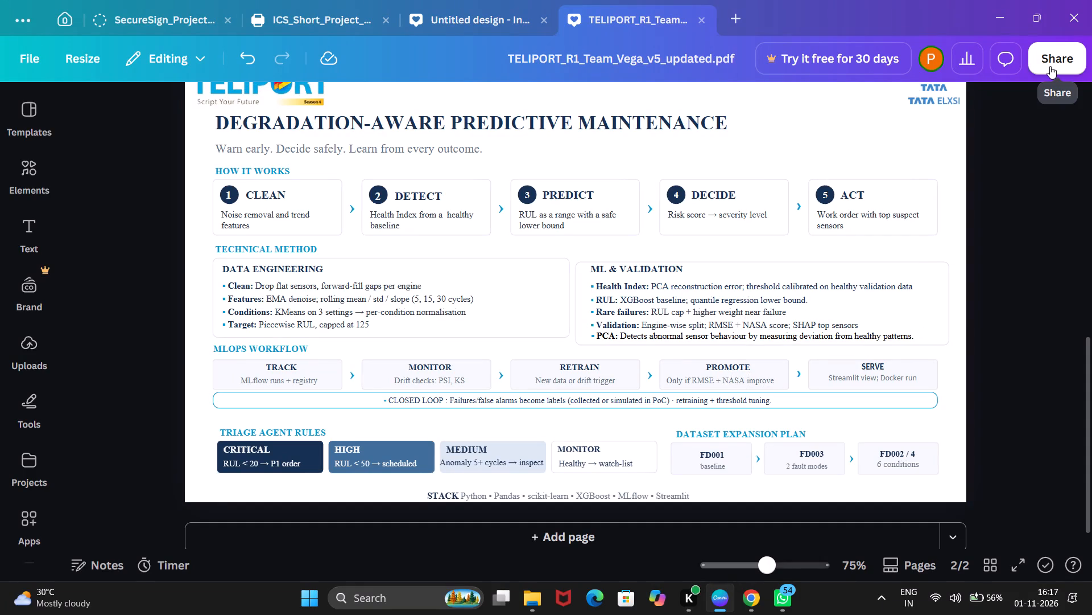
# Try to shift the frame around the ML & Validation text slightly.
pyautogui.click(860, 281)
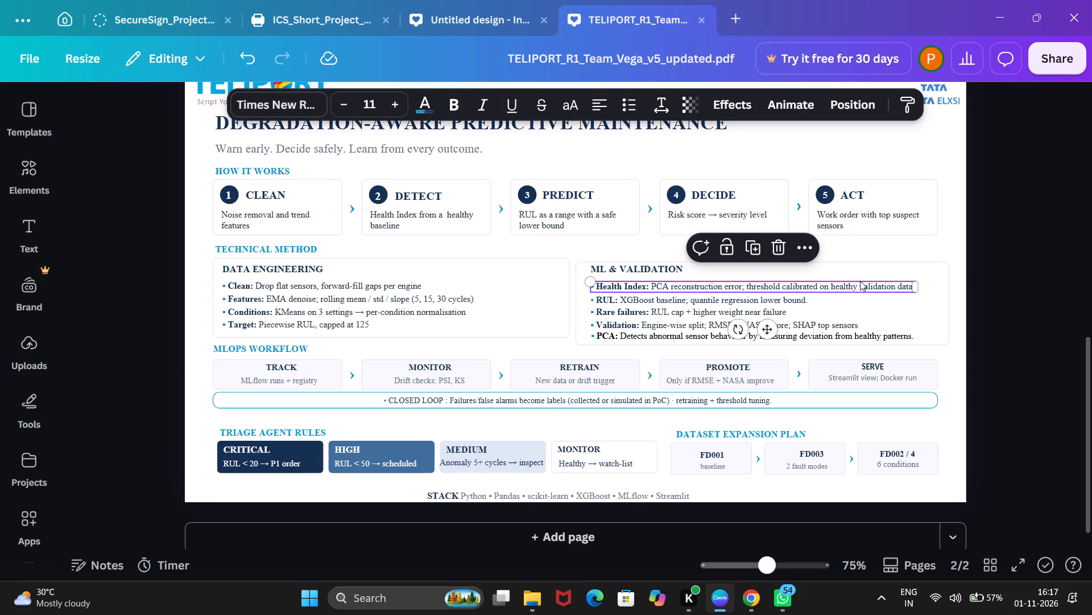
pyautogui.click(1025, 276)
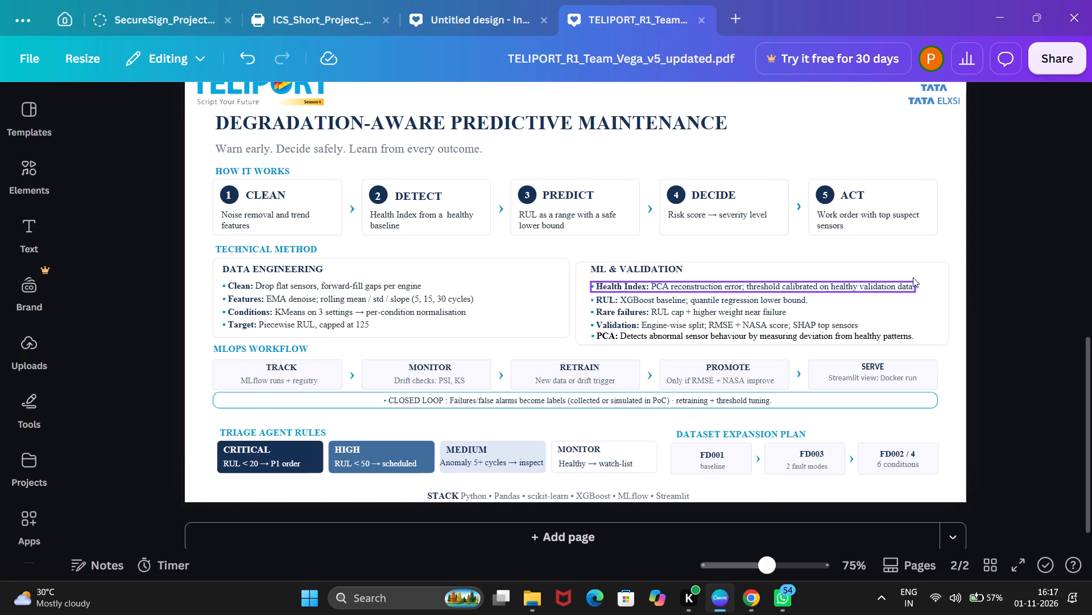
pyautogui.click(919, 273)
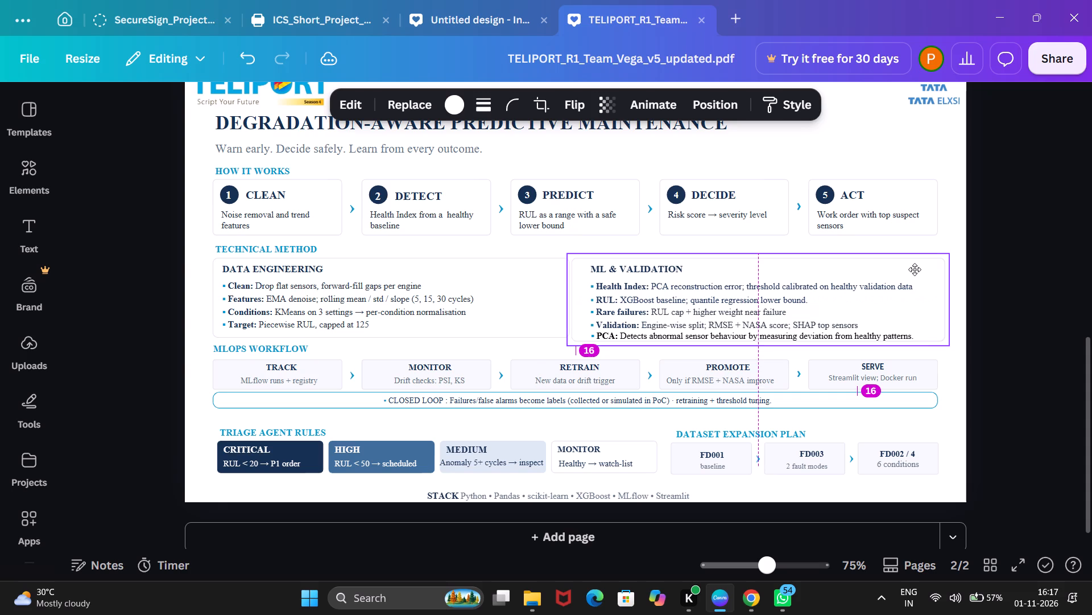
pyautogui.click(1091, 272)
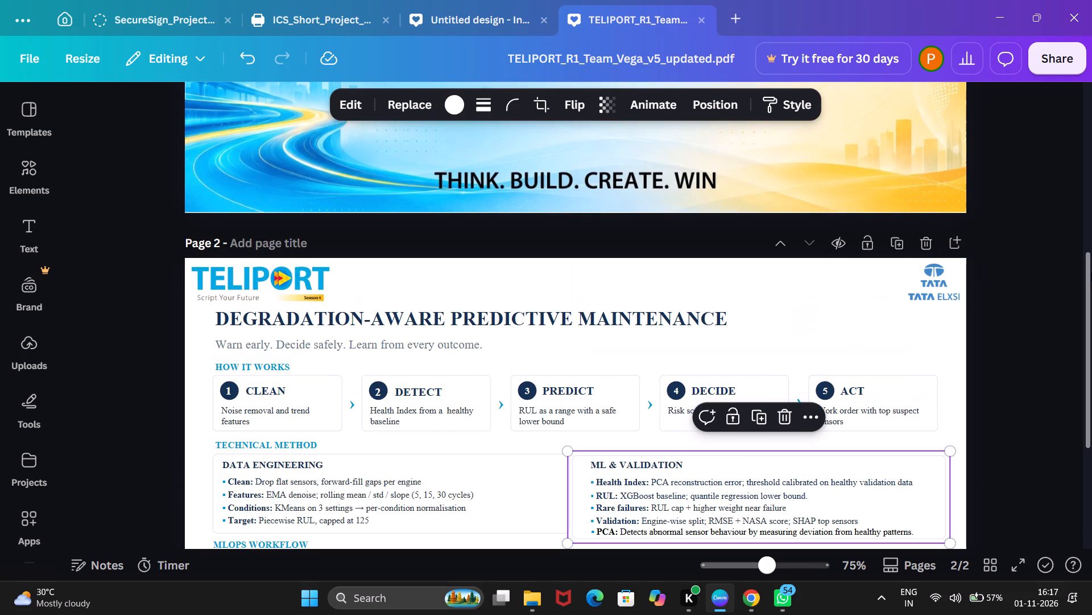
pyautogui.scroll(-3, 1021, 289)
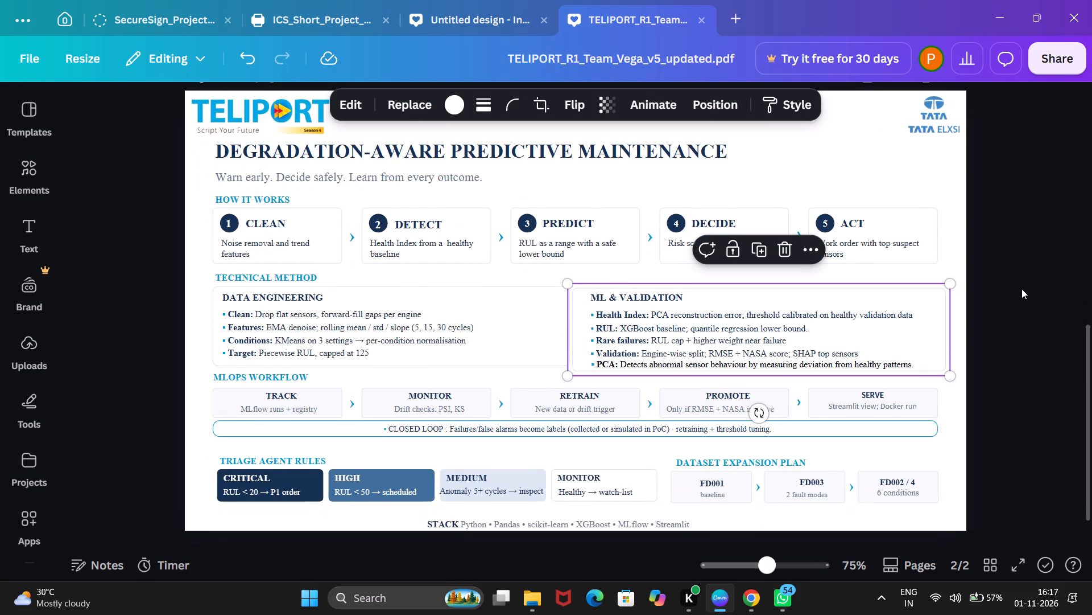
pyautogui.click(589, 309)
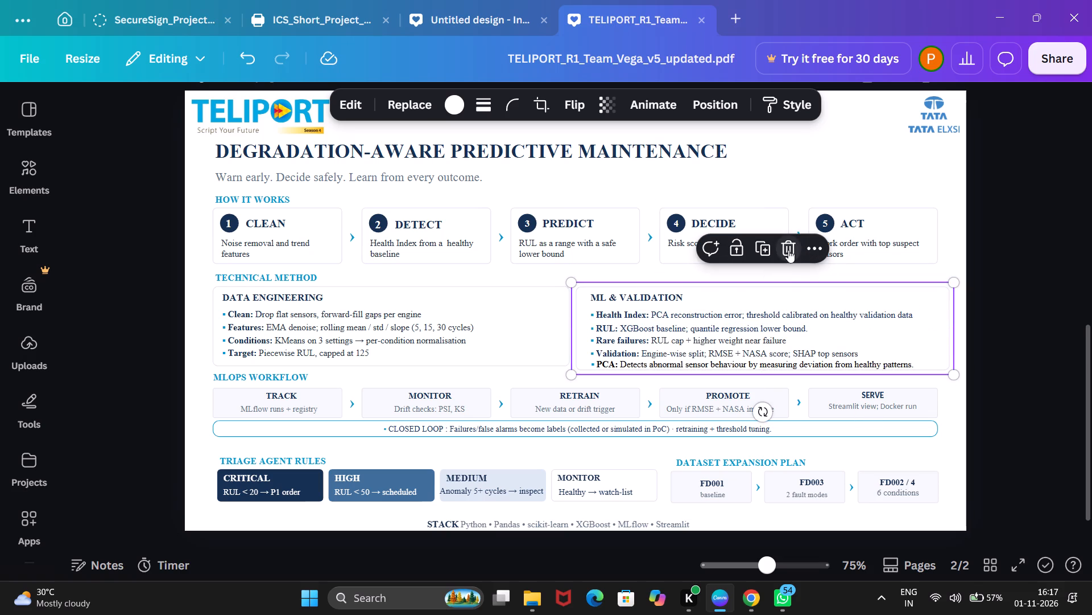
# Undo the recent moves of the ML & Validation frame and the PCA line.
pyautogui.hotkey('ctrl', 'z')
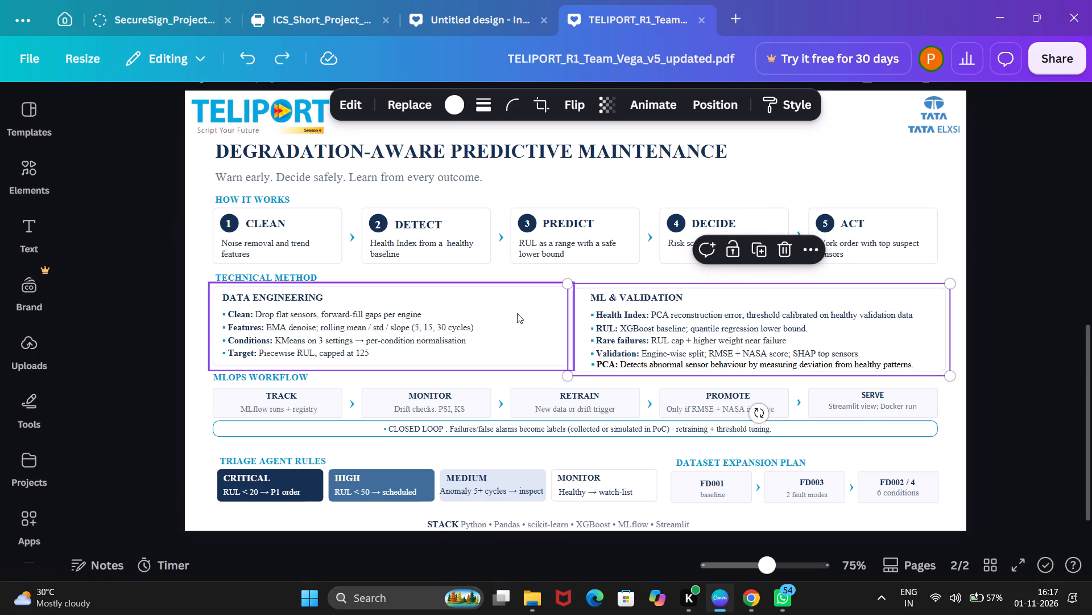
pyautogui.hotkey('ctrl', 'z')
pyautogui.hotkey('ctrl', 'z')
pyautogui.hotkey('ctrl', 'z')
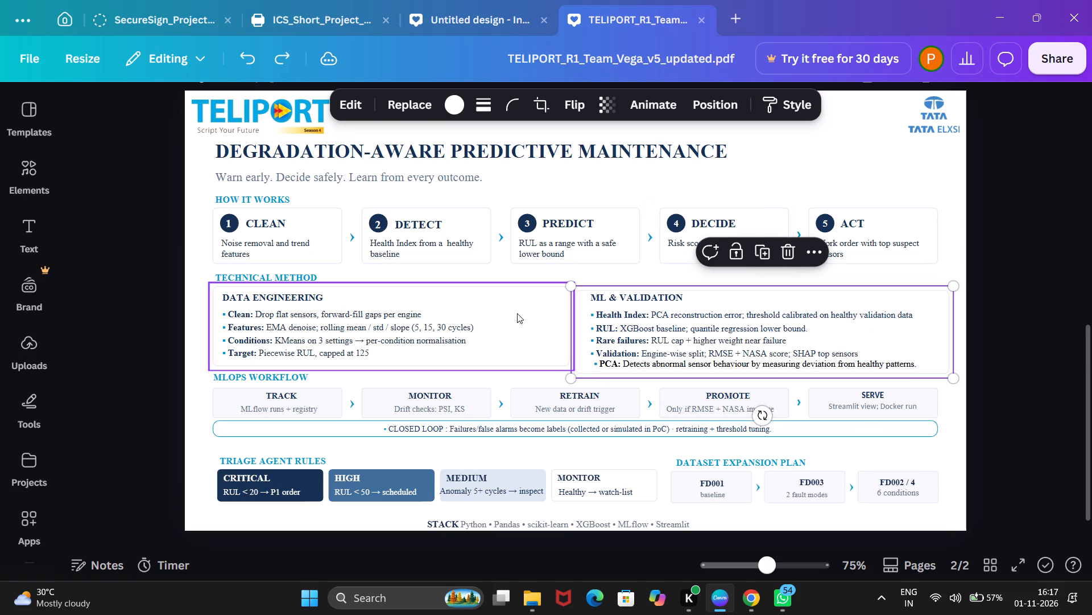
# Redo the undone moves of the PCA line and the ML & Validation frame.
pyautogui.hotkey('ctrl', 'y')
pyautogui.hotkey('ctrl', 'y')
pyautogui.hotkey('ctrl', 'y')
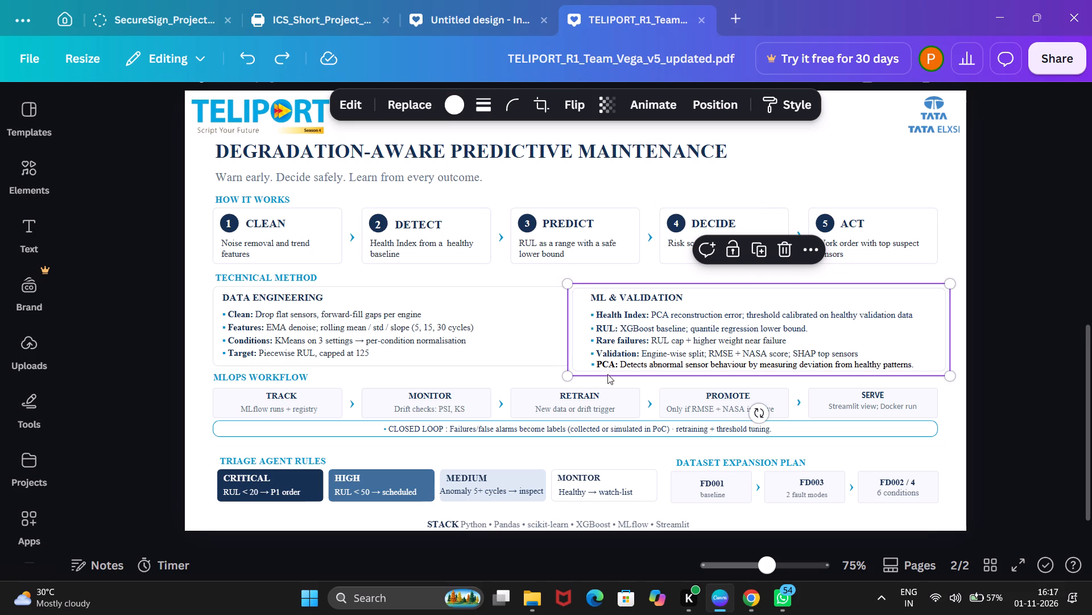
pyautogui.click(1021, 360)
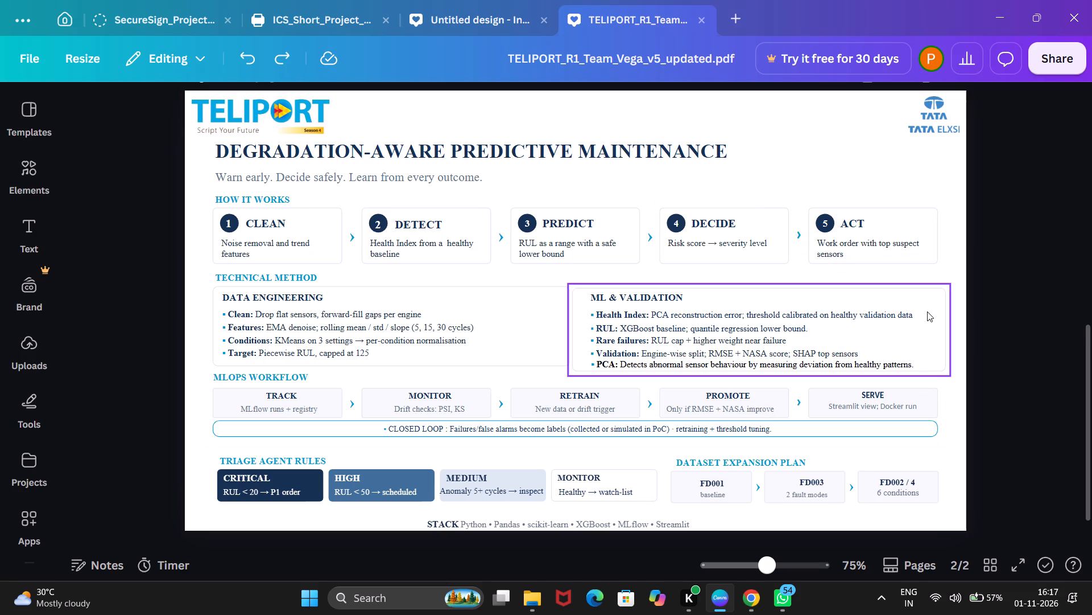
# Shift the frame around the ML & Validation text up slightly.
pyautogui.click(927, 307)
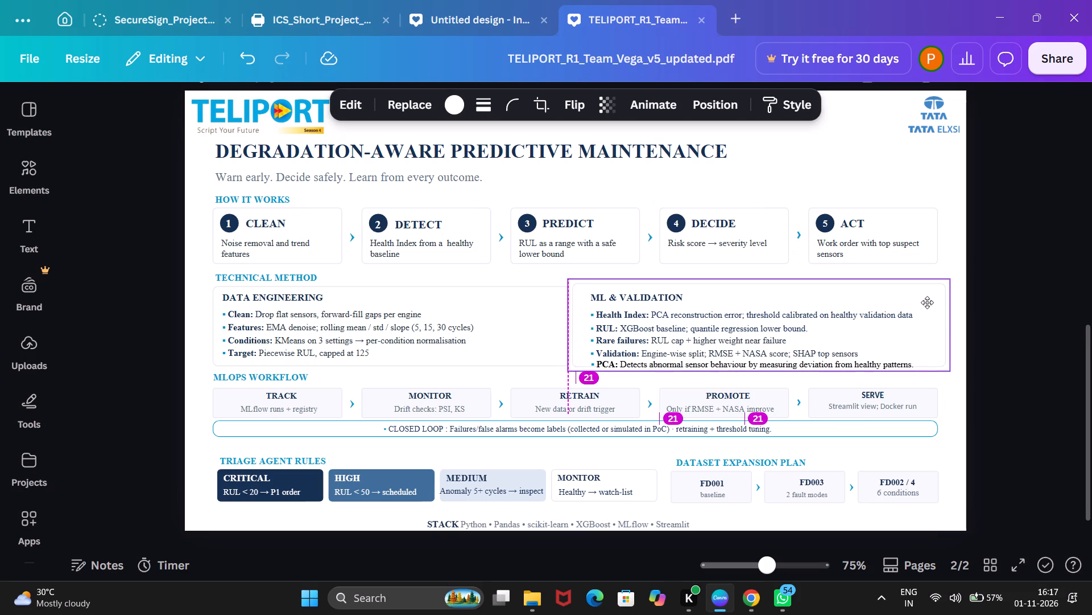
pyautogui.click(1091, 294)
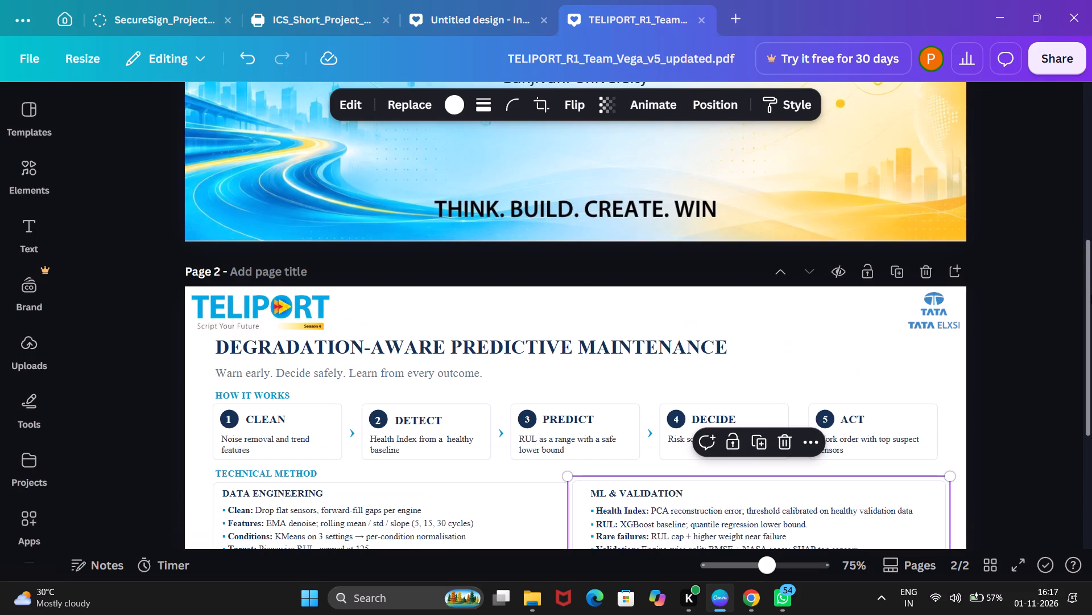
pyautogui.click(1041, 362)
pyautogui.scroll(-4, 1041, 362)
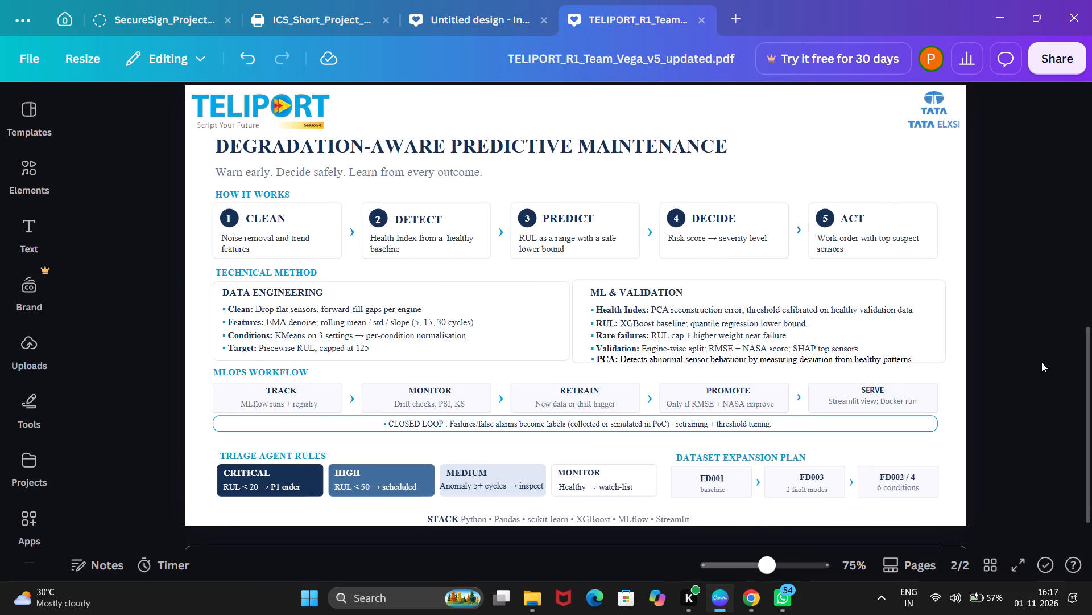
# Shrink the ML & Validation frame from its top-right corner to about 614 by 148.
pyautogui.click(935, 347)
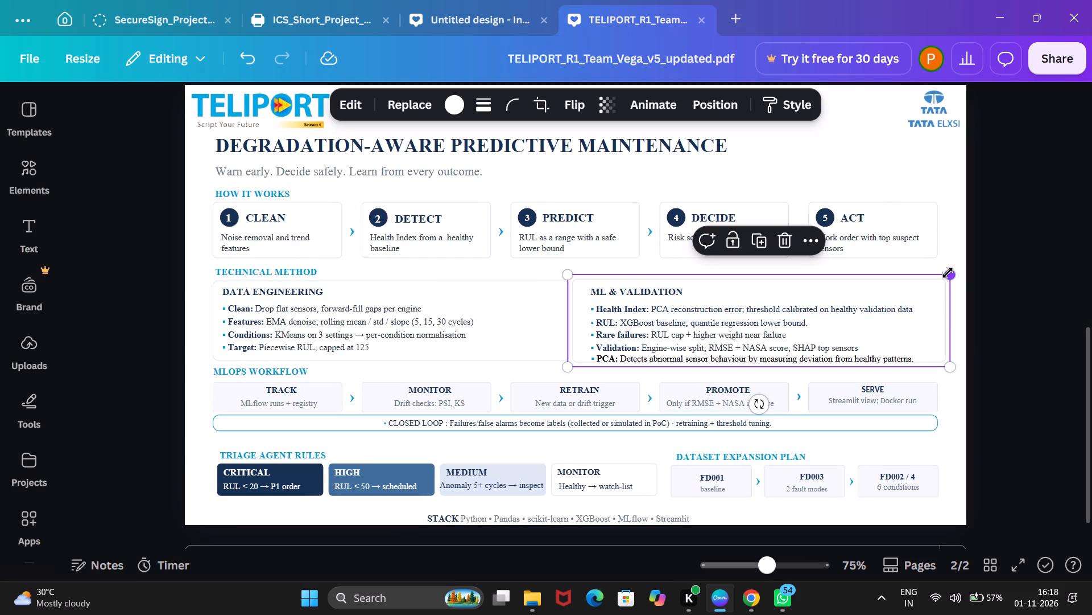
pyautogui.moveTo(948, 273); pyautogui.dragTo(945, 281)
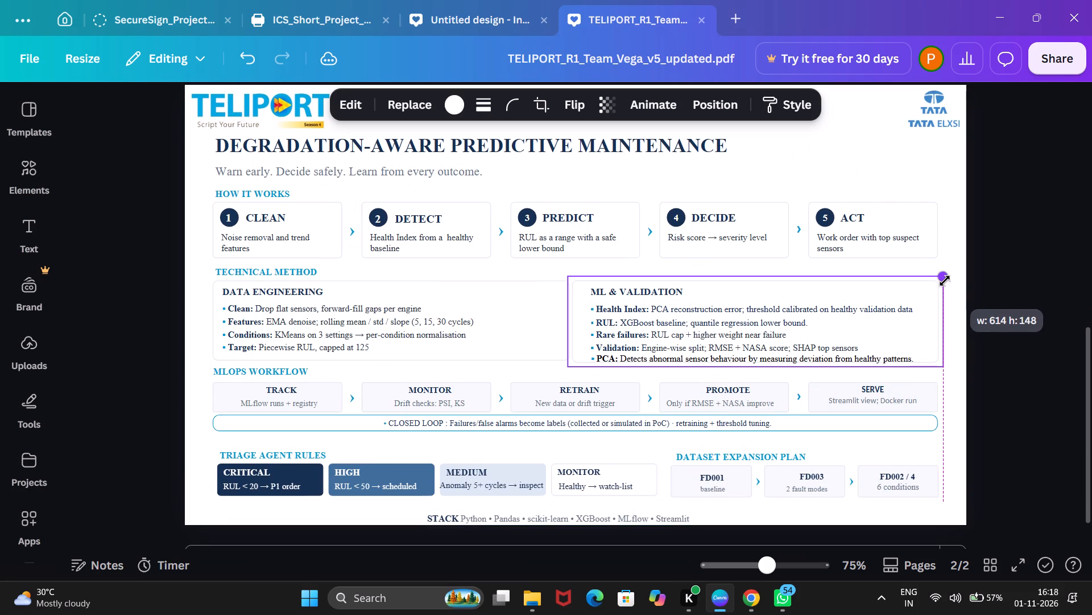
pyautogui.moveTo(945, 281); pyautogui.dragTo(945, 281)
pyautogui.click(1025, 260)
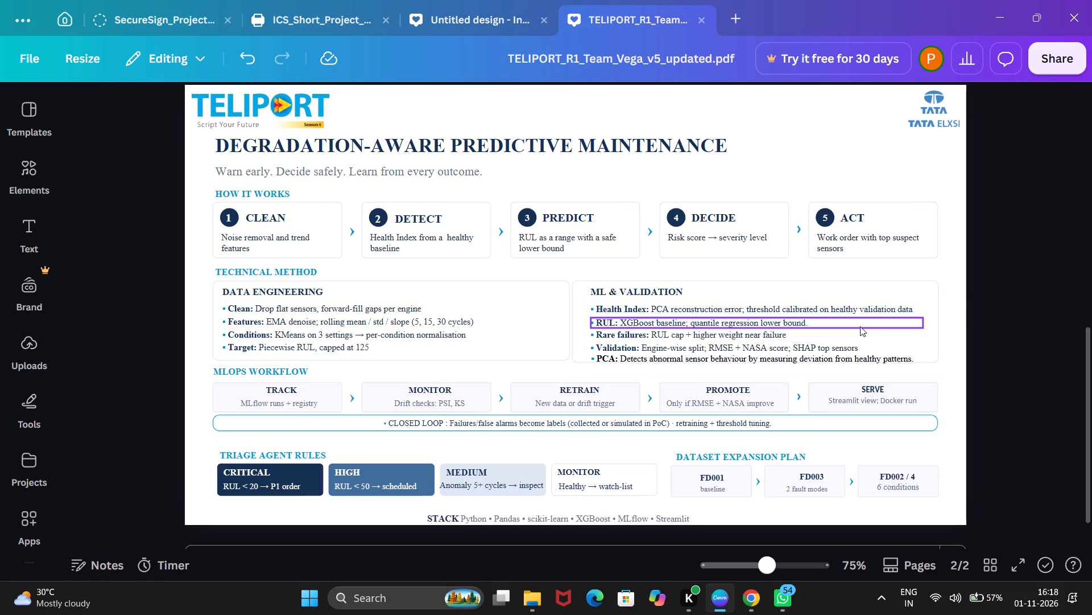
# Lock the ML & Validation frame in place.
pyautogui.click(883, 301)
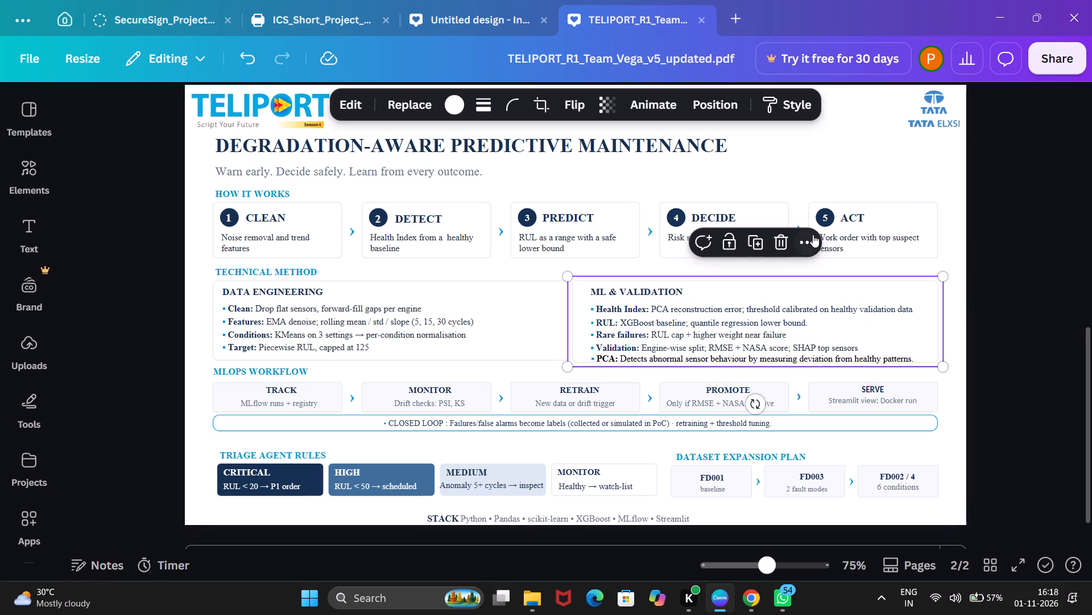
pyautogui.click(813, 235)
pyautogui.click(738, 245)
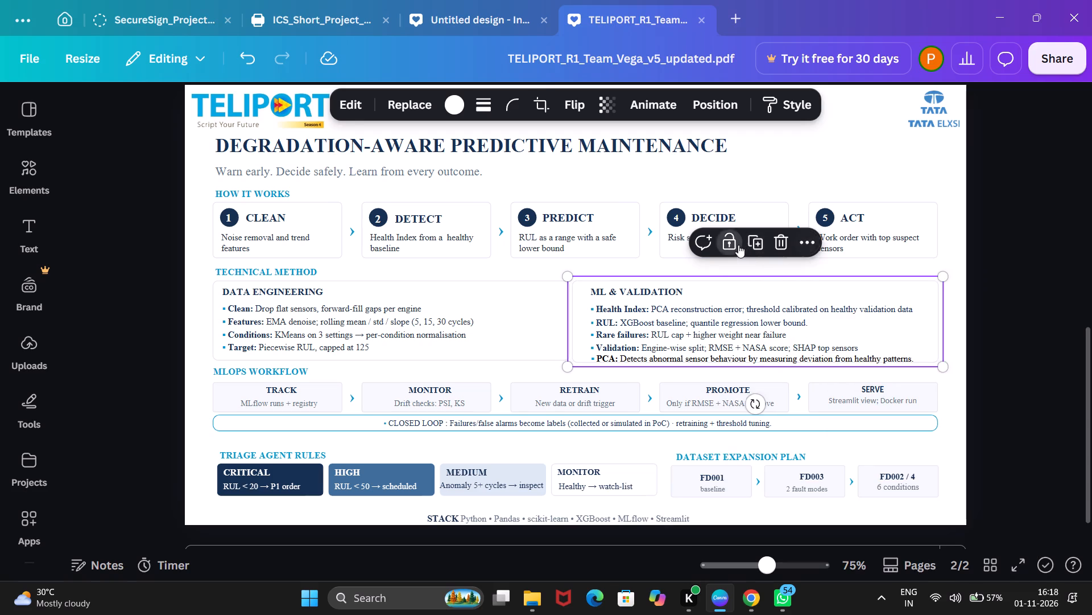
# Group all the ML & Validation bullet lines, from Health Index to PCA, and move the group up slightly inside the frame.
pyautogui.moveTo(833, 296); pyautogui.dragTo(807, 334)
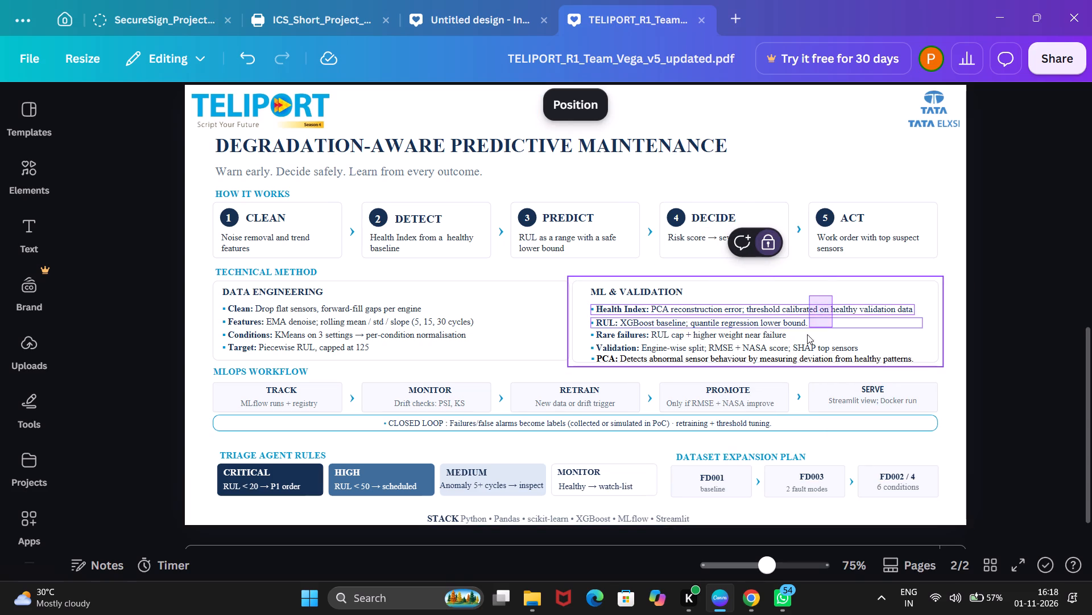
pyautogui.moveTo(807, 334); pyautogui.dragTo(795, 360)
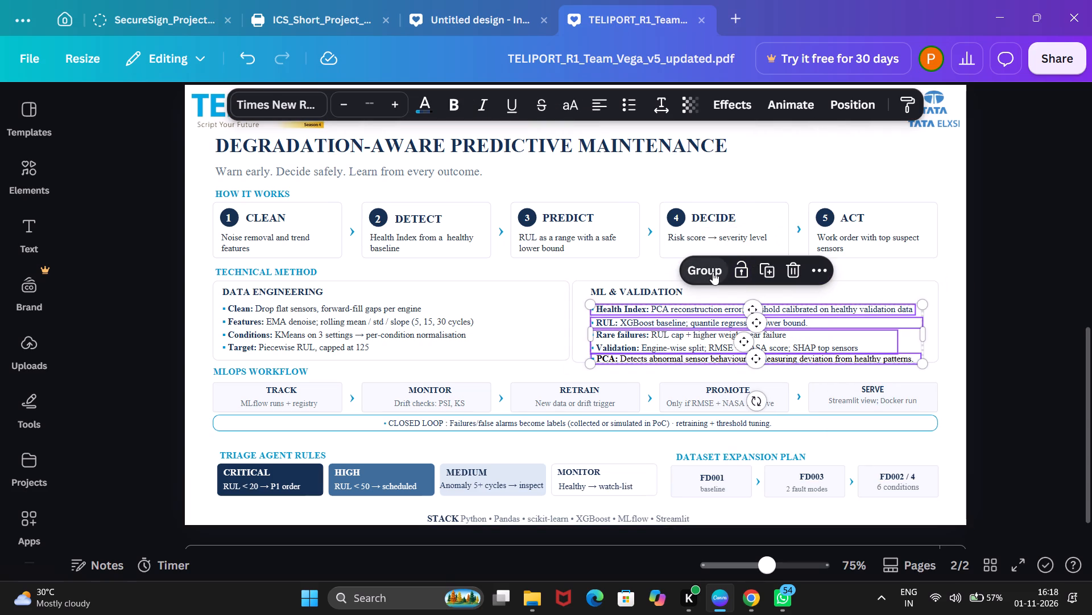
pyautogui.click(713, 272)
pyautogui.click(695, 335)
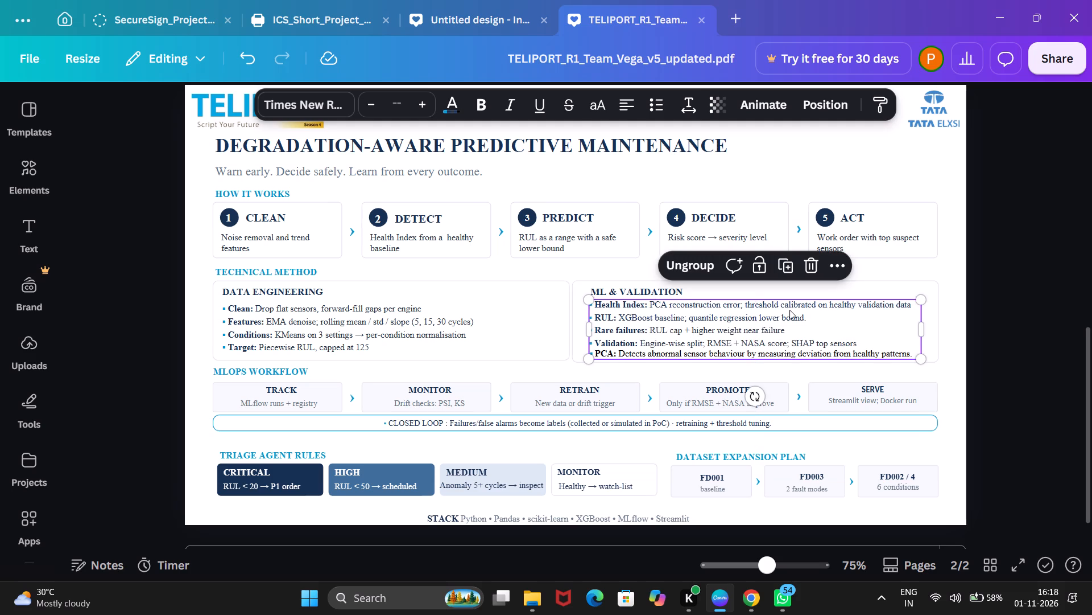
# Unlock the ML & Validation frame.
pyautogui.click(964, 269)
pyautogui.click(940, 283)
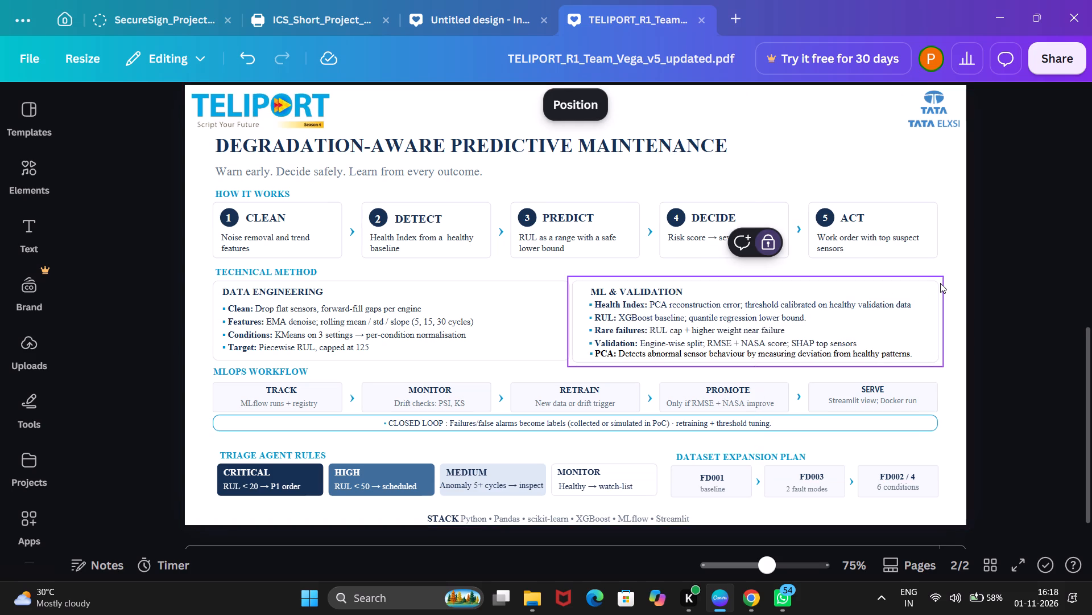
pyautogui.click(768, 236)
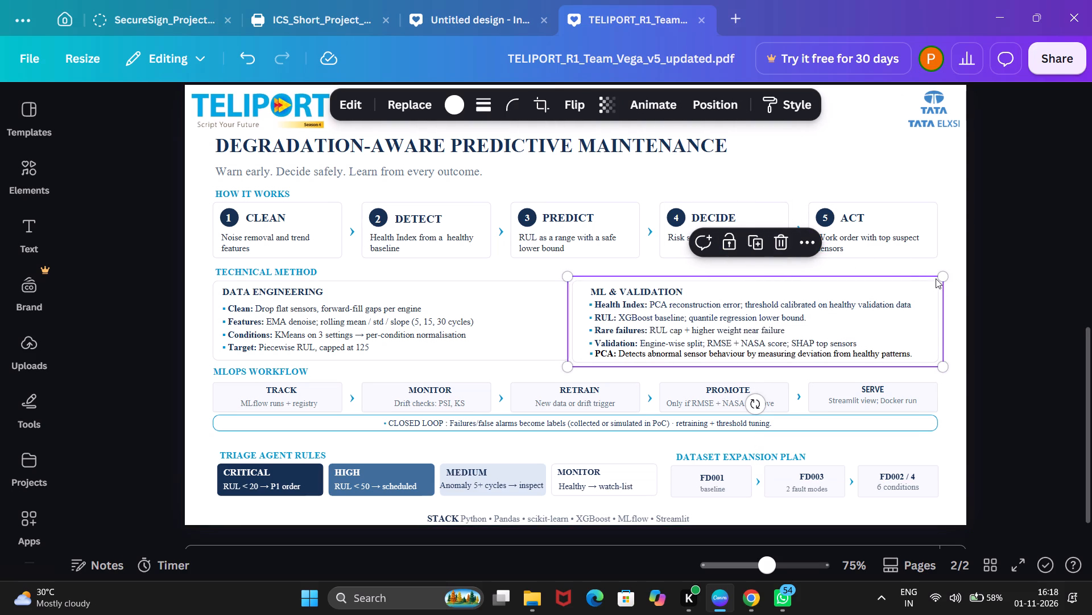
# Shrink the ML & Validation frame from its top-right corner, keeping its right edge just beyond the longest bullet line.
pyautogui.moveTo(940, 278); pyautogui.dragTo(933, 280)
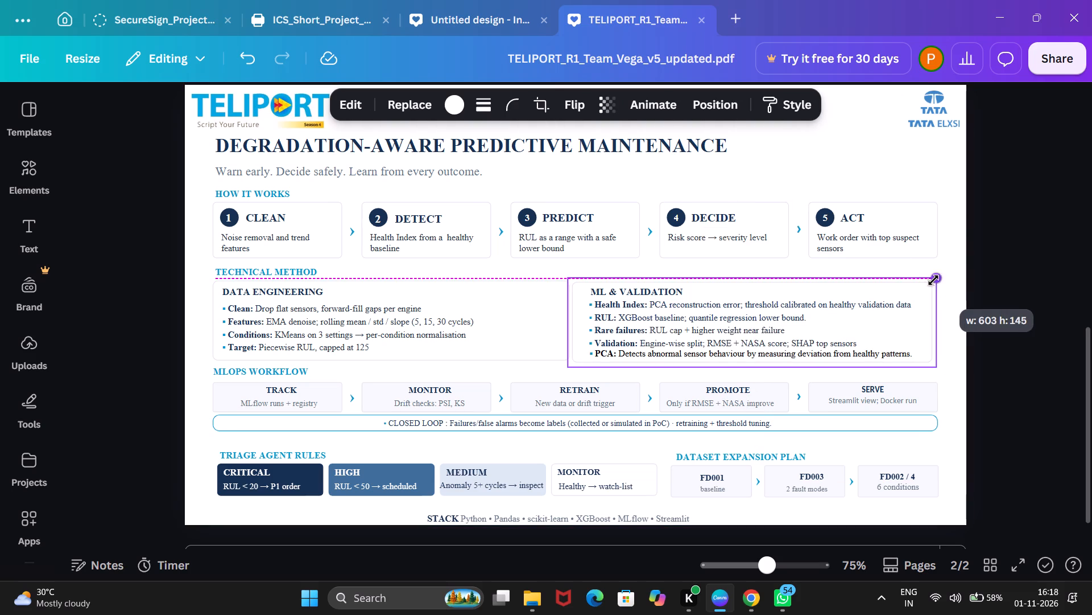
pyautogui.moveTo(933, 280); pyautogui.dragTo(926, 282)
pyautogui.click(1010, 279)
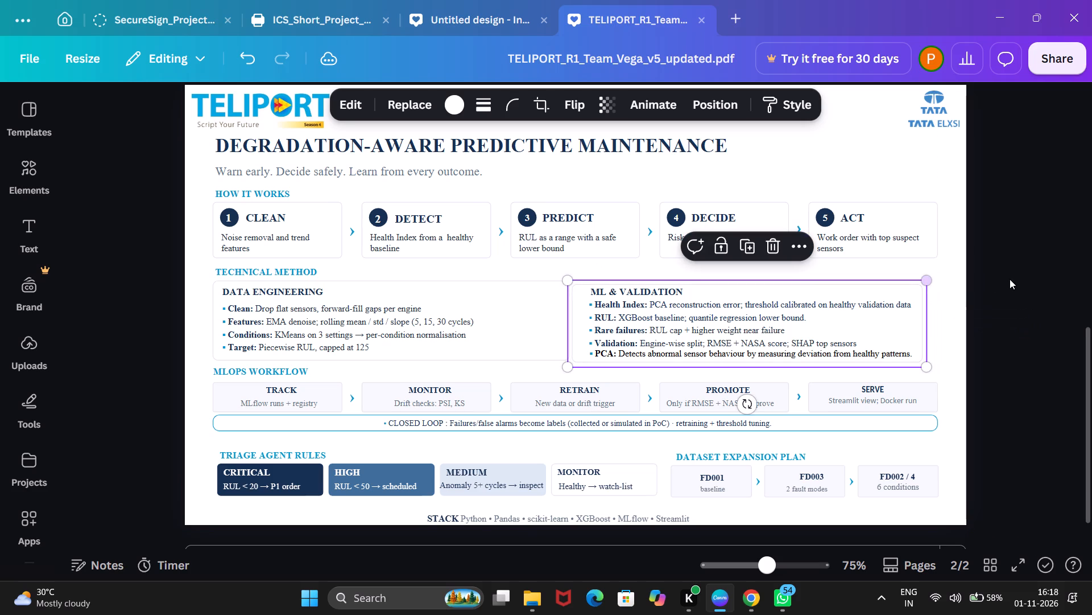
pyautogui.click(918, 293)
pyautogui.moveTo(927, 282); pyautogui.dragTo(929, 277)
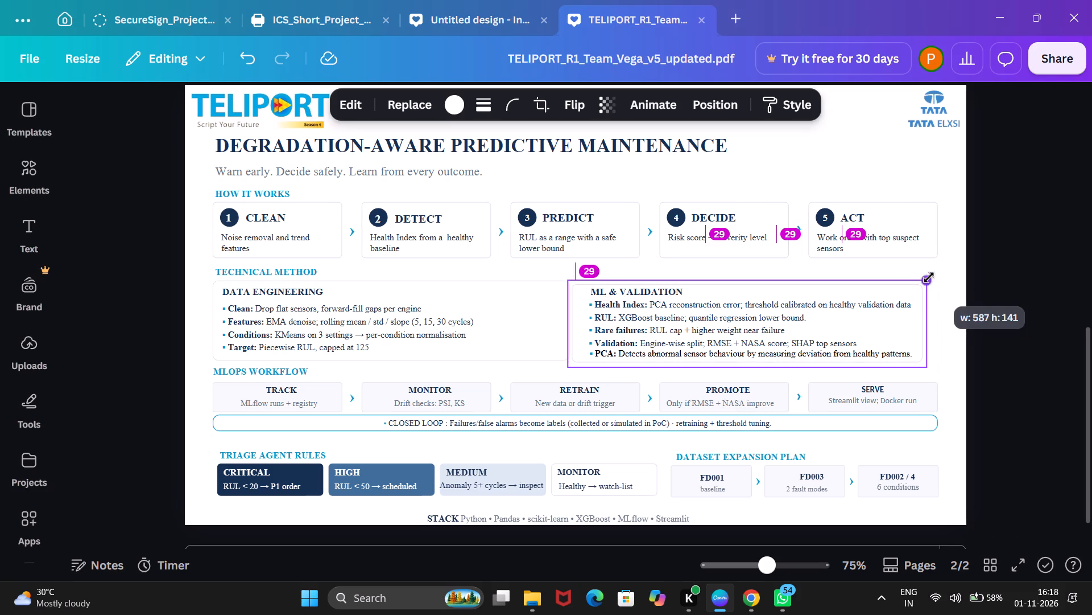
pyautogui.moveTo(929, 277); pyautogui.dragTo(932, 273)
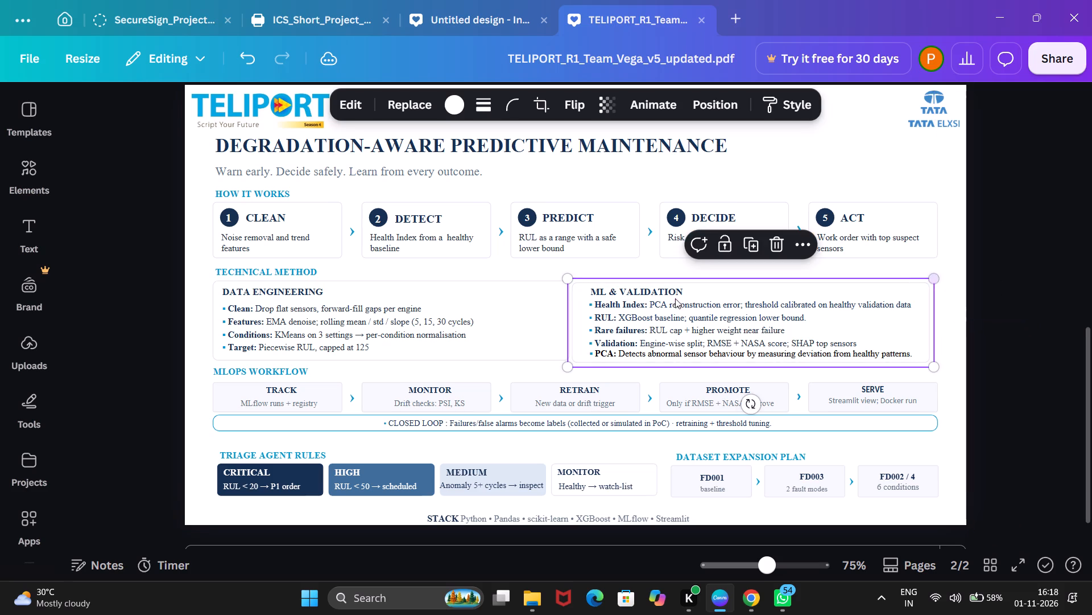
# Move the ML & Validation frame up slightly to line it up with the Data Engineering frame.
pyautogui.click(539, 318)
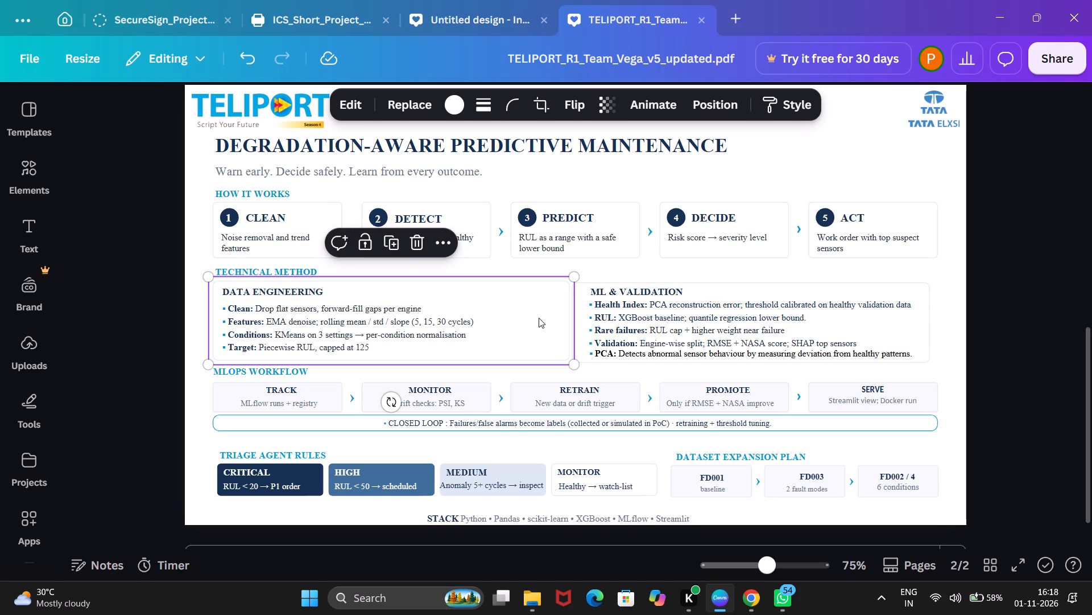
pyautogui.click(948, 315)
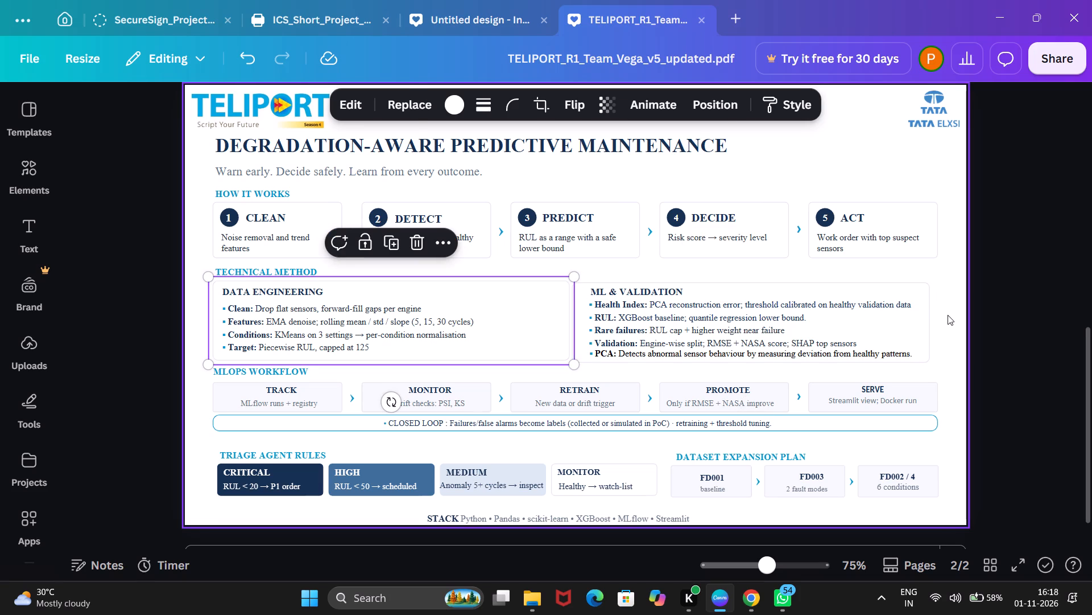
pyautogui.click(918, 321)
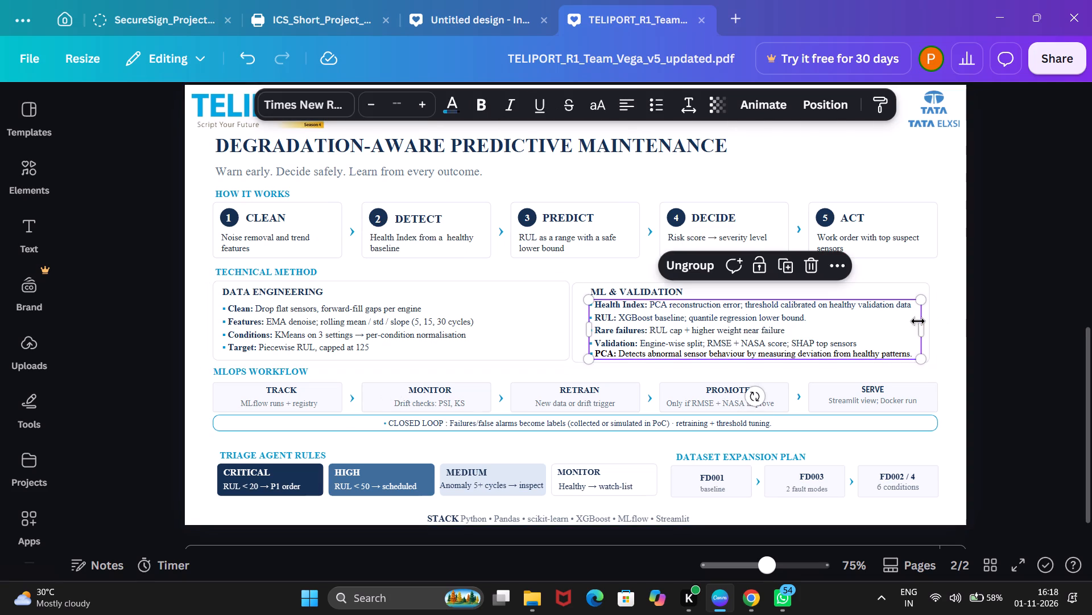
pyautogui.click(937, 318)
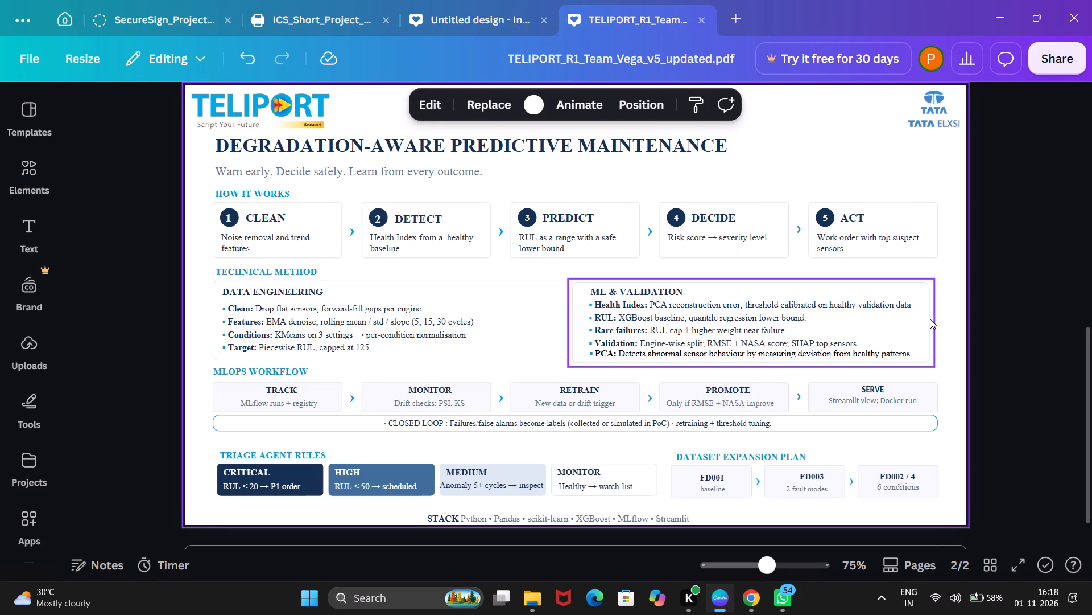
pyautogui.click(930, 319)
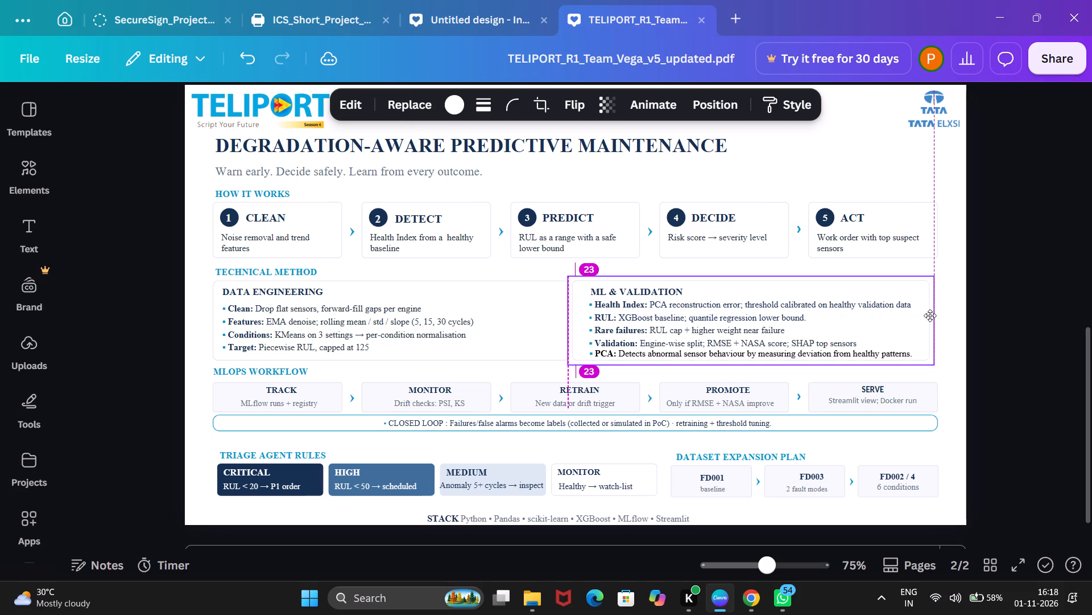
pyautogui.click(1037, 296)
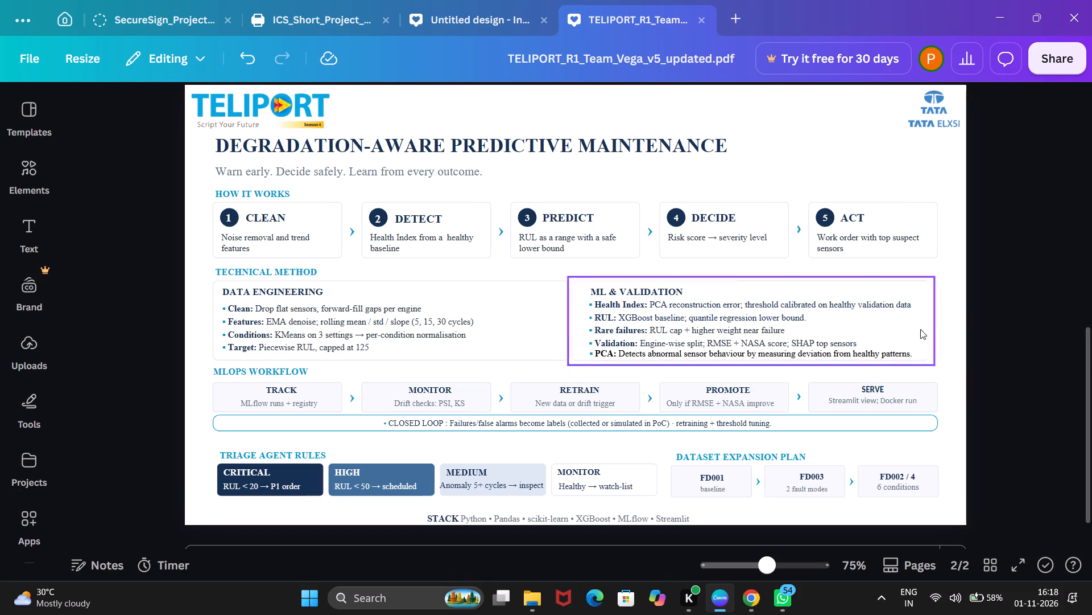
pyautogui.click(1031, 301)
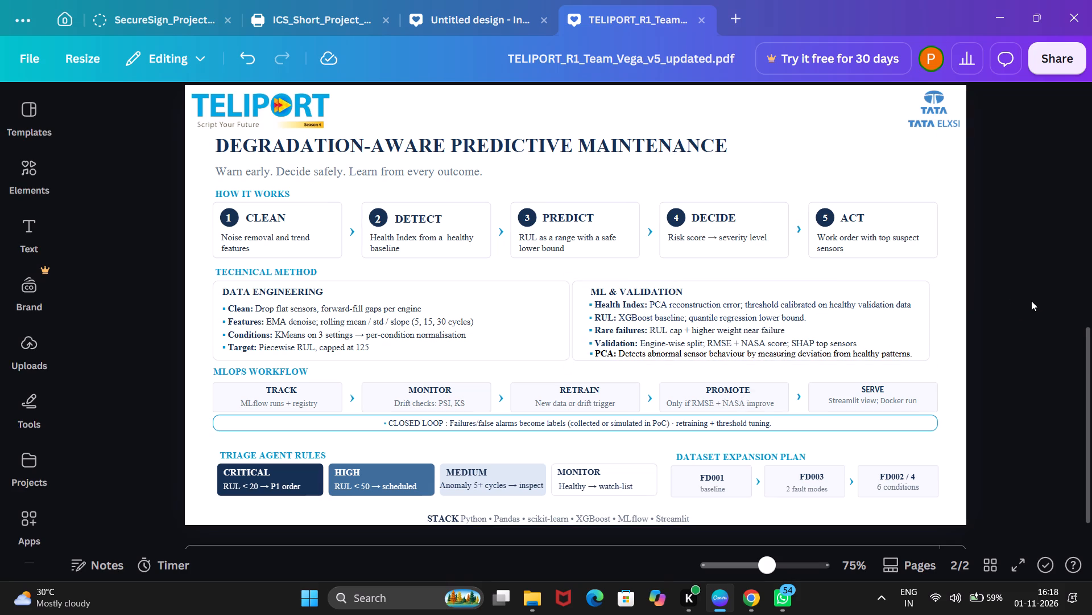
# Move the ML & Validation heading up slightly and align its left edge with the bullet lines below.
pyautogui.click(690, 292)
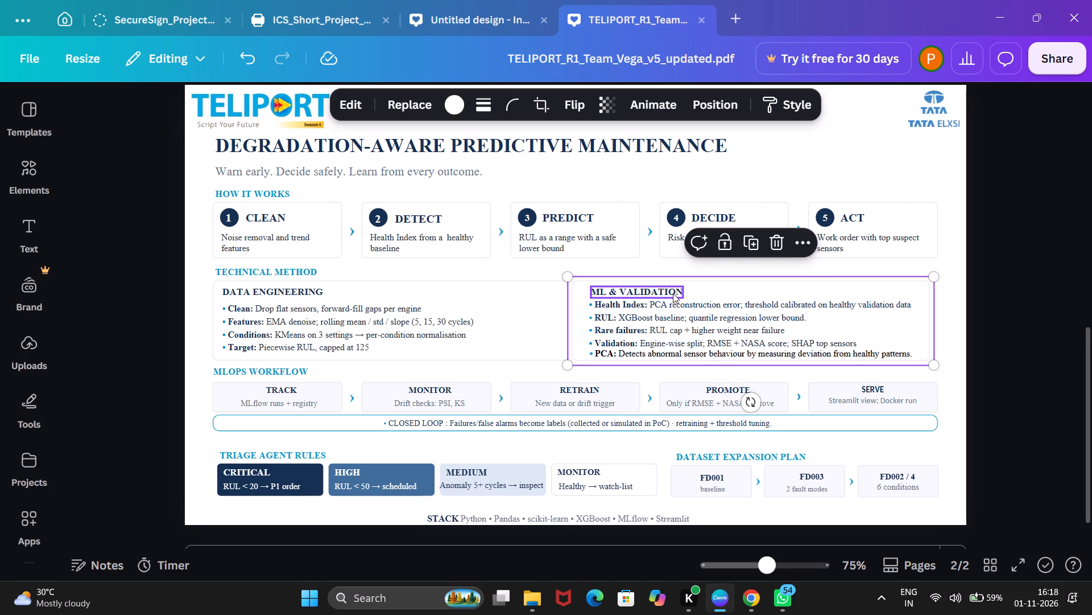
pyautogui.click(673, 293)
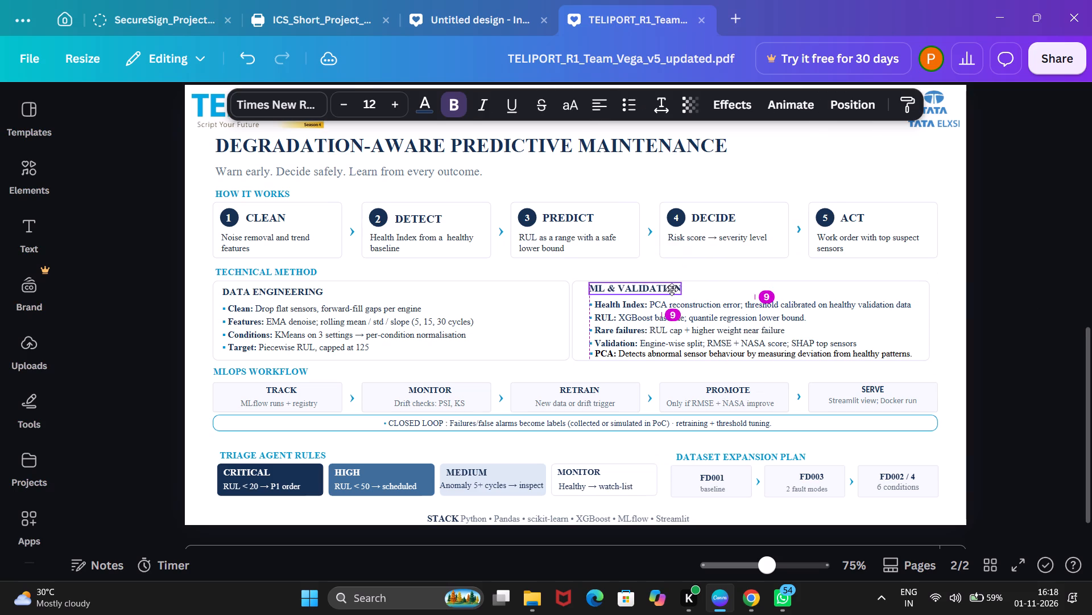
pyautogui.click(1002, 242)
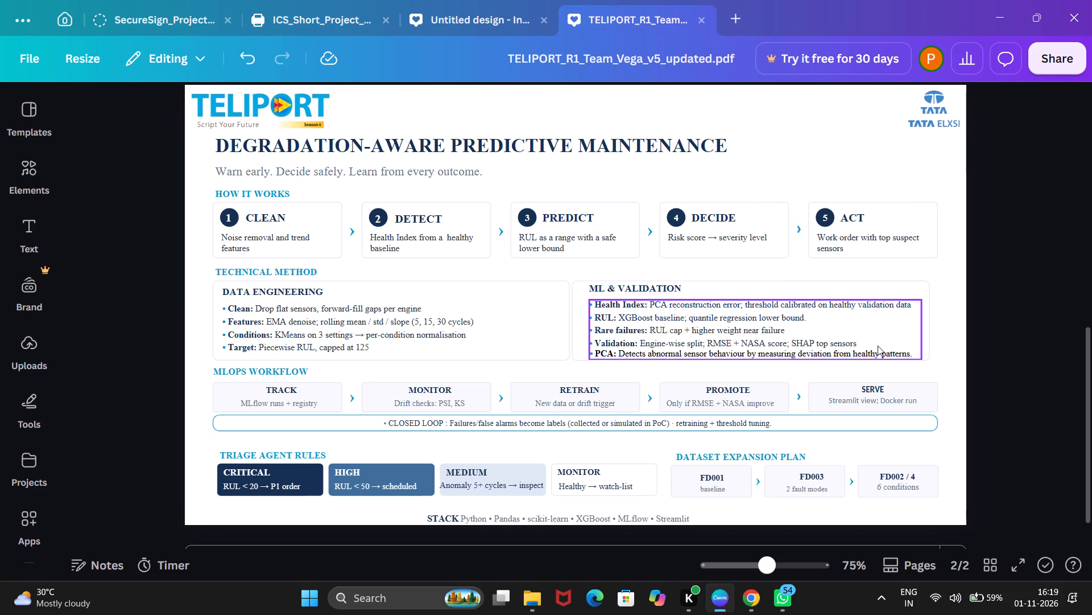
# Download all pages of the design as a PDF with the Digital preset.
pyautogui.click(1034, 57)
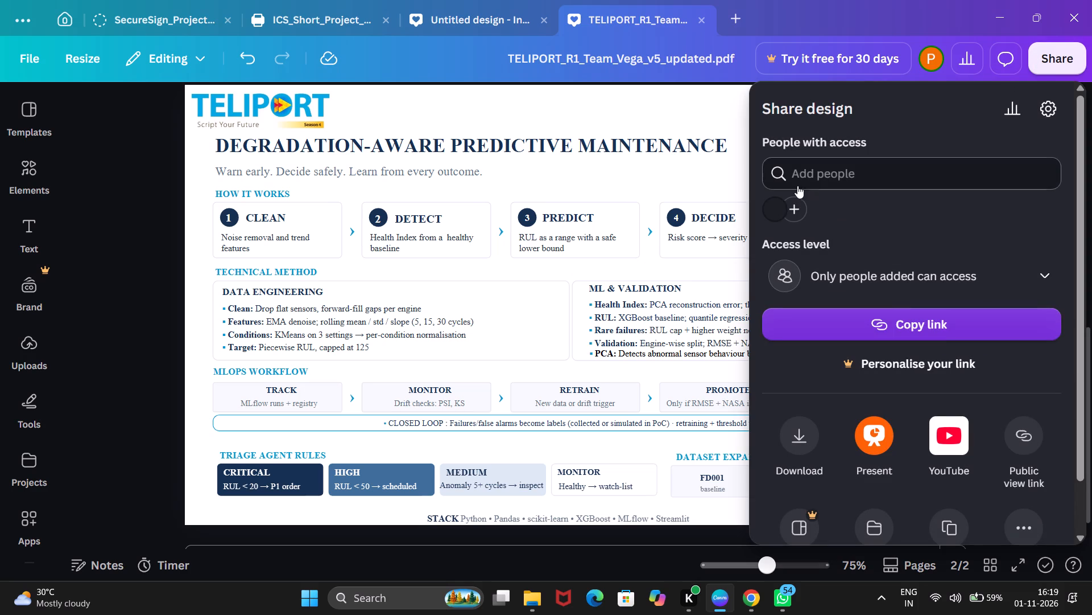
pyautogui.click(791, 424)
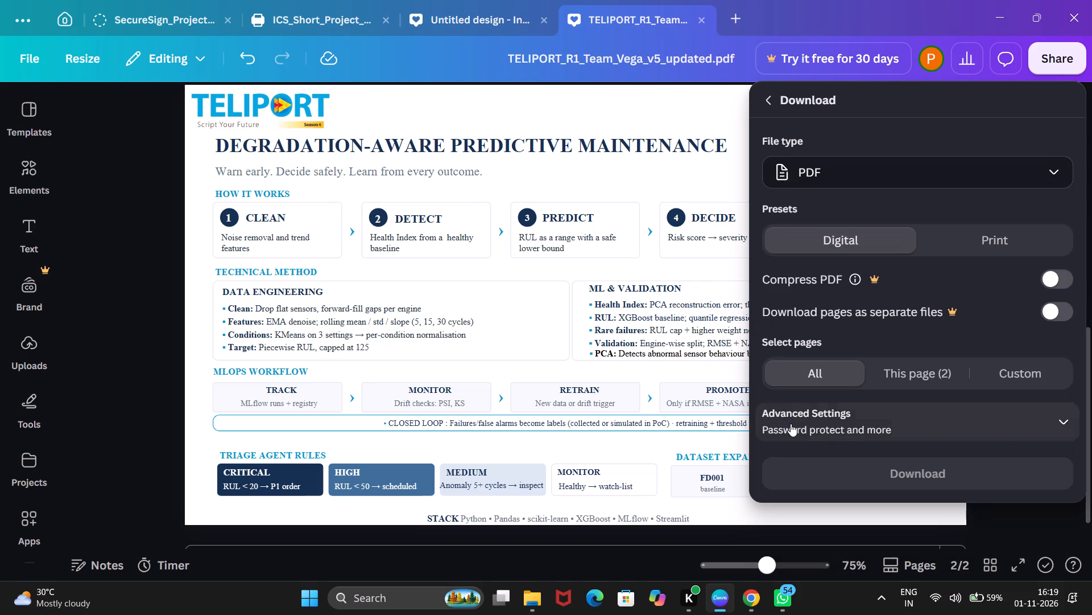
pyautogui.scroll(1, 802, 222)
pyautogui.click(855, 183)
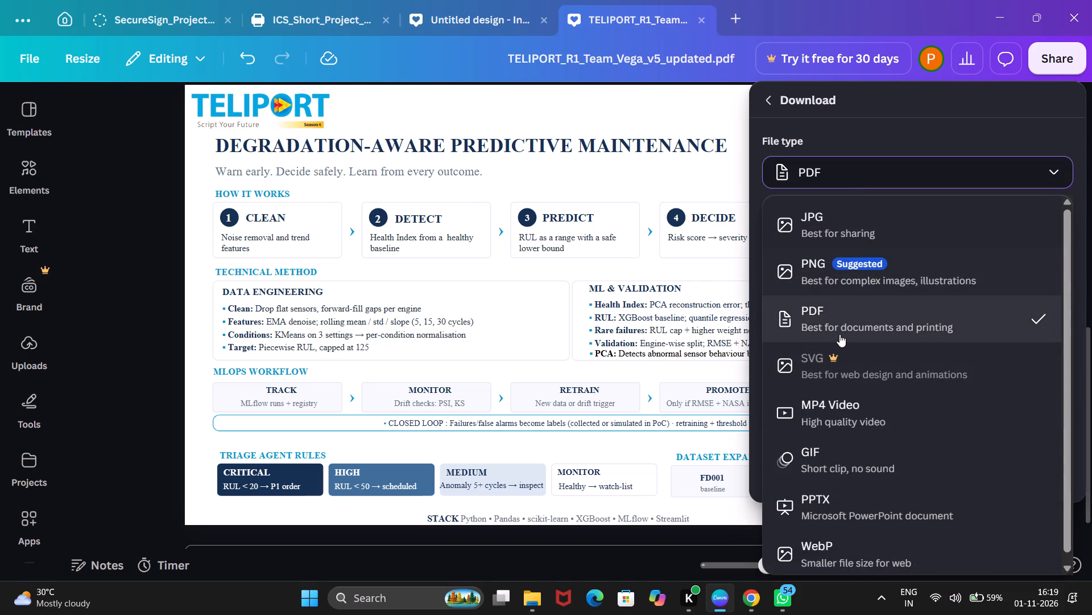
pyautogui.click(839, 334)
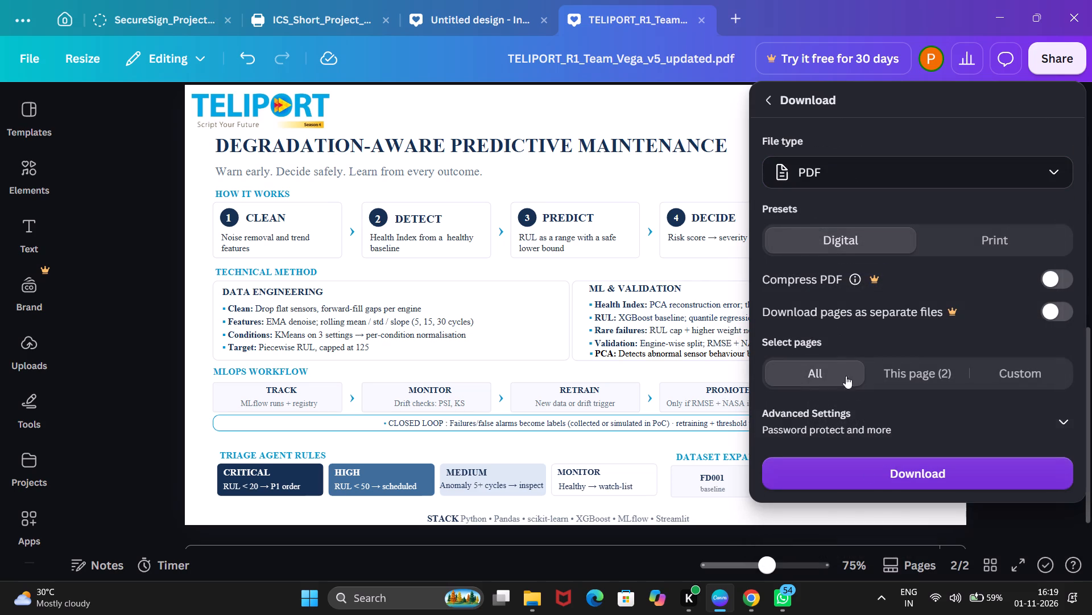
pyautogui.click(879, 481)
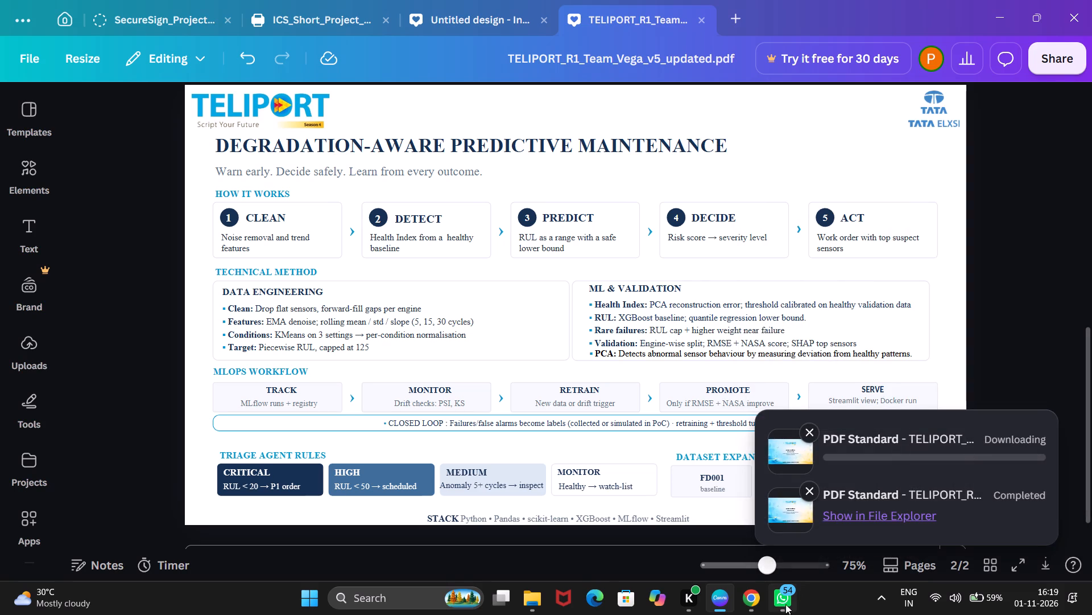
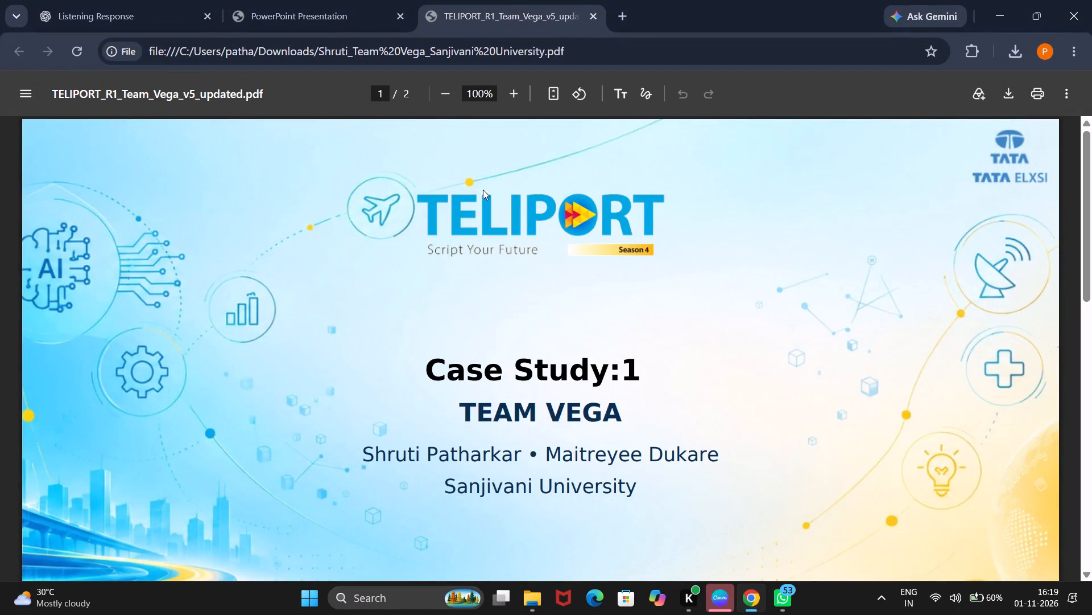
pyautogui.click(522, 605)
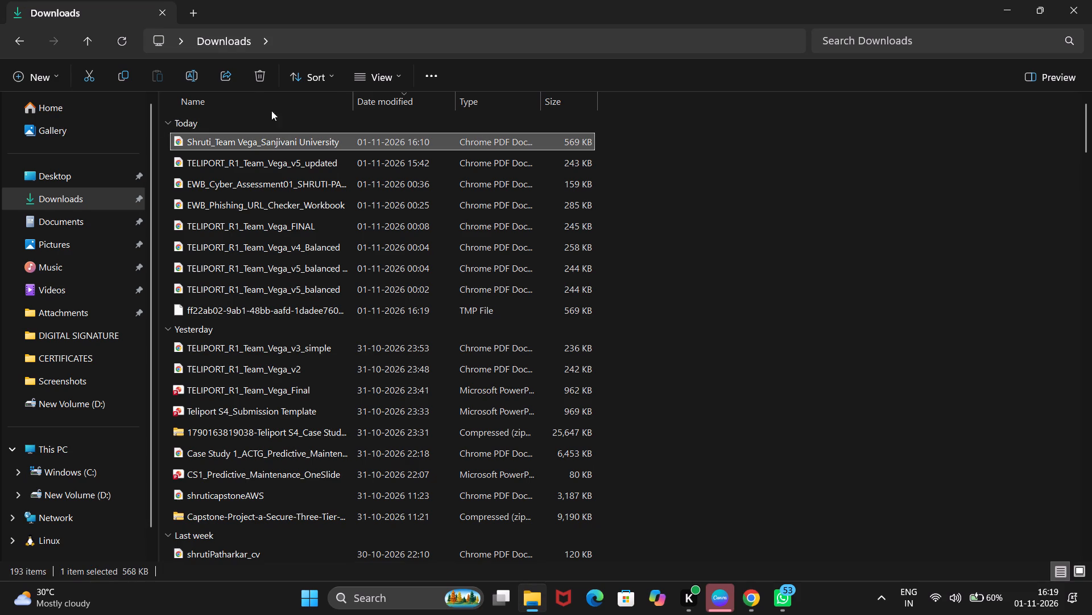
pyautogui.click(198, 72)
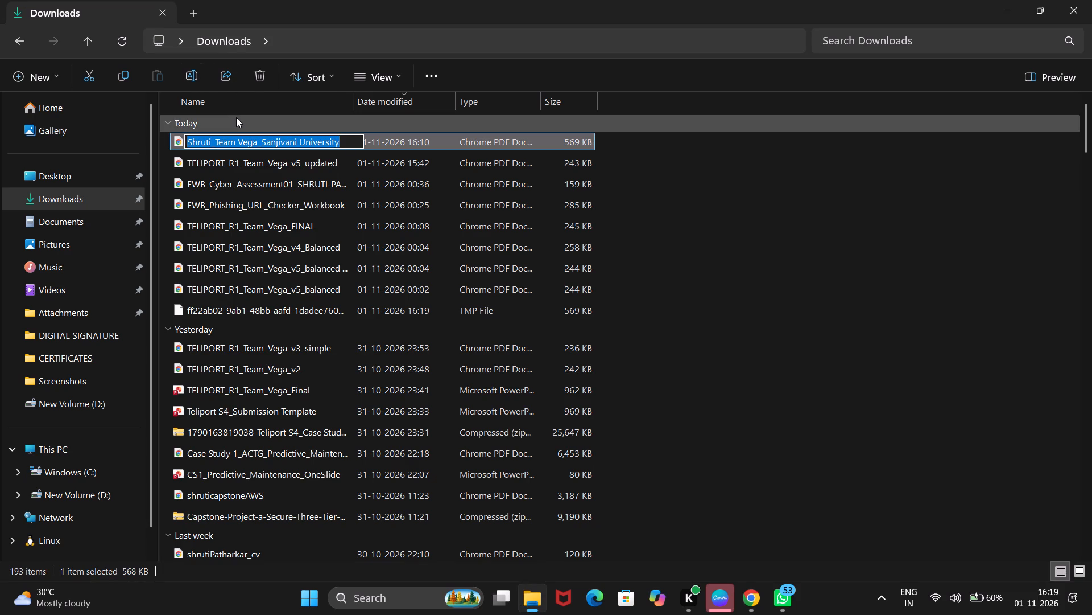
pyautogui.hotkey('ctrl', 'c')
pyautogui.click(747, 297)
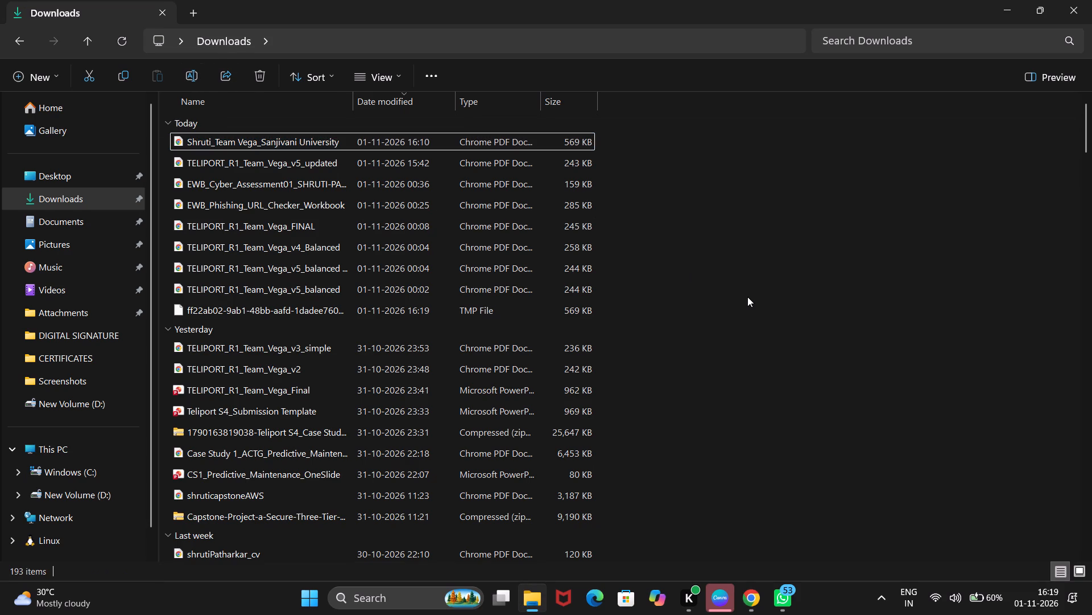
pyautogui.click(264, 67)
pyautogui.click(249, 136)
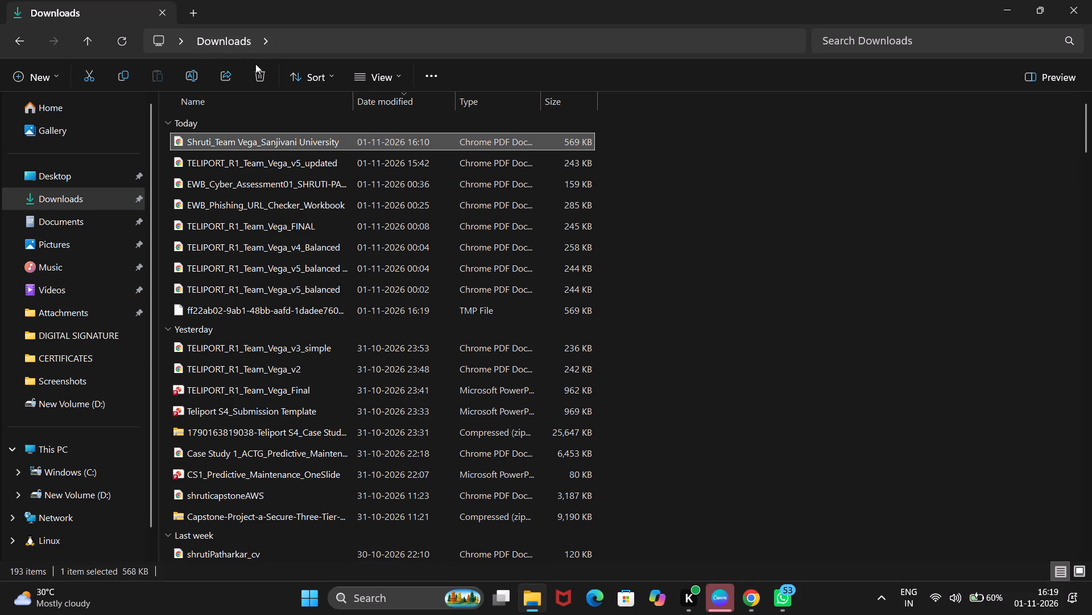
pyautogui.click(255, 67)
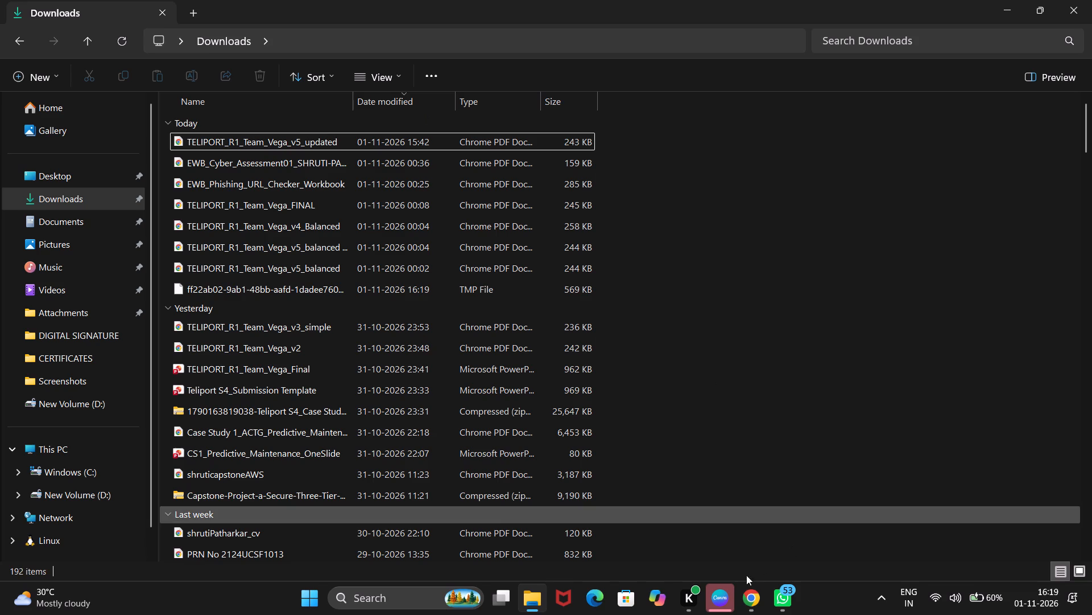
pyautogui.click(717, 598)
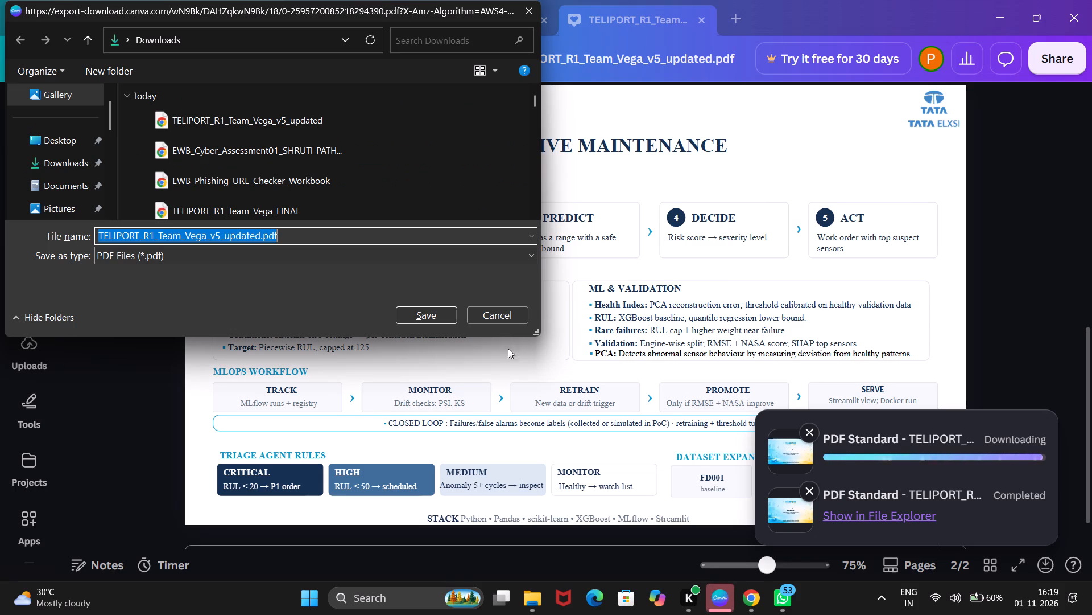
pyautogui.press('BackSpace')
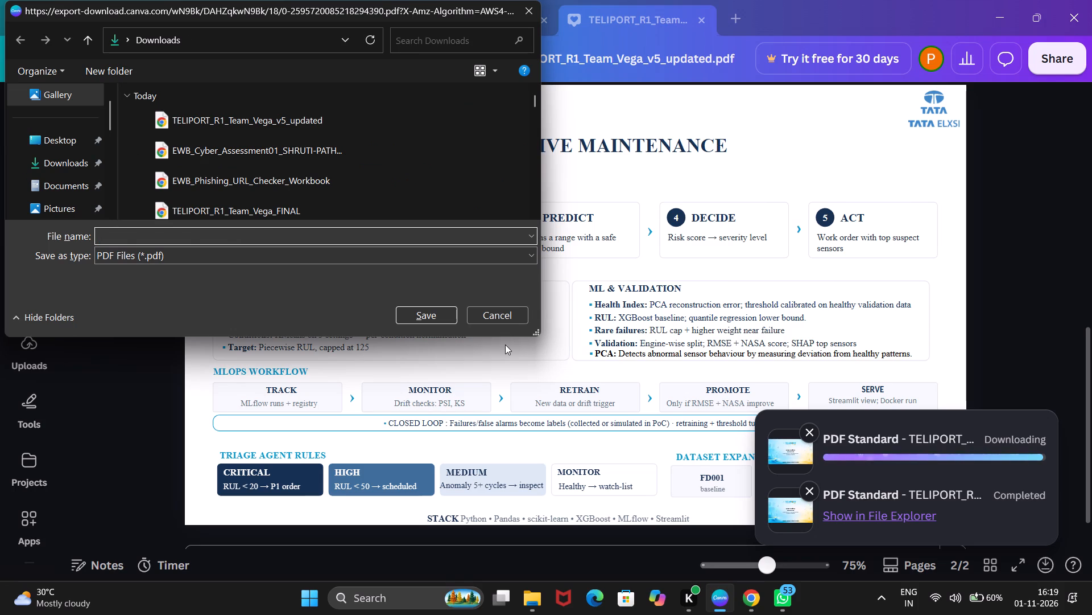
pyautogui.hotkey('ctrl', 'v')
pyautogui.click(439, 311)
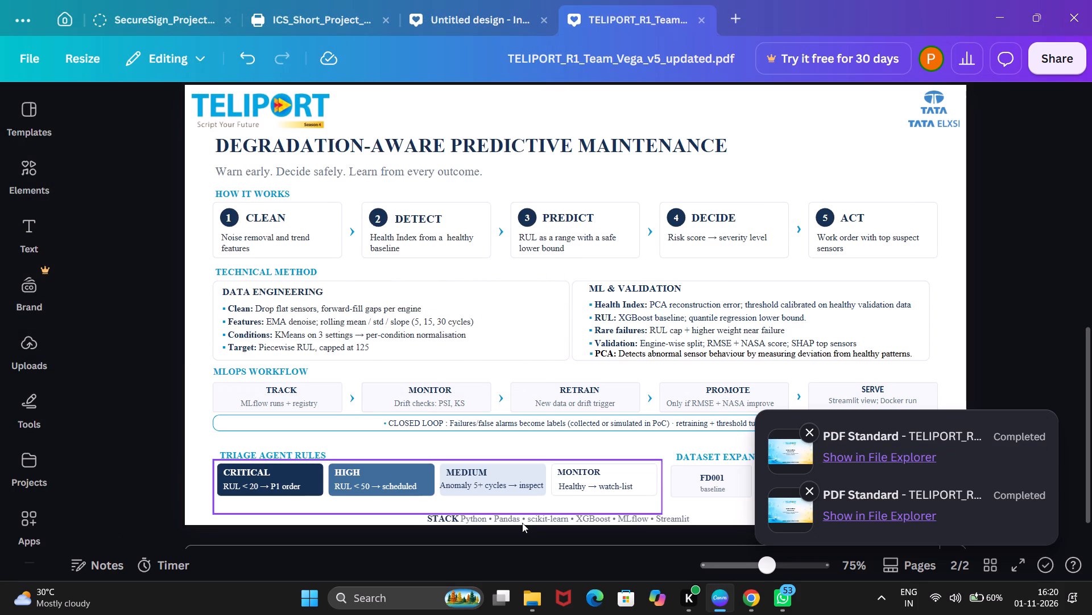
pyautogui.click(541, 614)
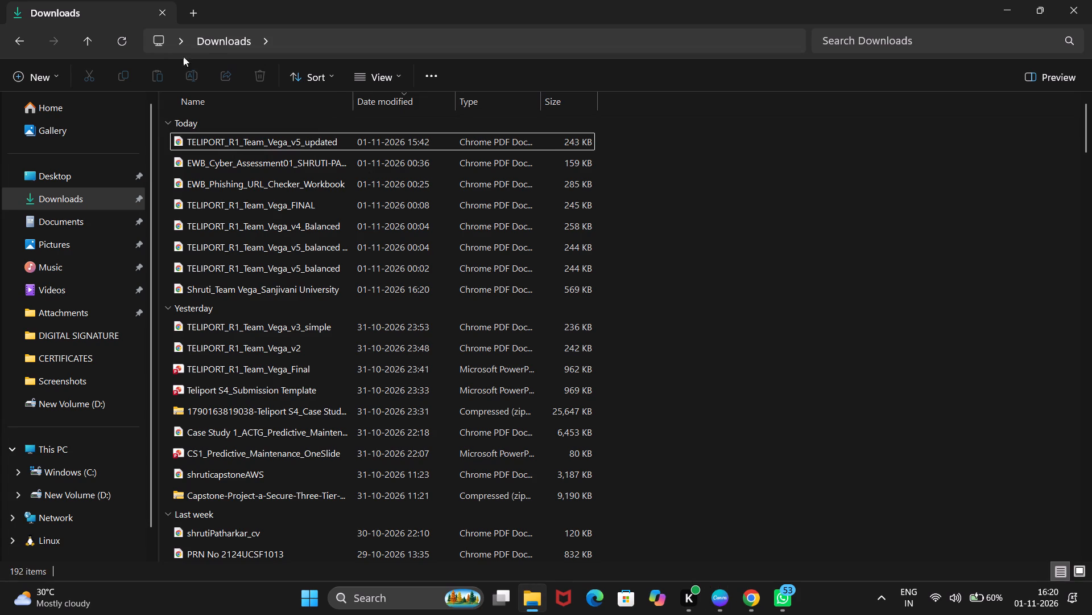
pyautogui.click(122, 49)
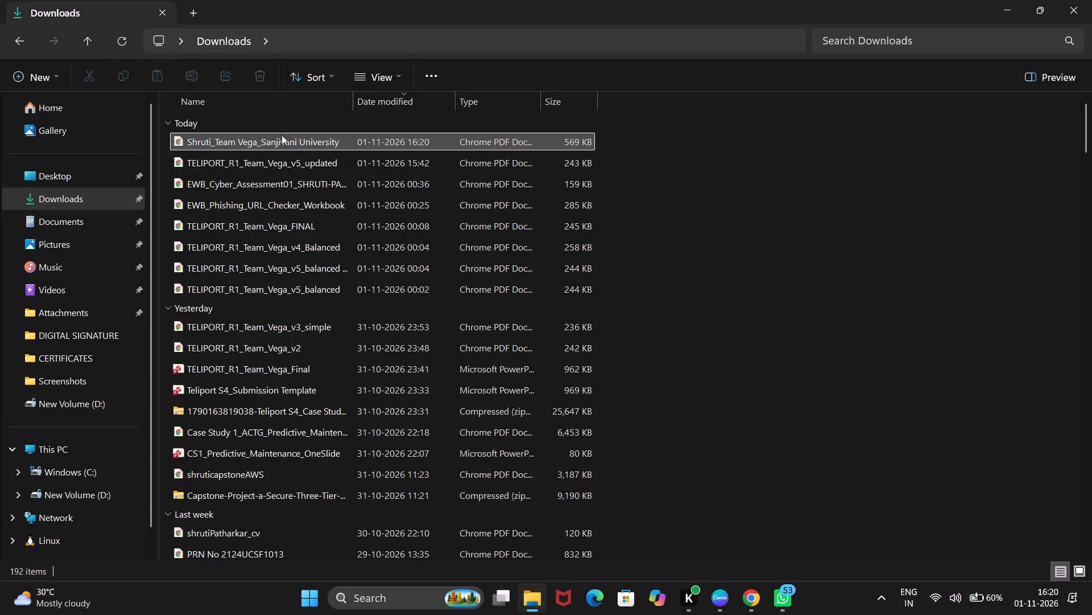
pyautogui.click(242, 138)
pyautogui.click(223, 76)
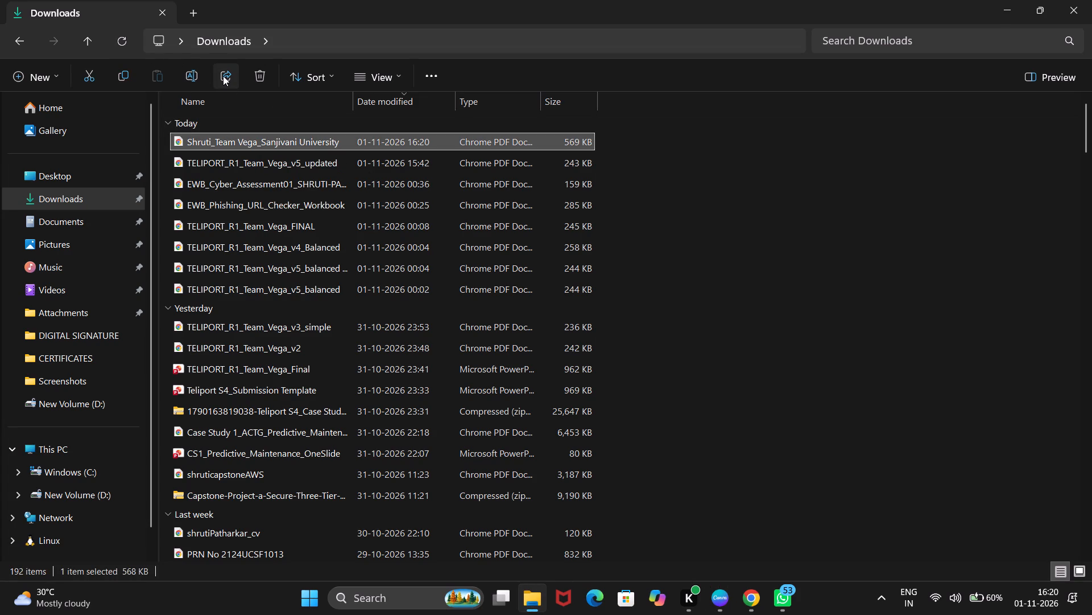
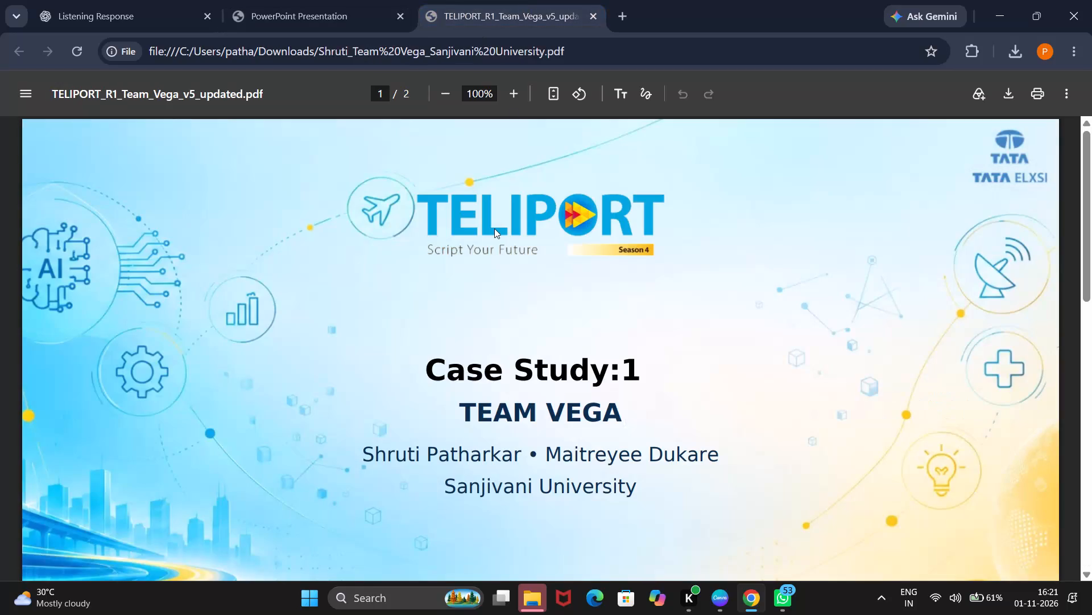
pyautogui.scroll(-1, 494, 228)
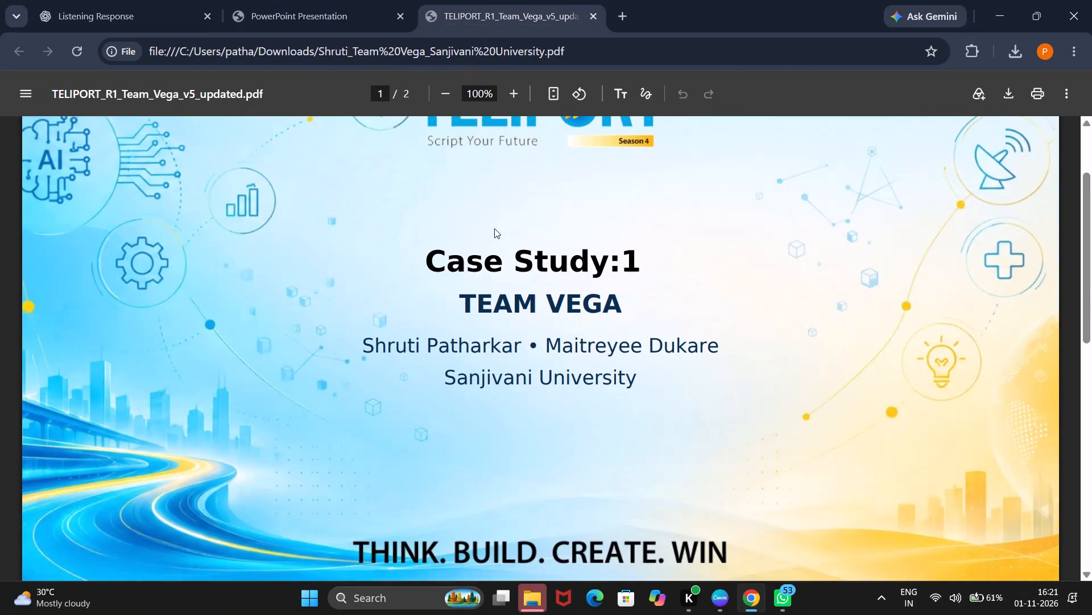
pyautogui.scroll(-1, 494, 228)
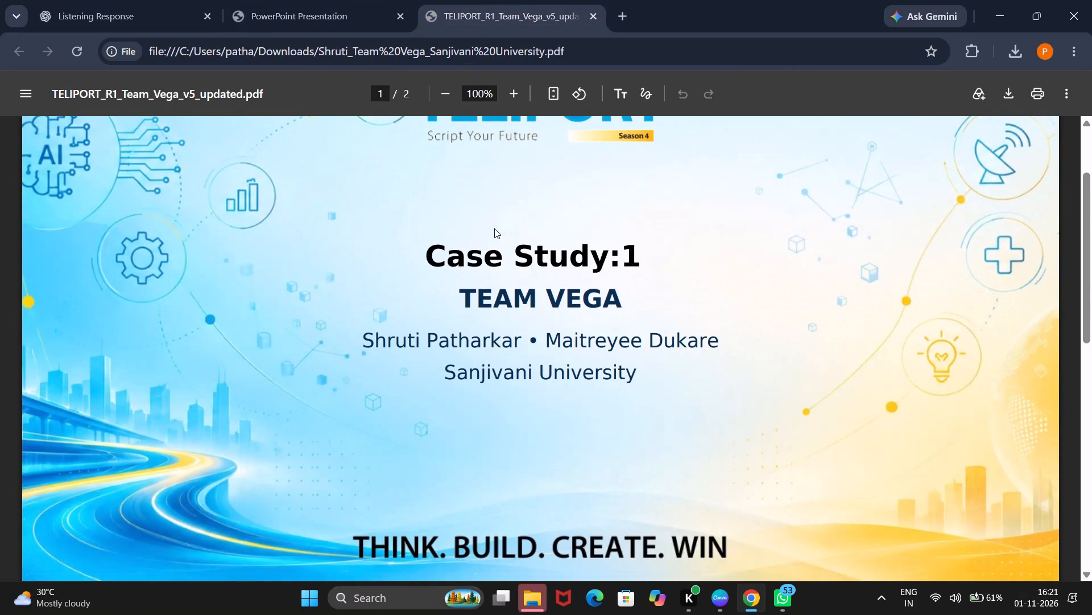
pyautogui.scroll(-1, 494, 228)
pyautogui.scroll(1, 494, 228)
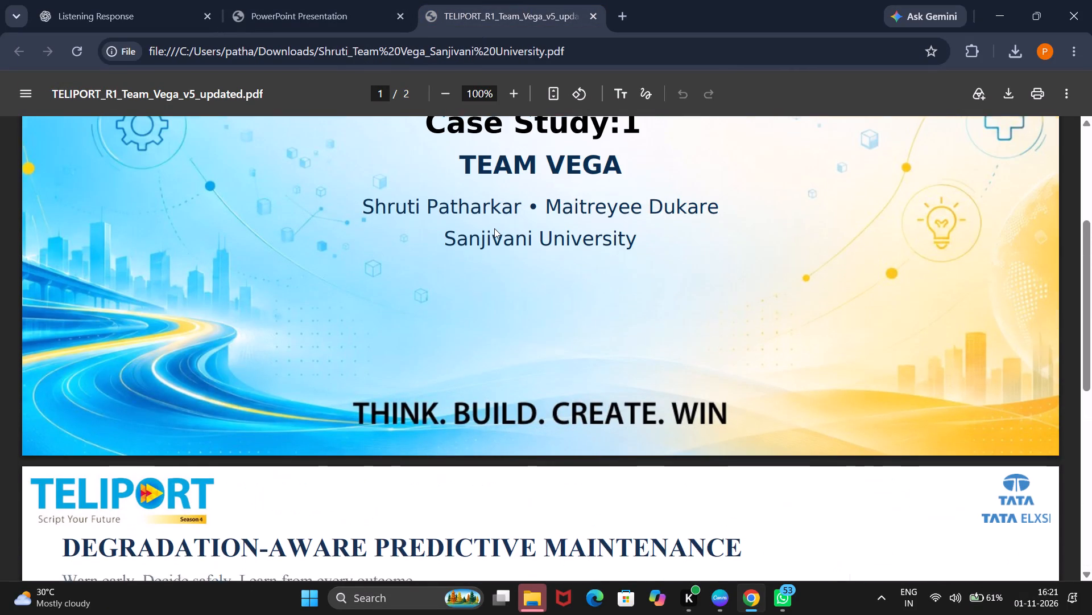
pyautogui.scroll(1, 494, 228)
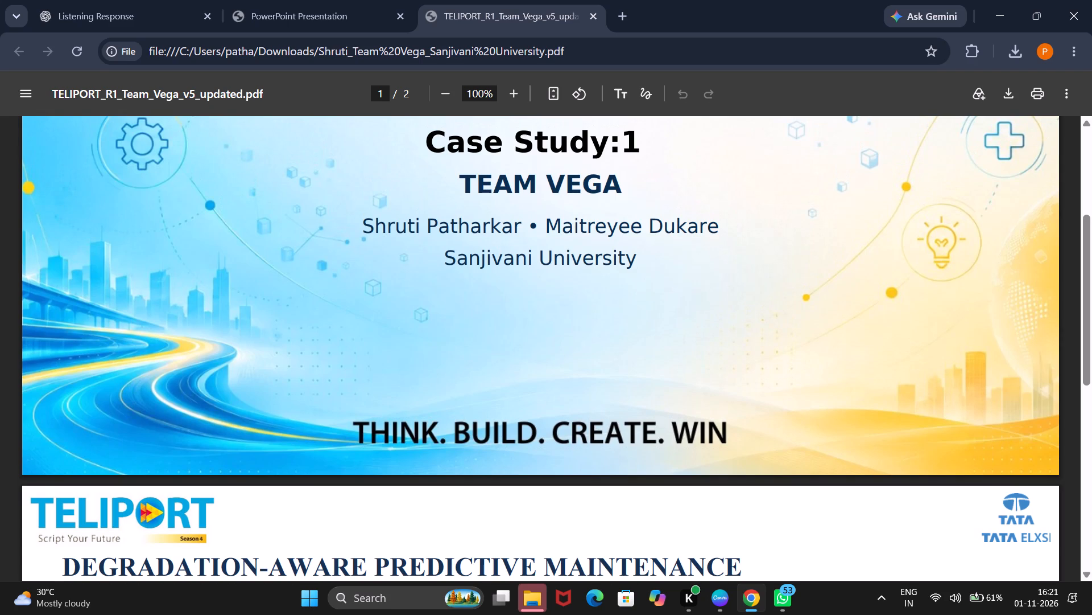
pyautogui.scroll(-4, 511, 220)
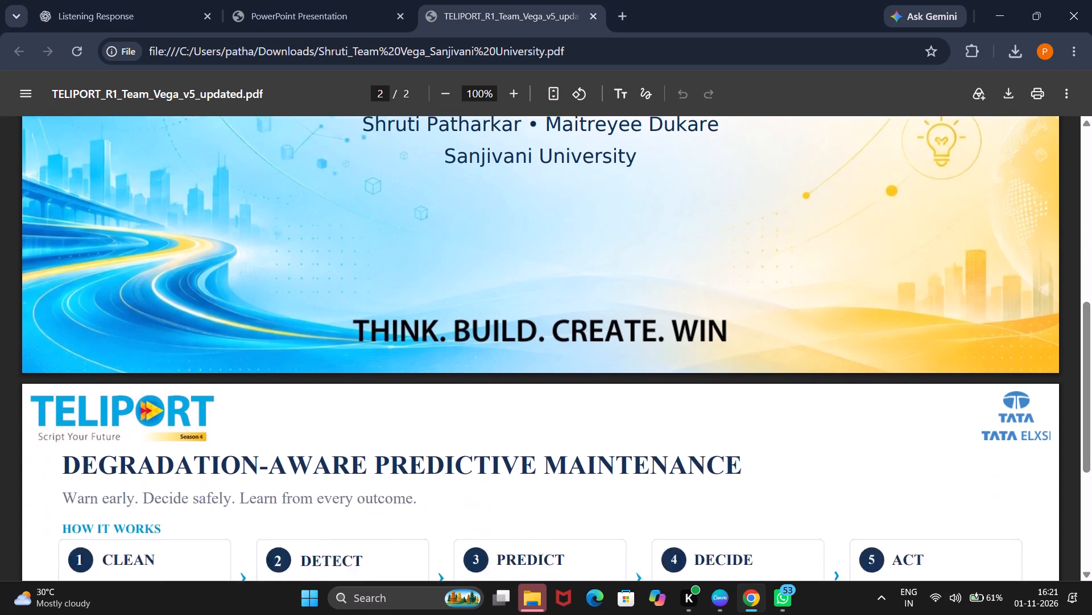
pyautogui.scroll(-2, 511, 220)
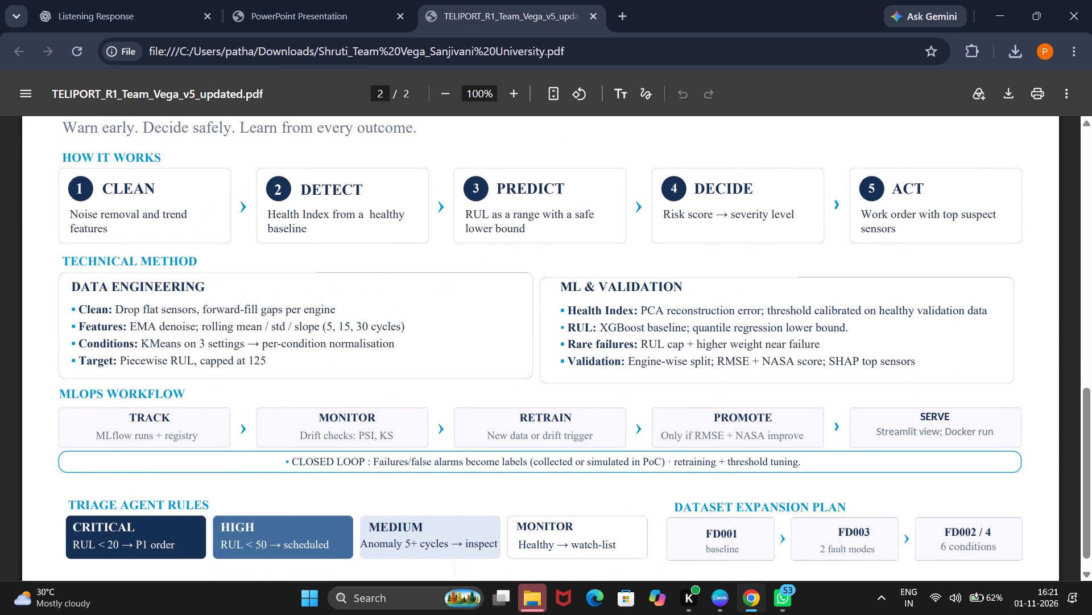
pyautogui.scroll(-4, 511, 220)
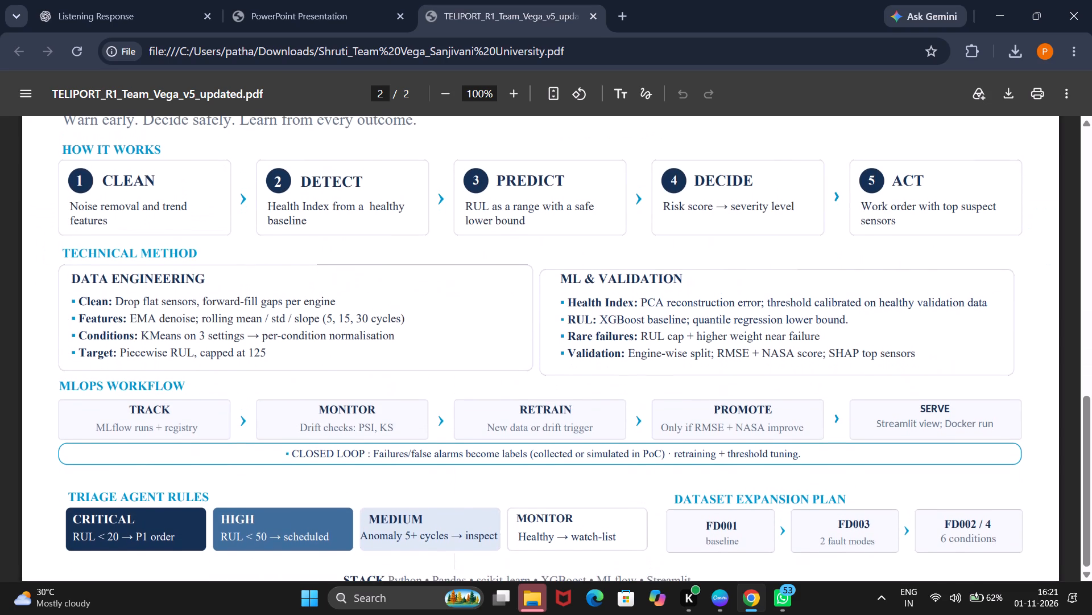
pyautogui.click(599, 20)
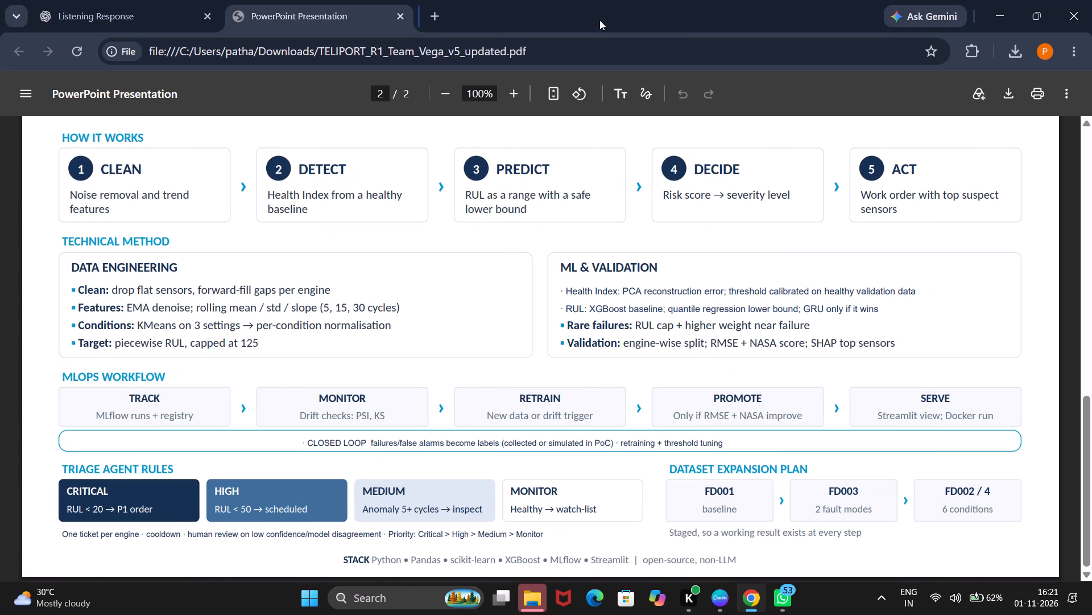
pyautogui.click(520, 596)
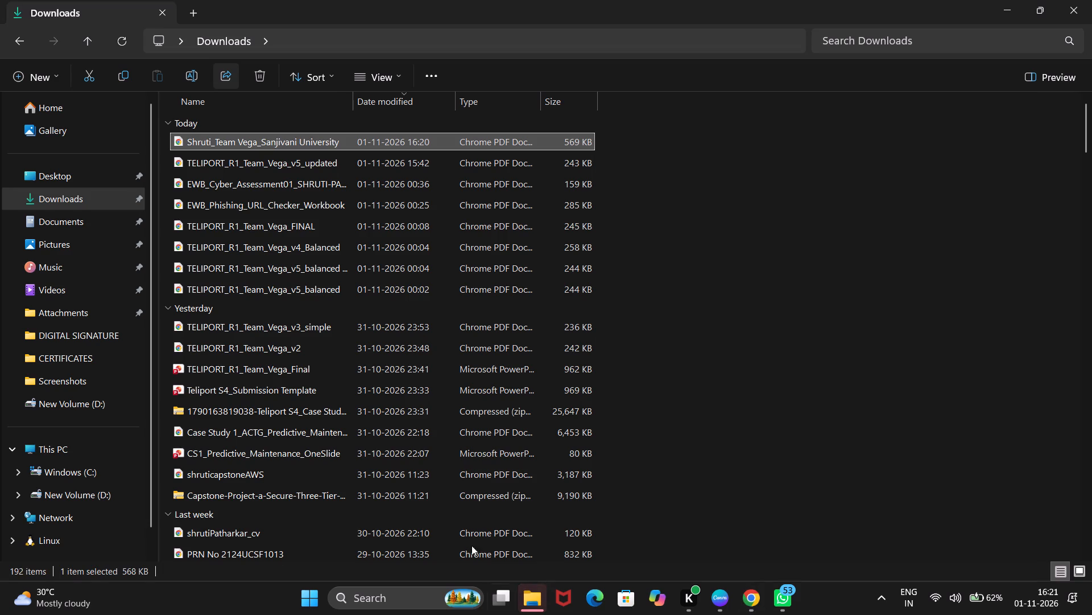
pyautogui.doubleClick(323, 147)
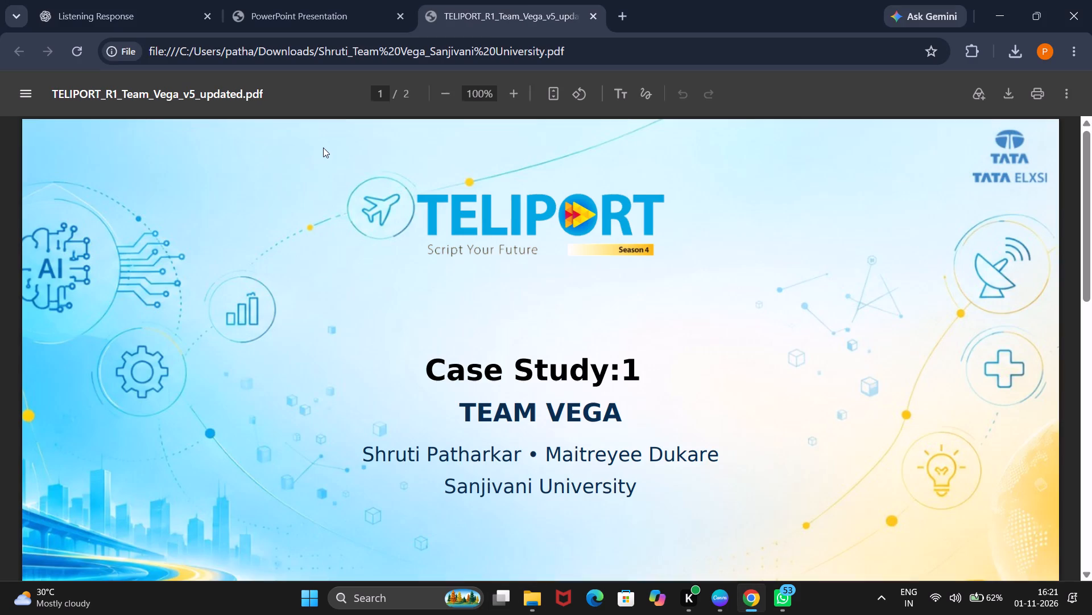
pyautogui.scroll(-1, 475, 366)
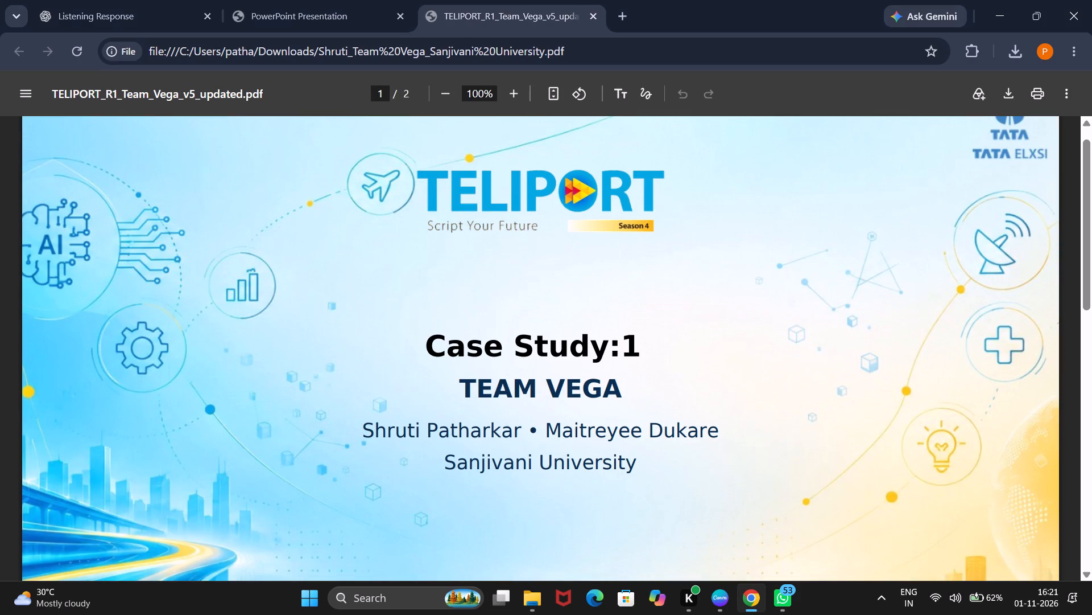
pyautogui.scroll(-7, 475, 366)
pyautogui.scroll(3, 475, 366)
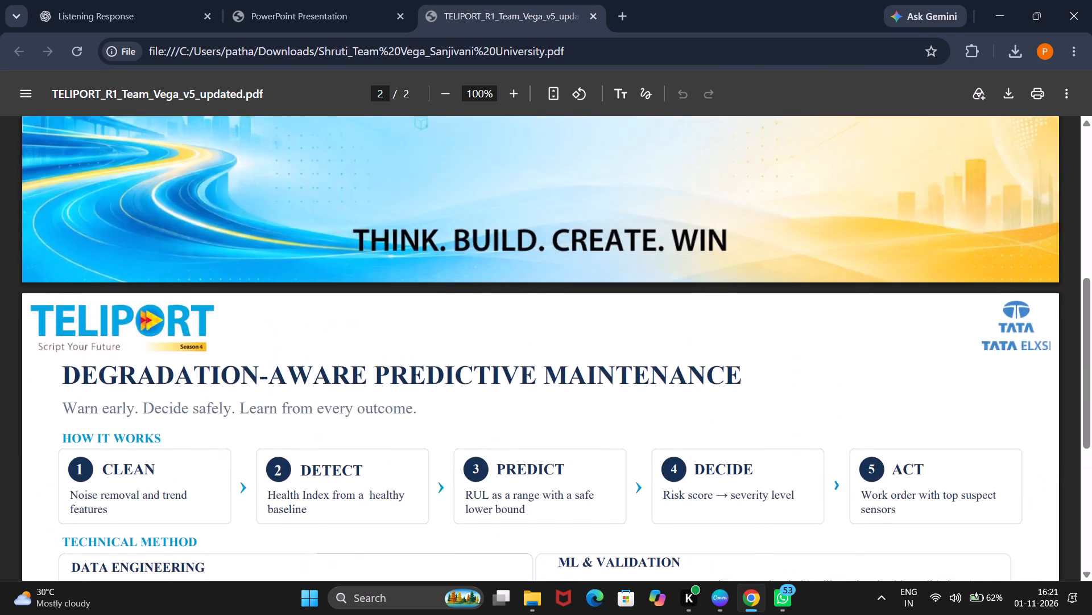
pyautogui.scroll(2, 475, 366)
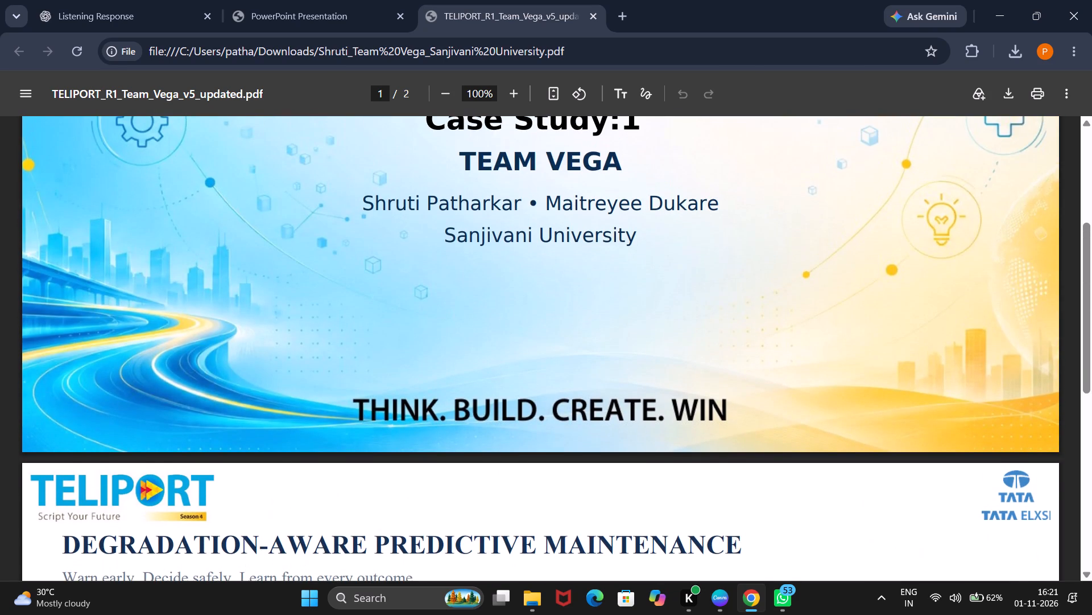
pyautogui.scroll(-5, 475, 366)
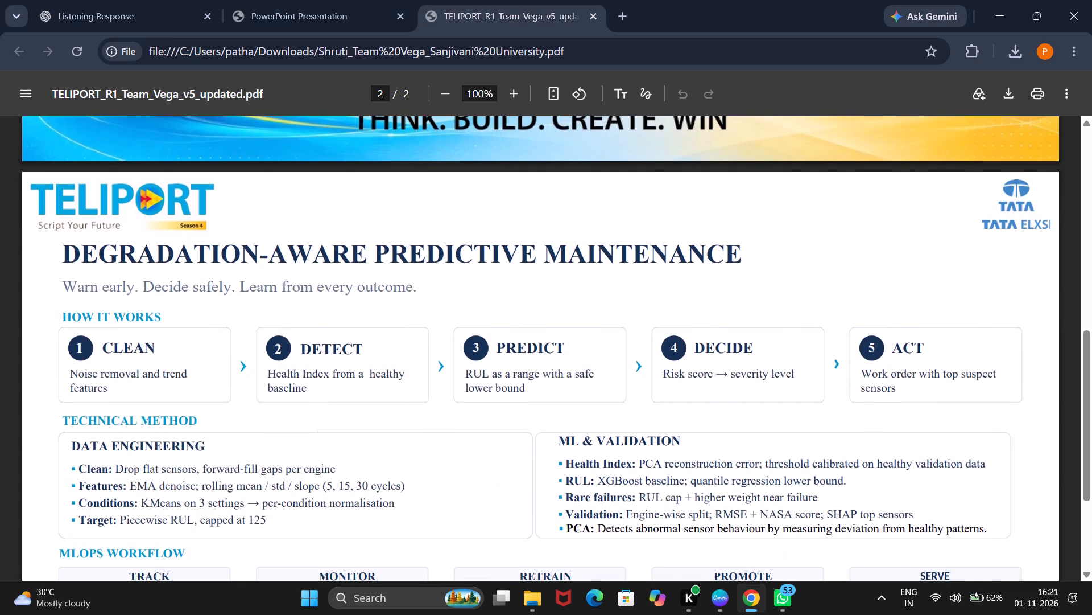
pyautogui.scroll(-1, 475, 366)
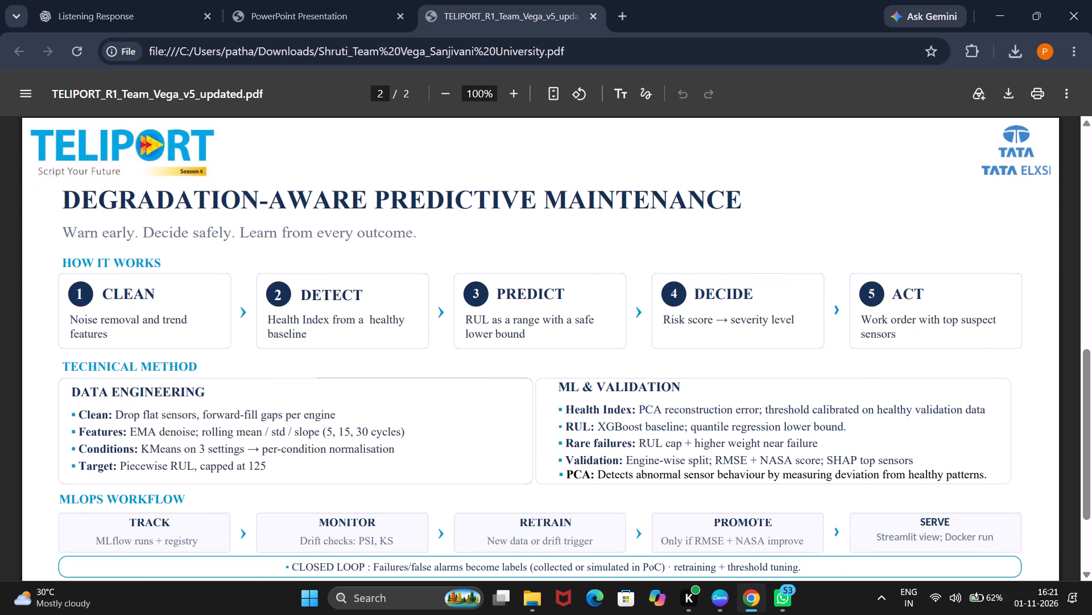
pyautogui.scroll(-3, 475, 366)
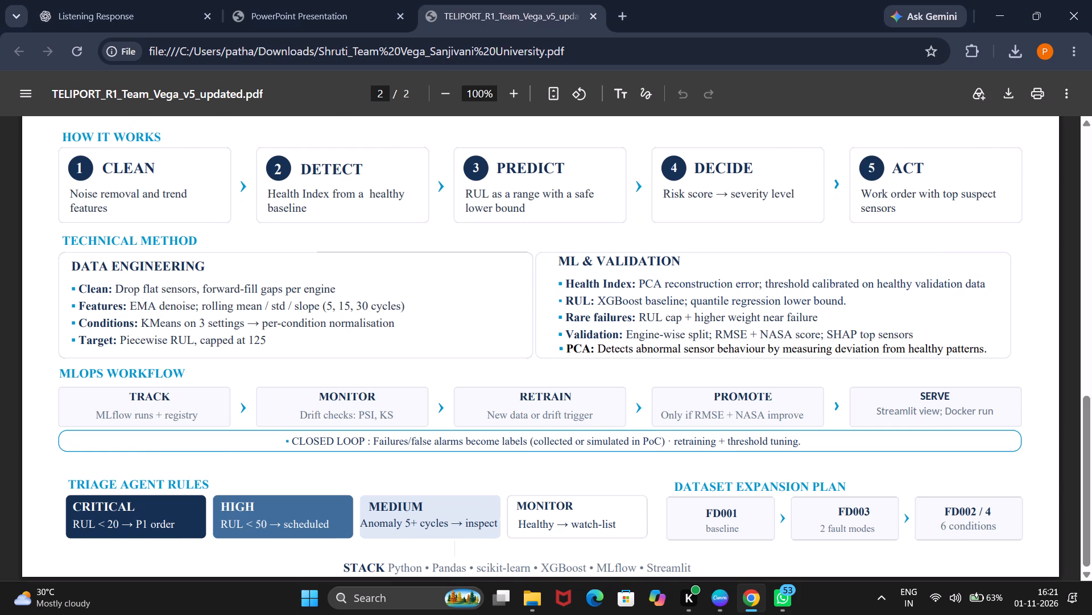
pyautogui.click(615, 339)
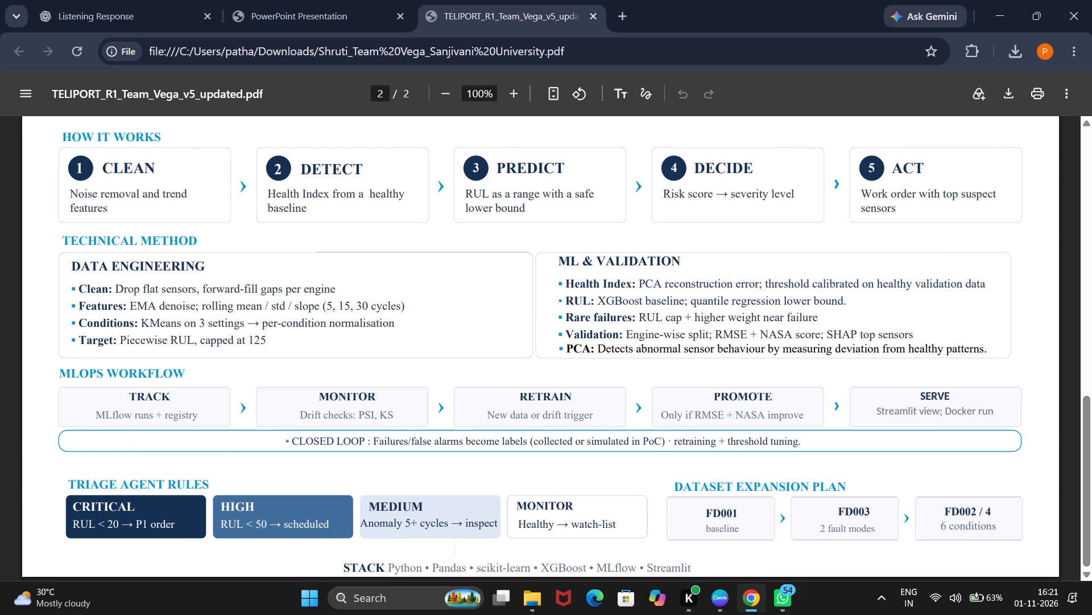
# In Canva, ungroup the bullet lines under ML & Validation on page 2 and clear the selection.
pyautogui.click(718, 595)
pyautogui.click(668, 351)
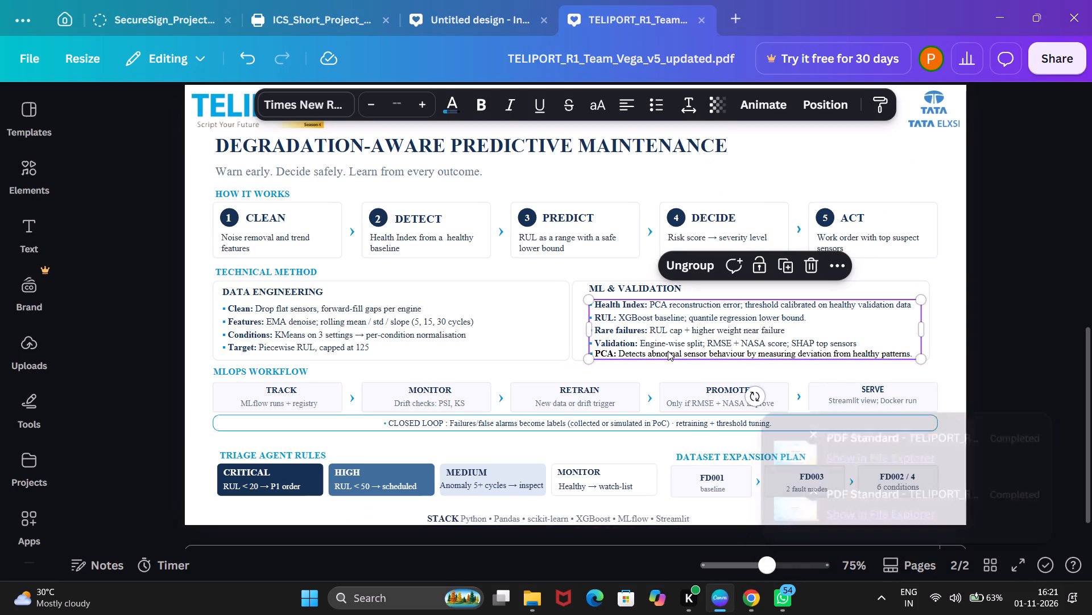
pyautogui.click(693, 273)
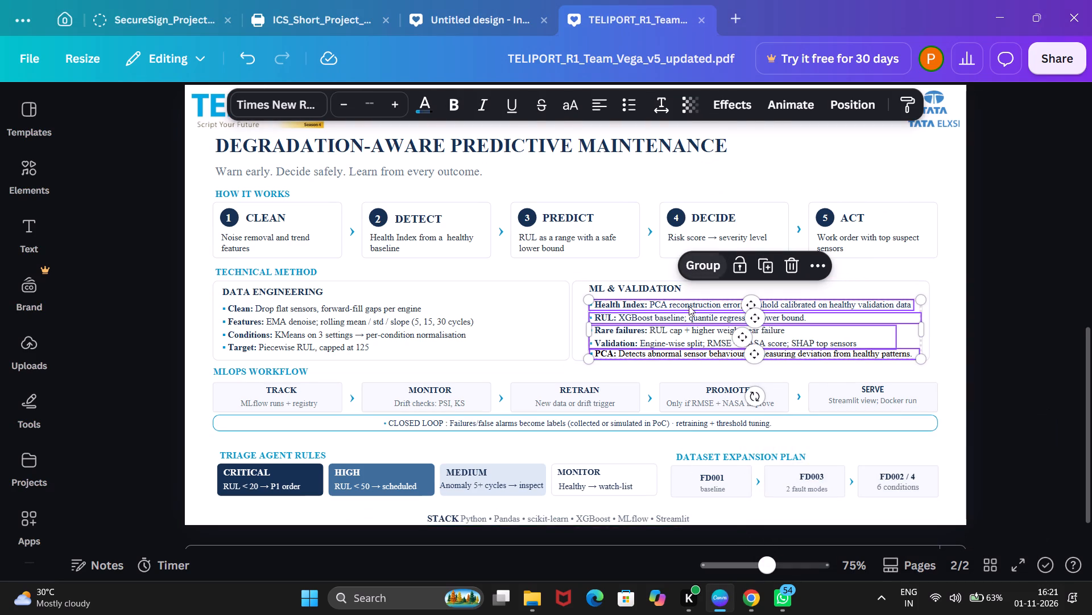
pyautogui.click(676, 317)
pyautogui.click(675, 352)
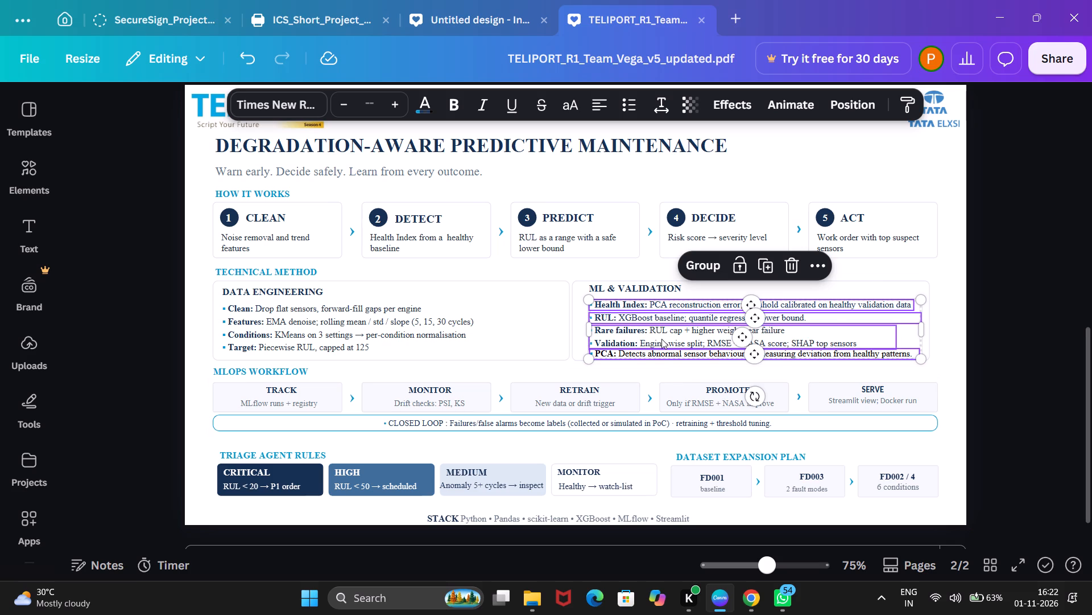
pyautogui.click(984, 325)
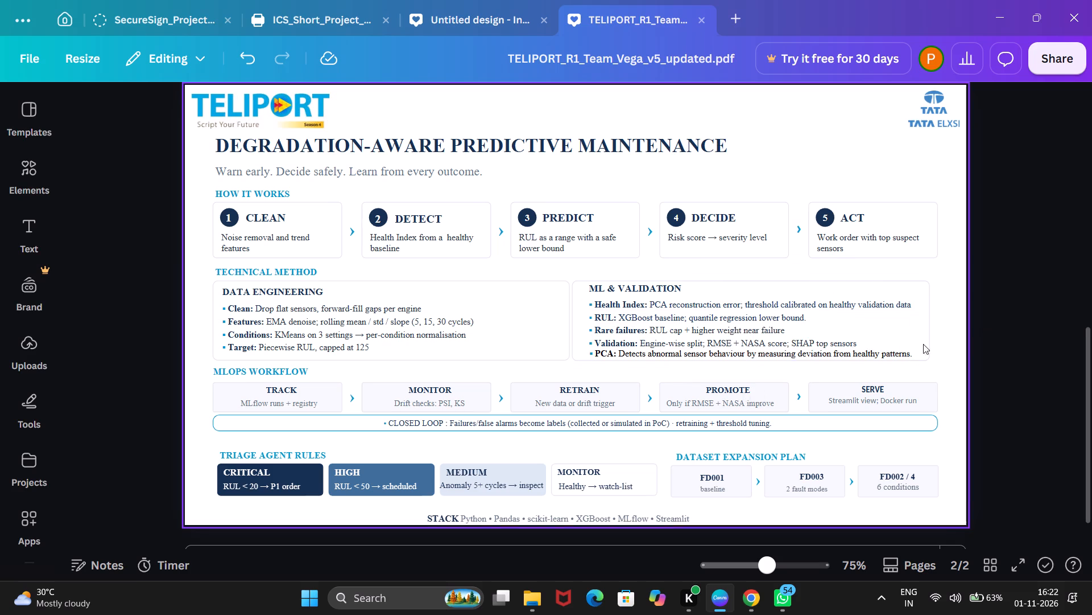
# Examine how the PCA line sits against the Rare failures and Validation text box, and close Canva.
pyautogui.click(891, 350)
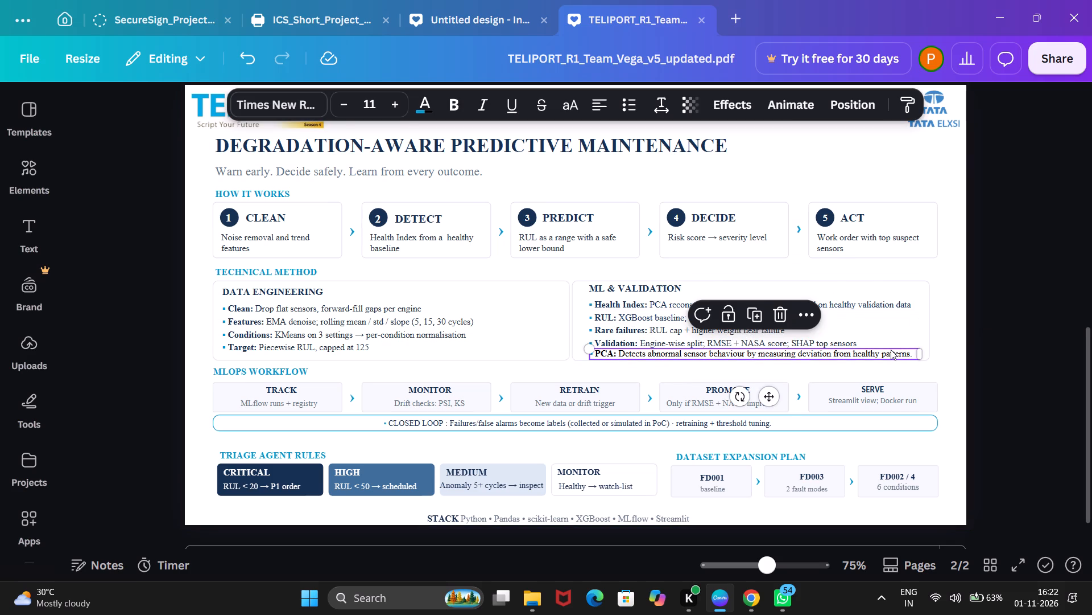
pyautogui.click(857, 342)
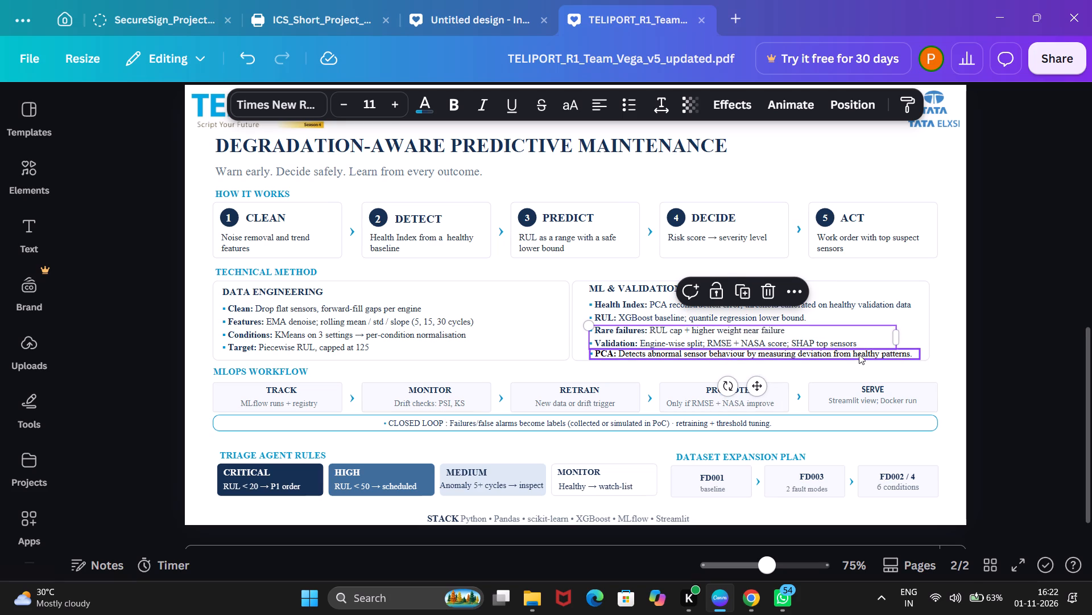
pyautogui.click(859, 353)
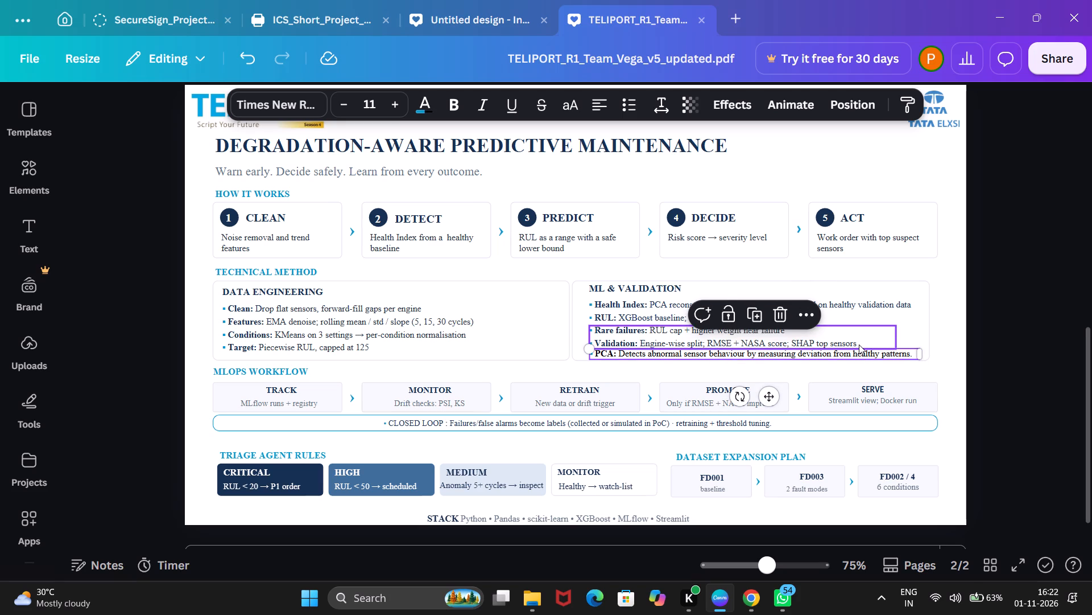
pyautogui.click(858, 345)
pyautogui.click(857, 352)
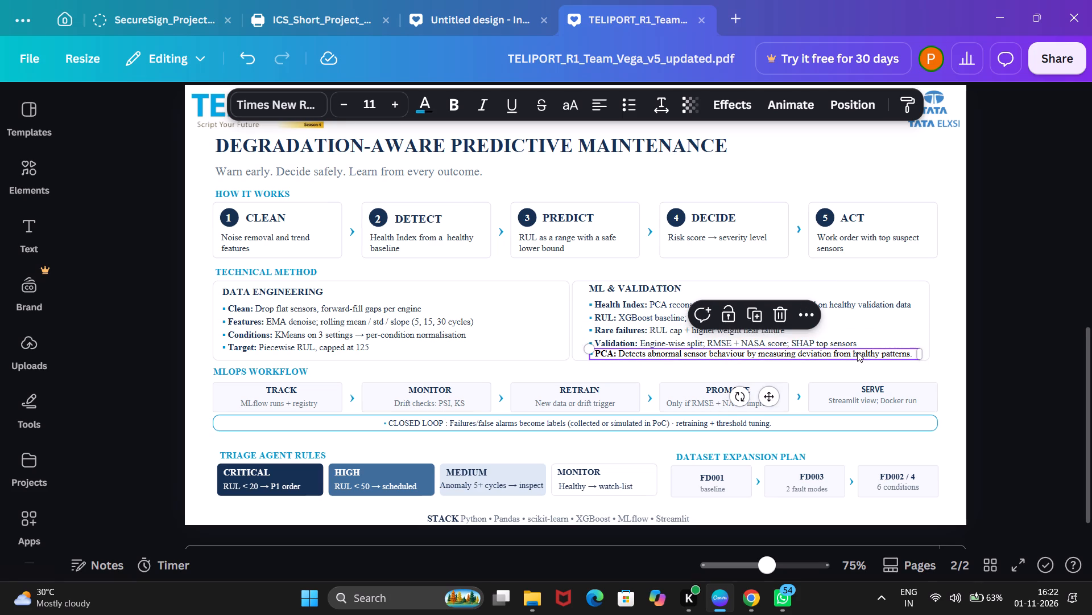
pyautogui.click(851, 330)
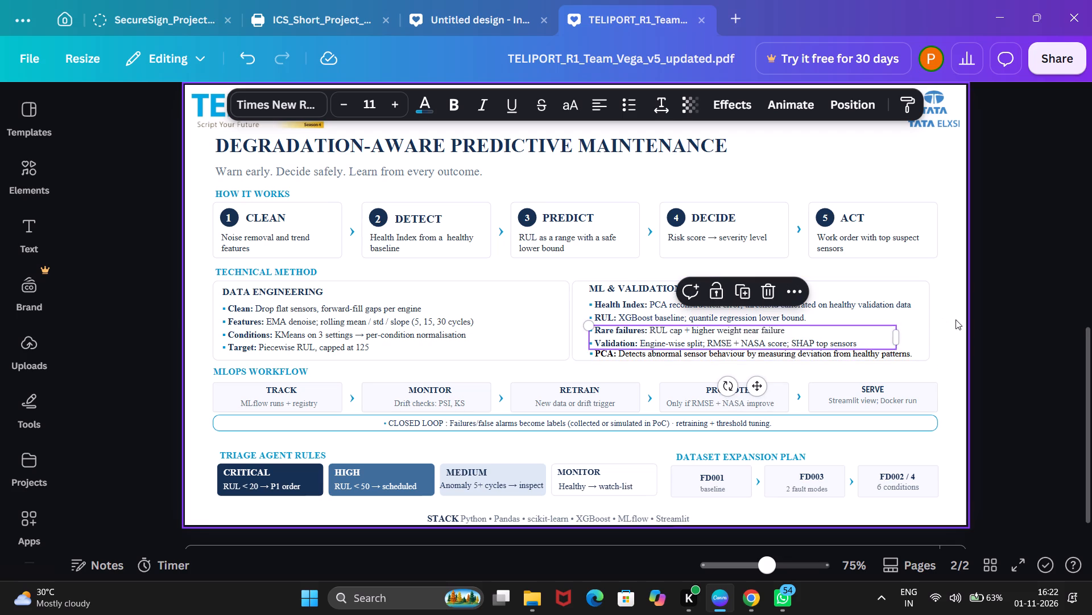
pyautogui.click(1091, 26)
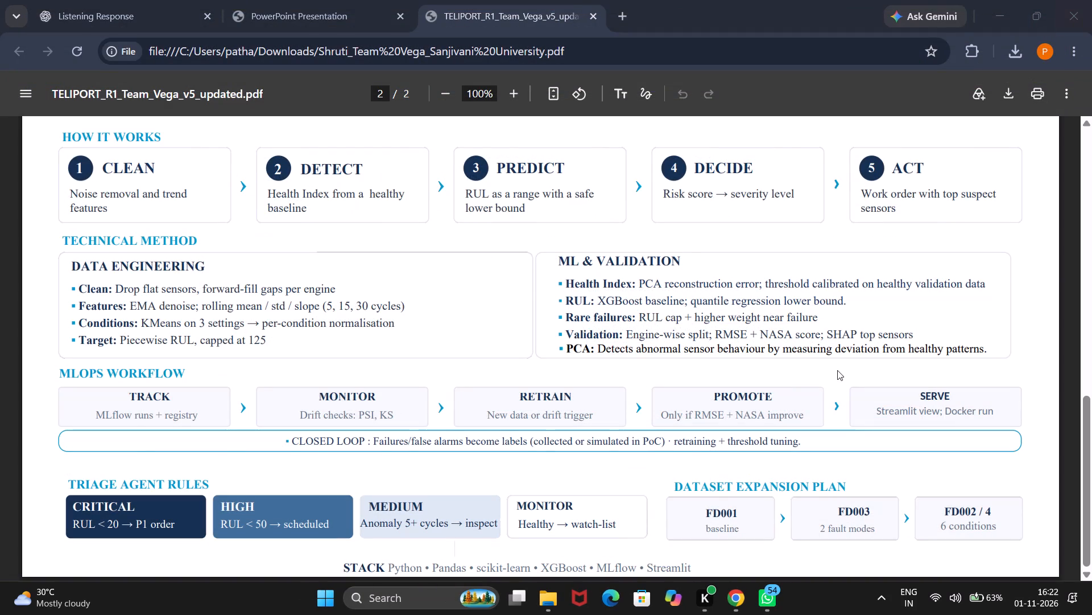
# In Chrome, examine the PCA bullet up close in the exported PDF, look at the other open tabs, and close the browser.
pyautogui.scroll(-1, 837, 370)
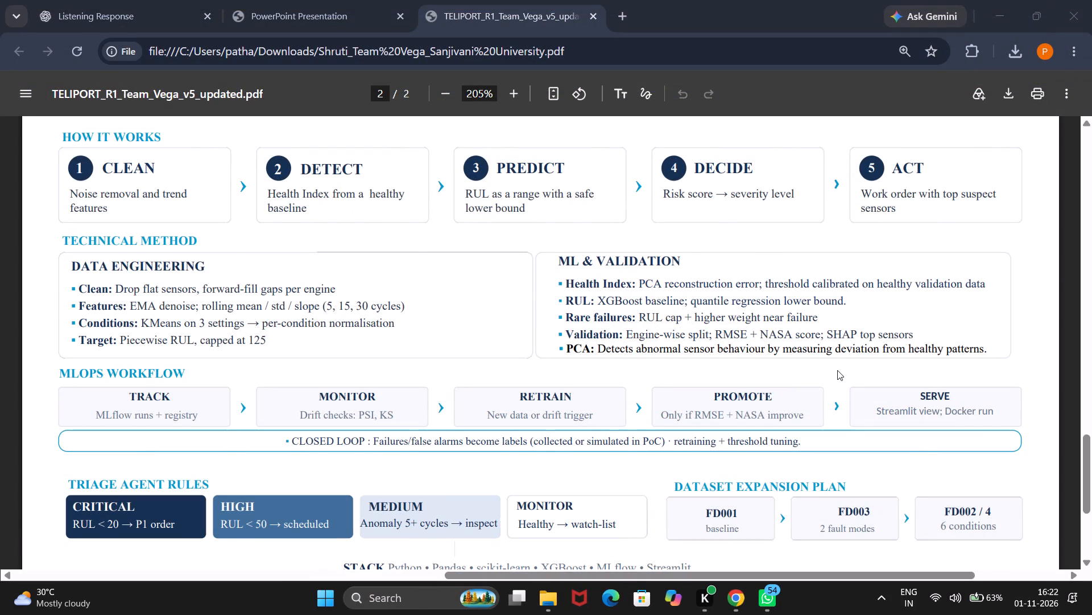
pyautogui.hscroll(3, 837, 370)
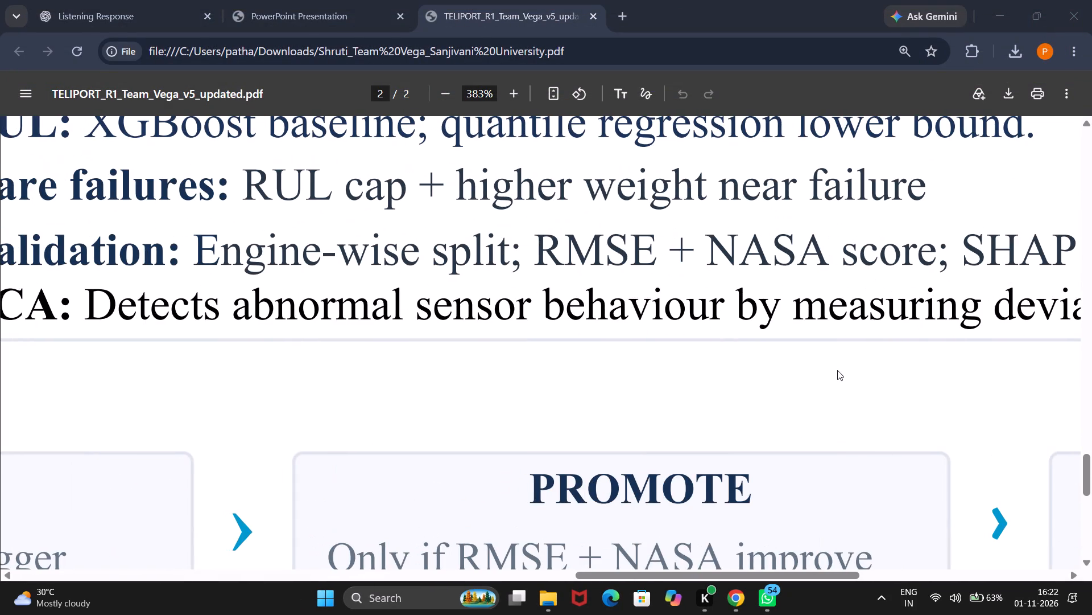
pyautogui.hscroll(2, 837, 370)
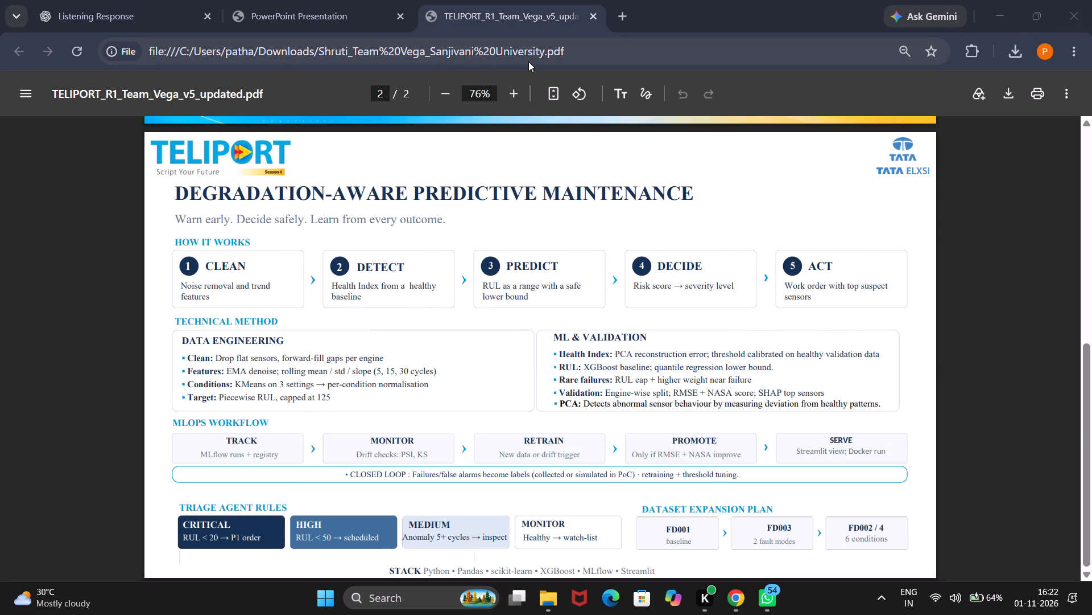
pyautogui.click(288, 29)
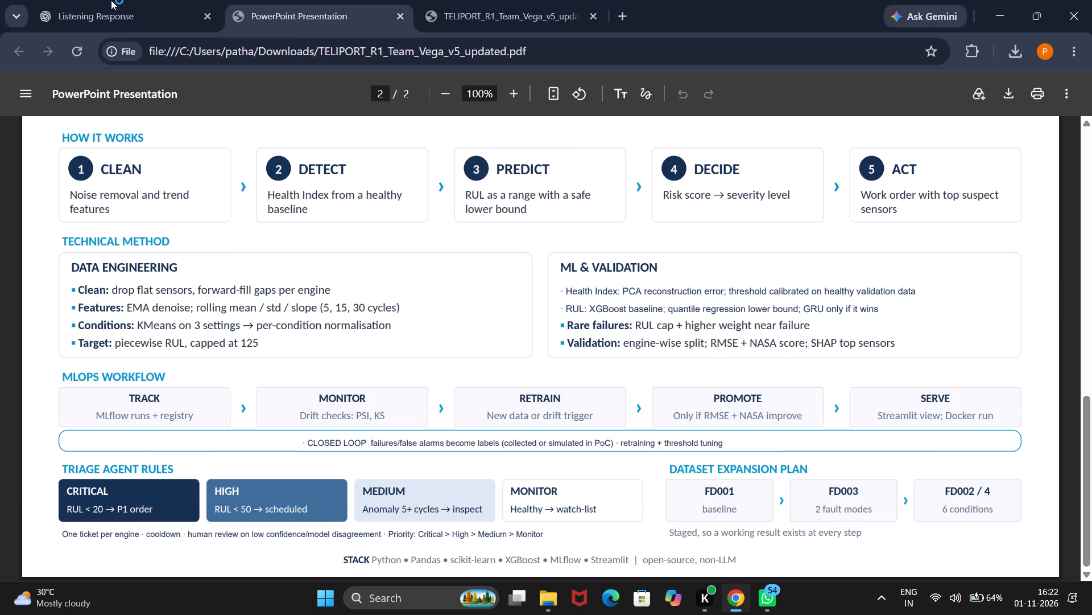
pyautogui.click(111, 0)
pyautogui.click(458, 4)
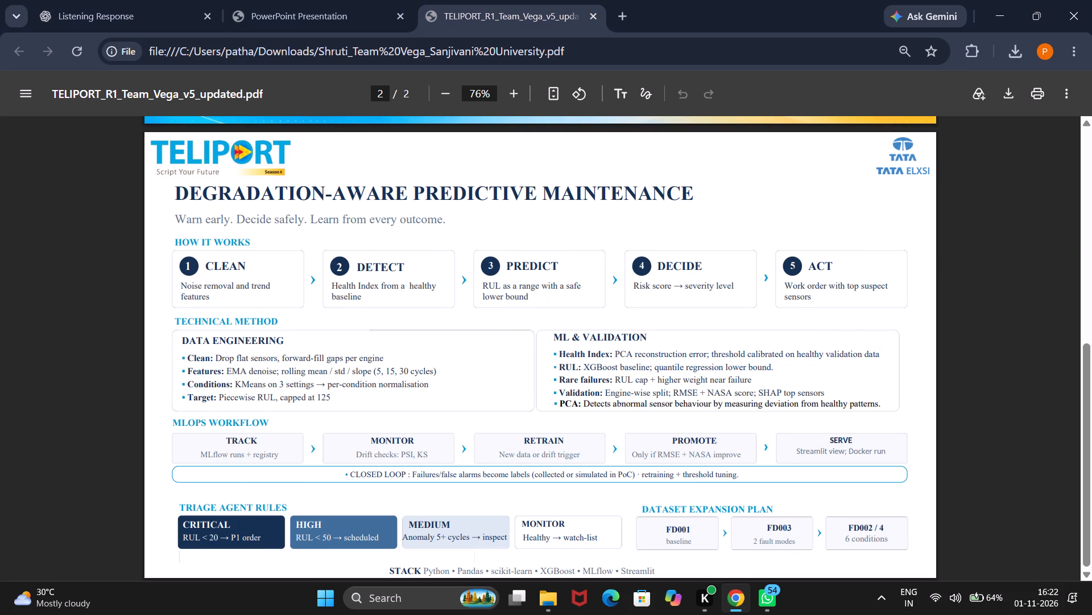
pyautogui.scroll(7, 321, 367)
pyautogui.click(235, 0)
pyautogui.click(1089, 0)
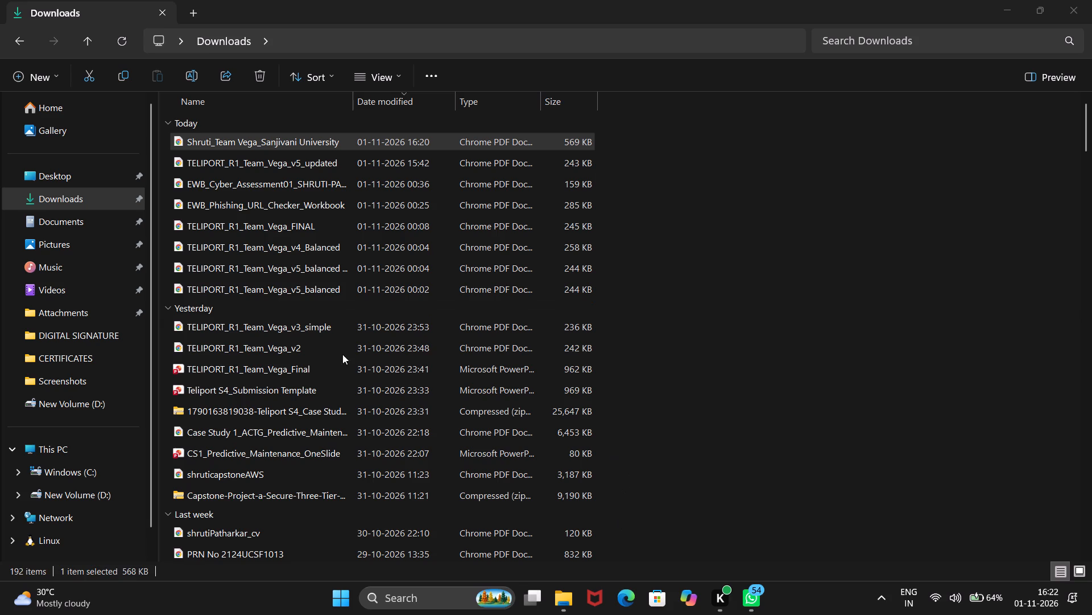
# In File Explorer, delete all the files grouped under Yesterday in the Downloads folder.
pyautogui.click(337, 308)
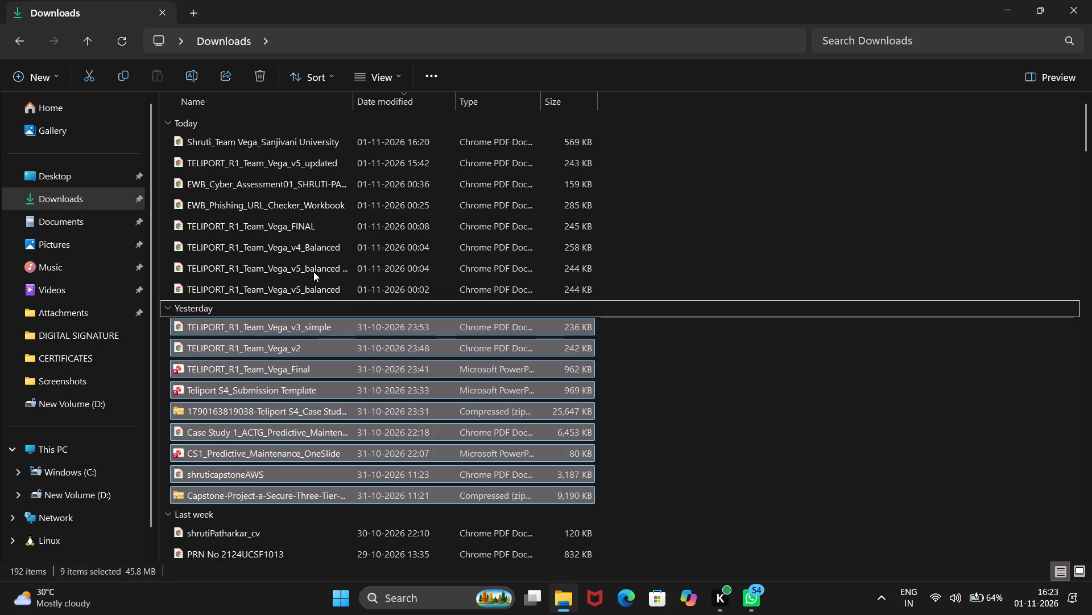
pyautogui.click(250, 74)
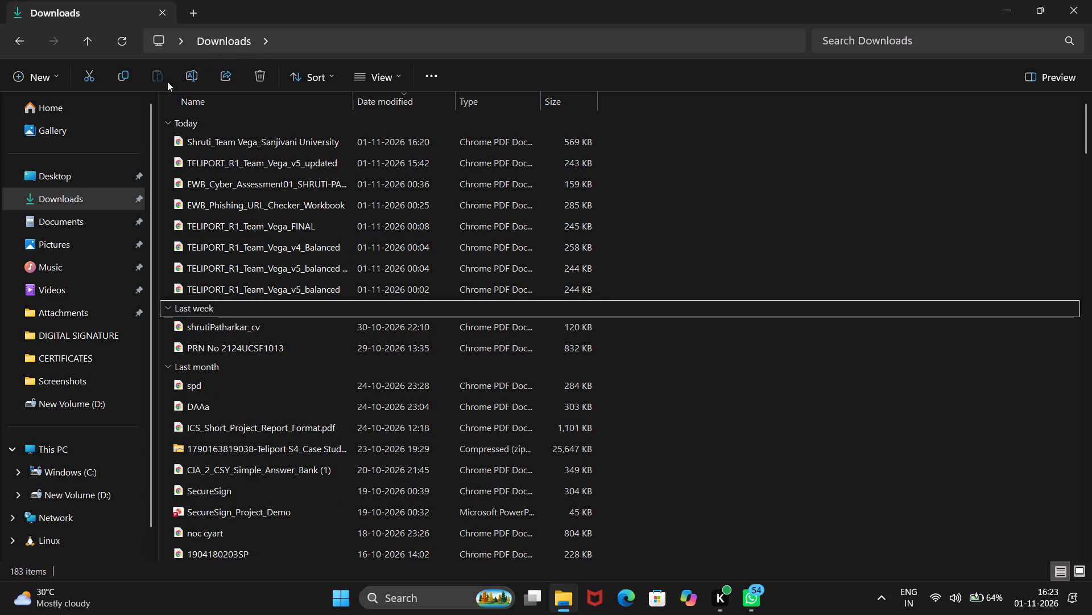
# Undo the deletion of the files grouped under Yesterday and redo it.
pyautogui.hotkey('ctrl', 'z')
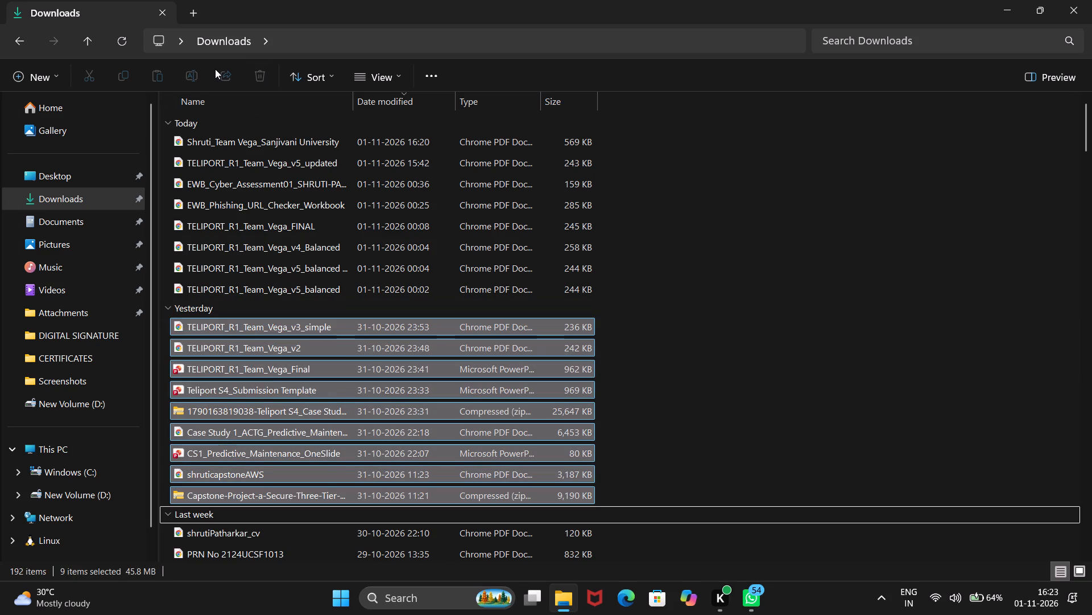